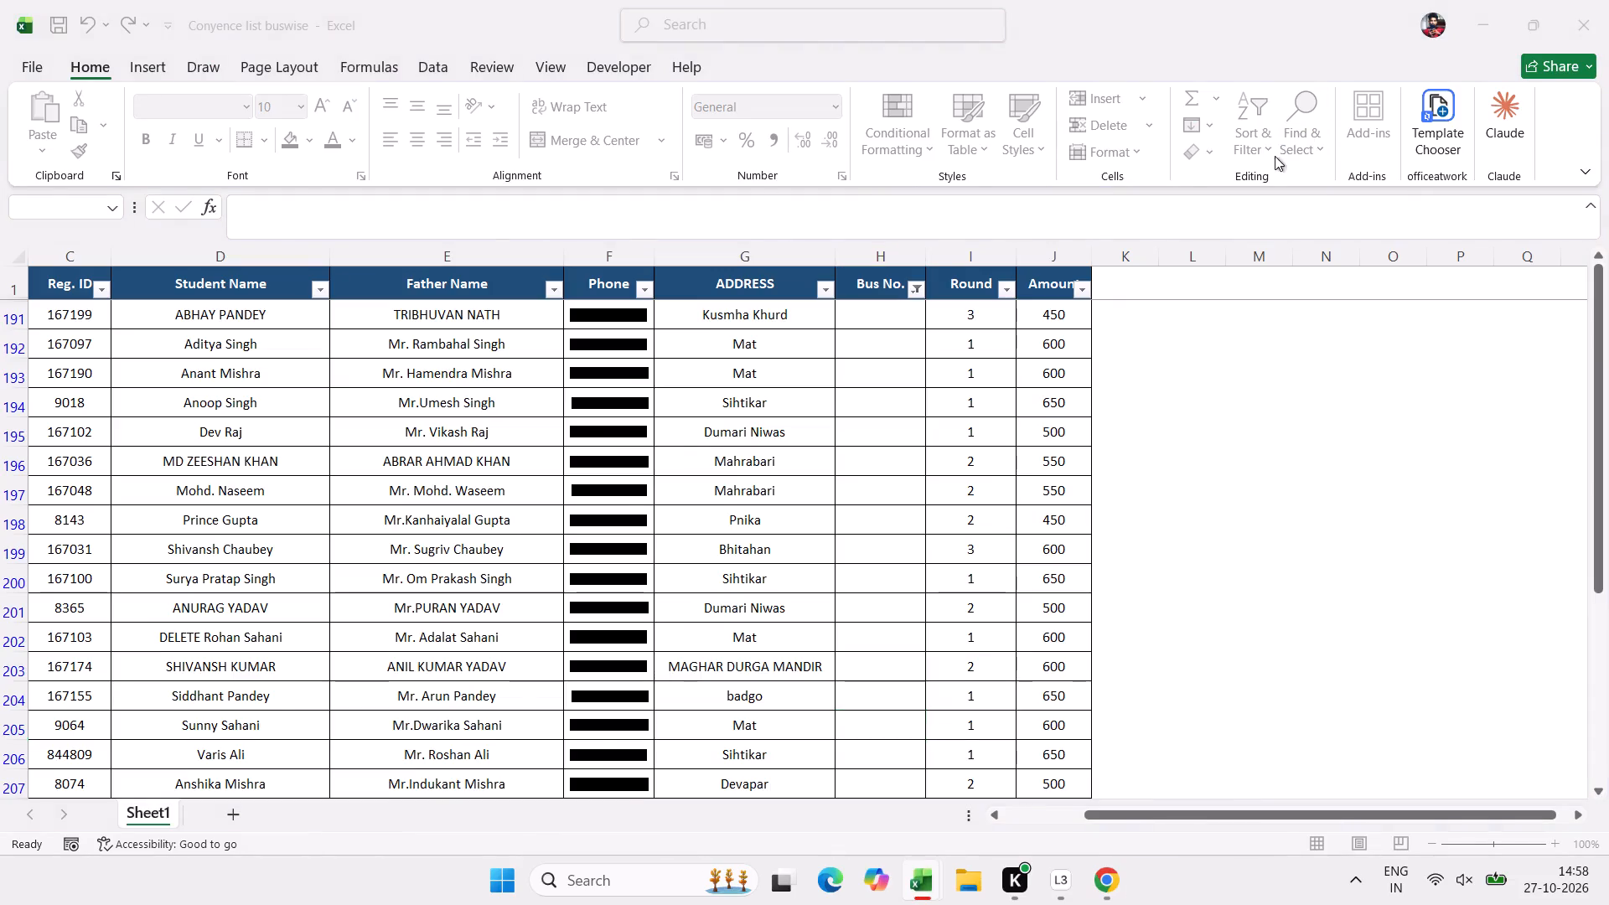
click(826, 90)
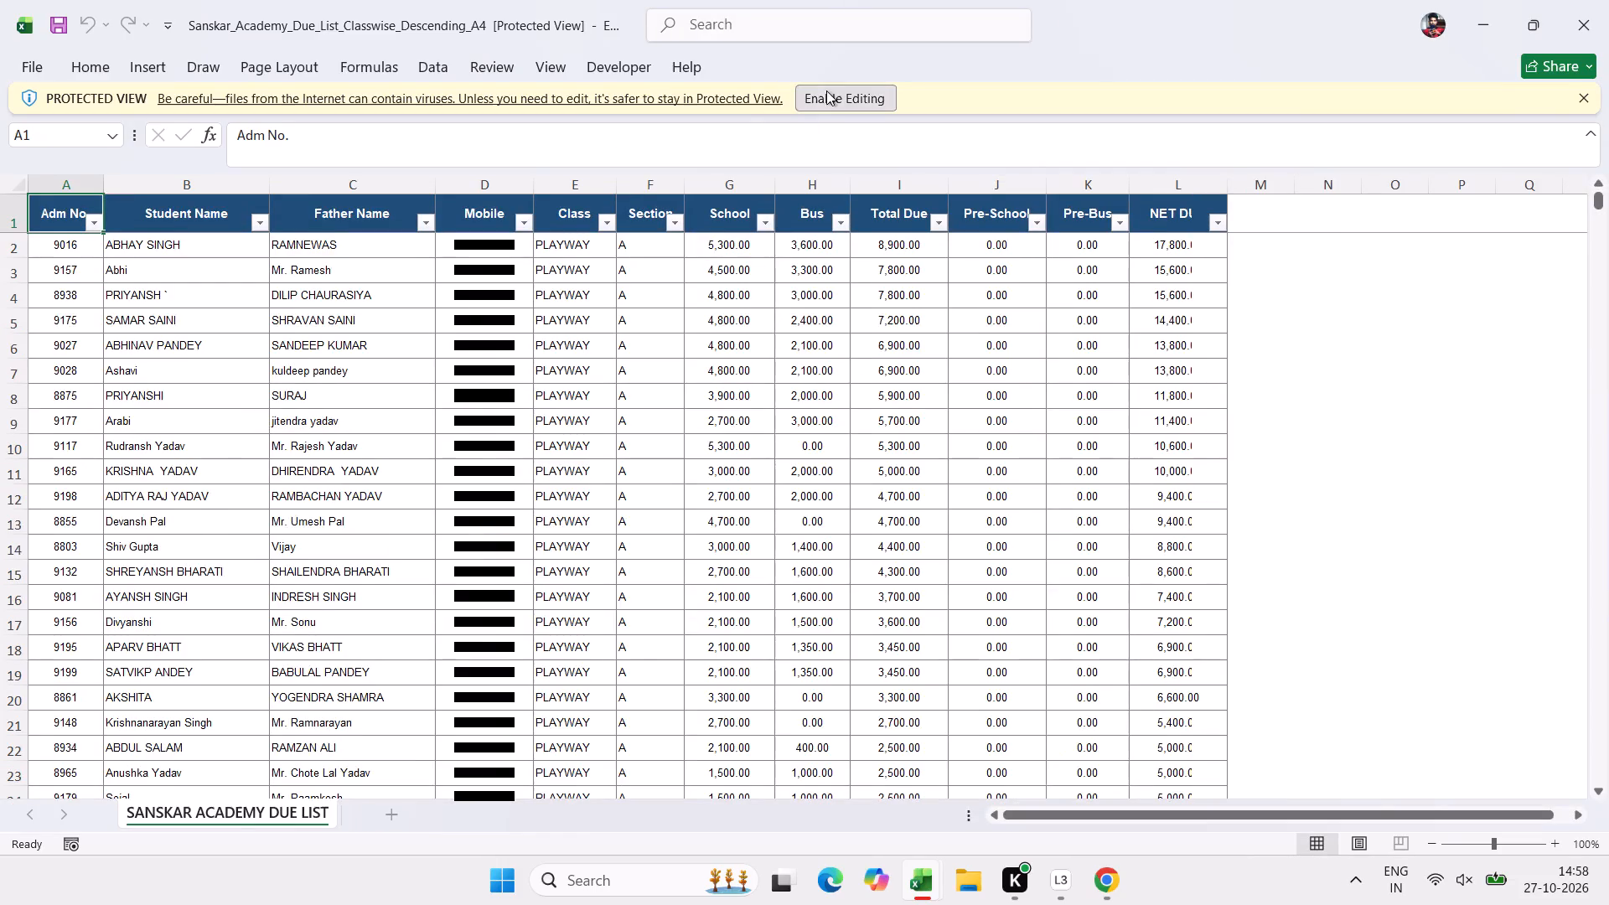
Select the first student's School, Bus and Total Due amounts (G2:I2) to check their sum.
click(872, 353)
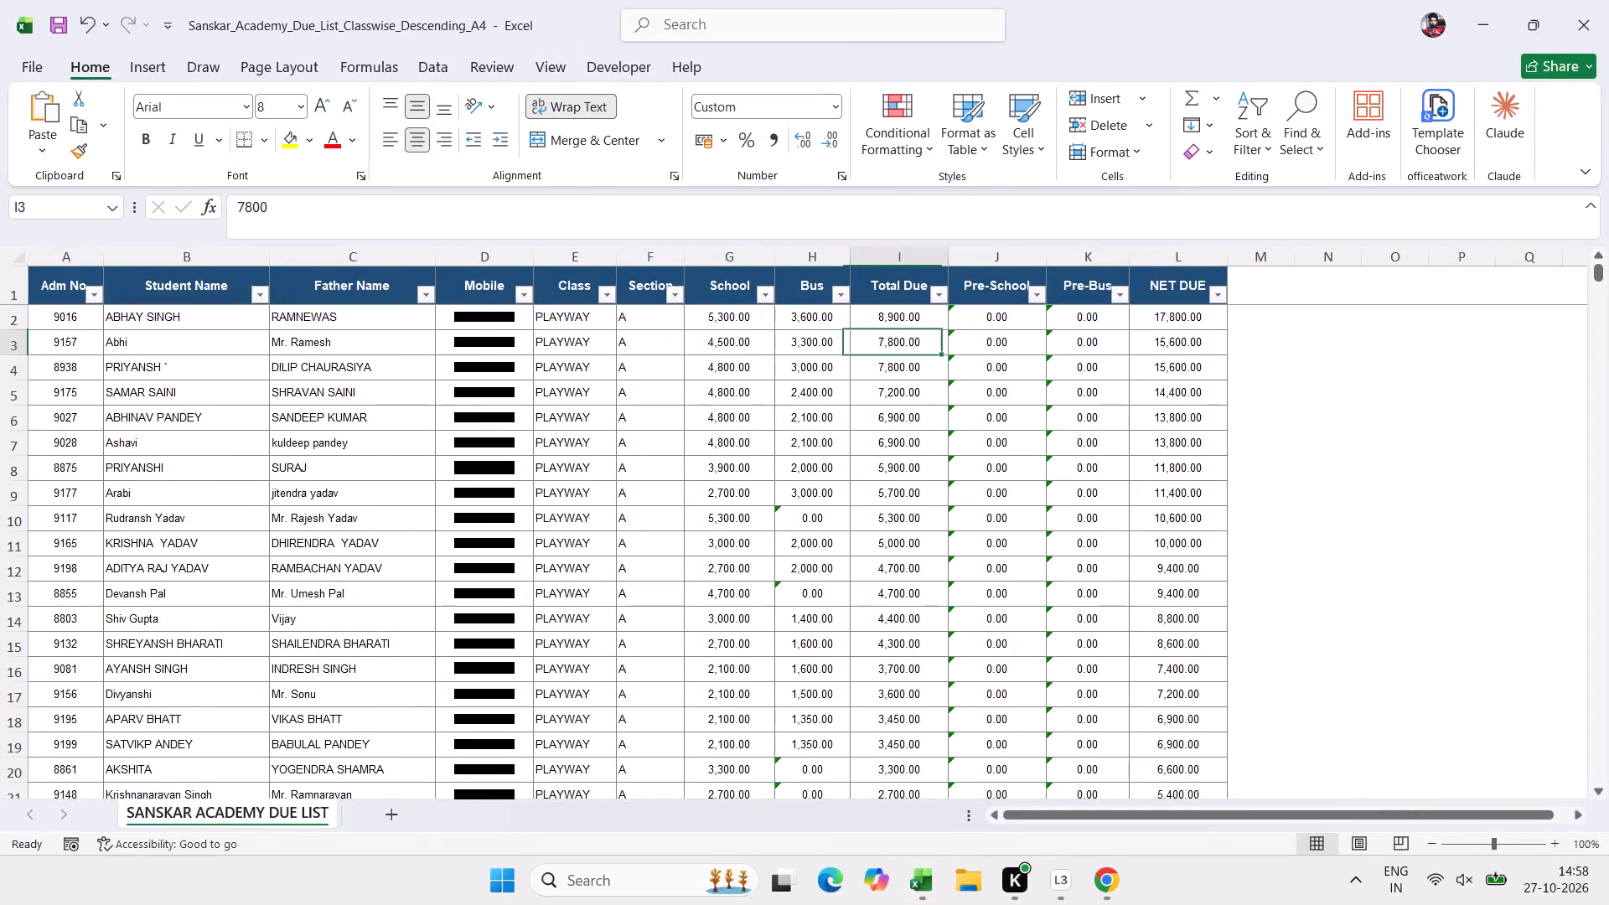
drag(722, 315, 918, 321)
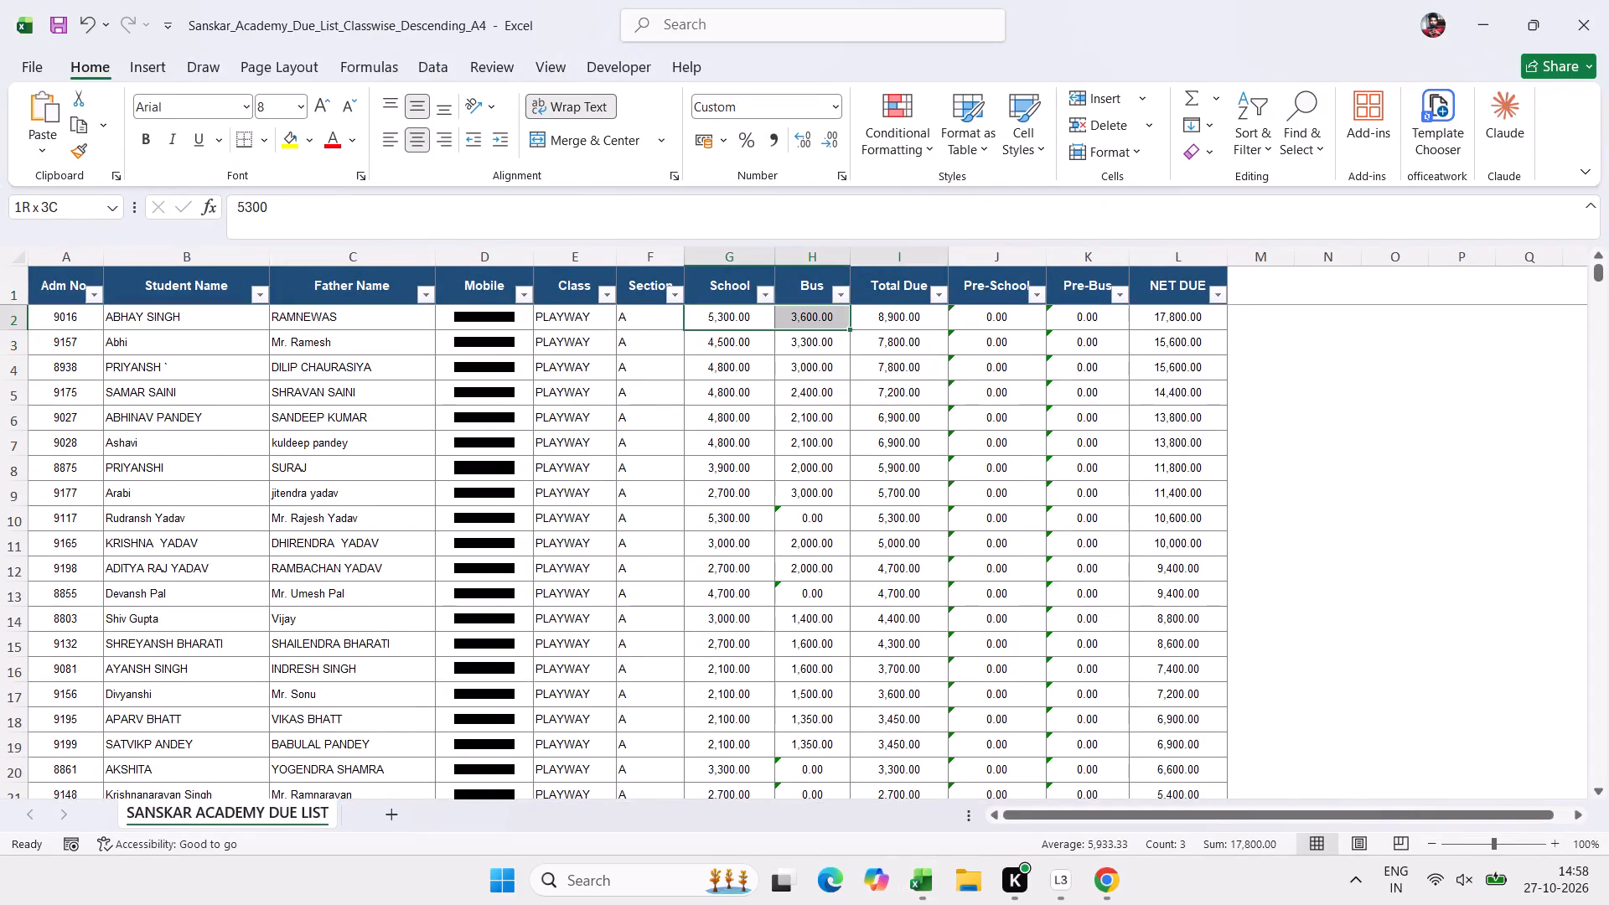
drag(918, 321, 934, 323)
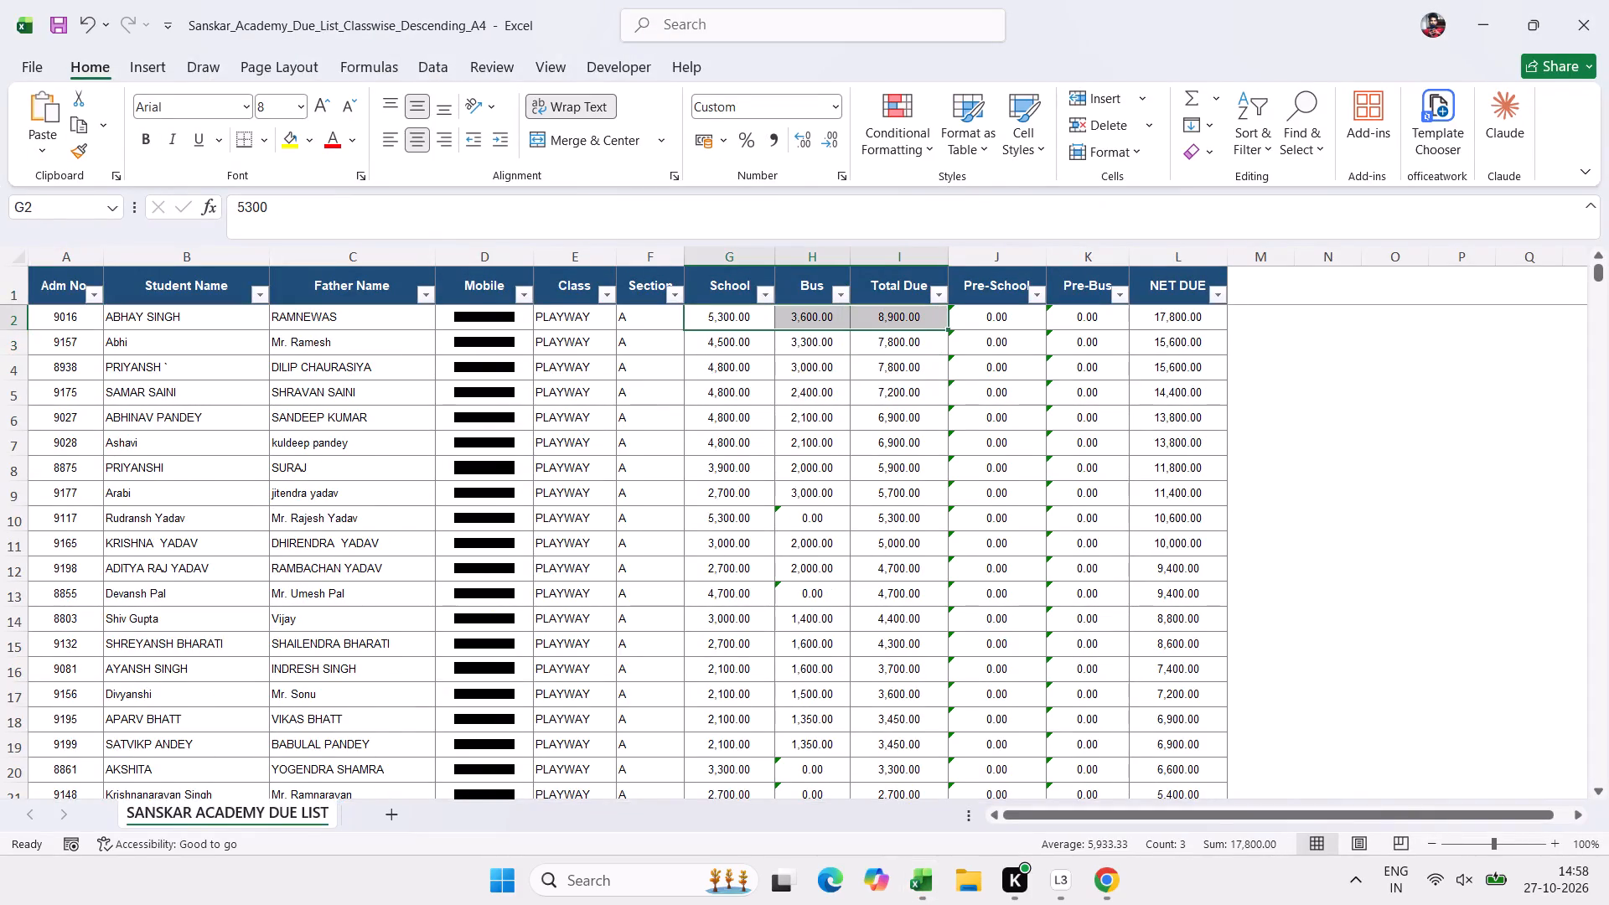
Look through the due list's rows from the PLAYWAY class into the LKG class to review the entries.
click(965, 390)
scroll(965, 390, down, 2)
scroll(973, 398, up, 1)
scroll(992, 421, down, 7)
scroll(1045, 463, up, 1)
scroll(1067, 478, down, 2)
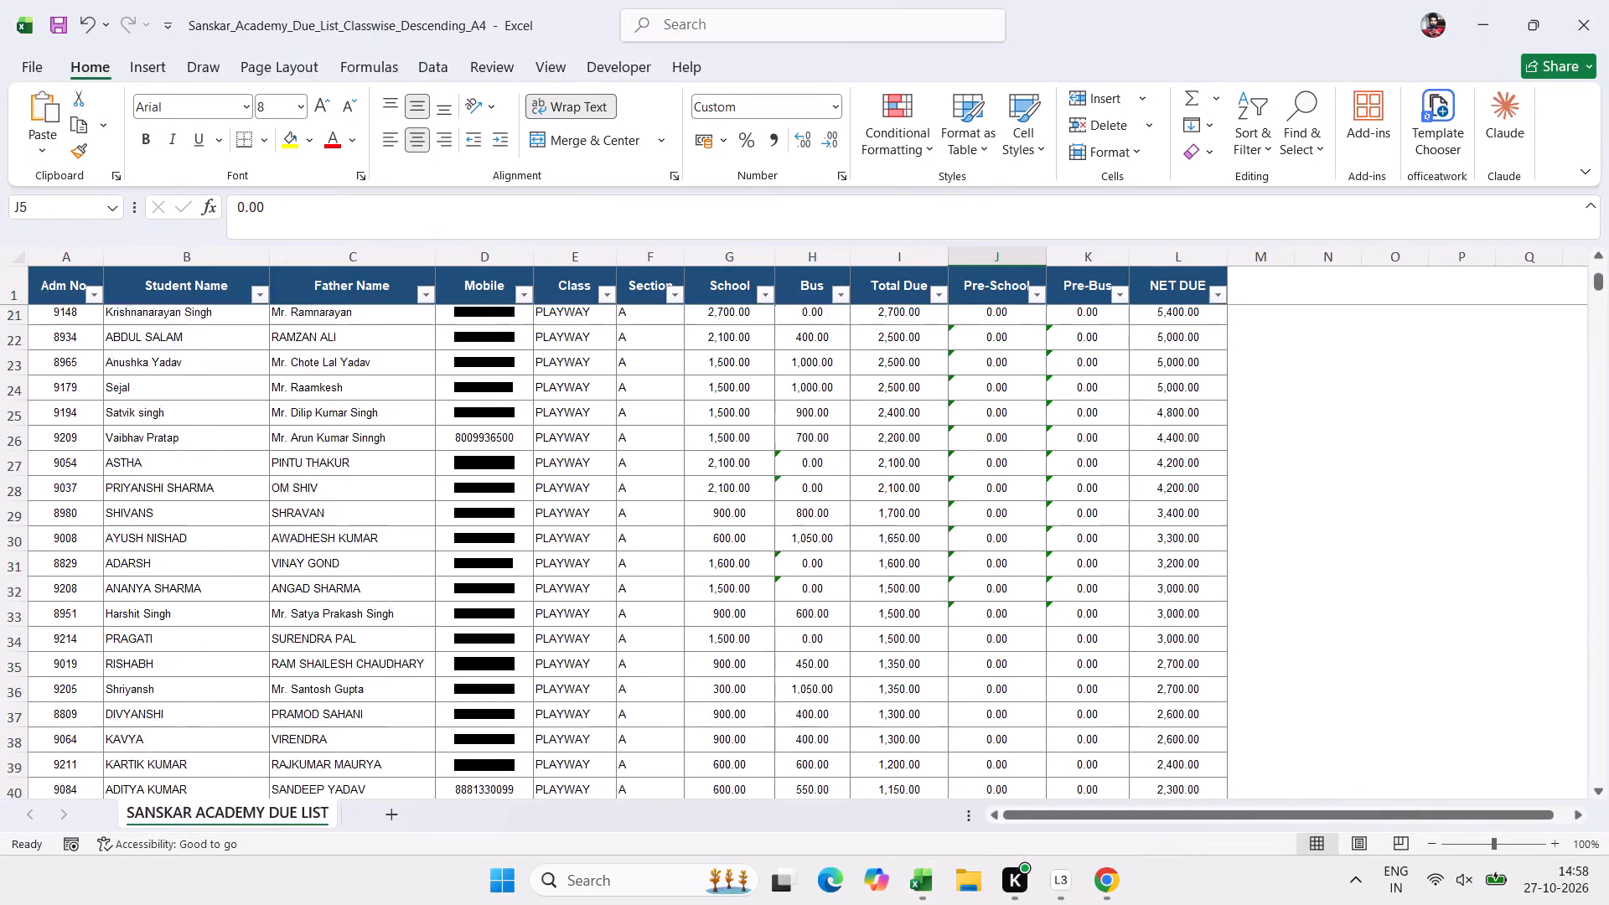
scroll(1089, 484, down, 1)
drag(1602, 295, 1605, 344)
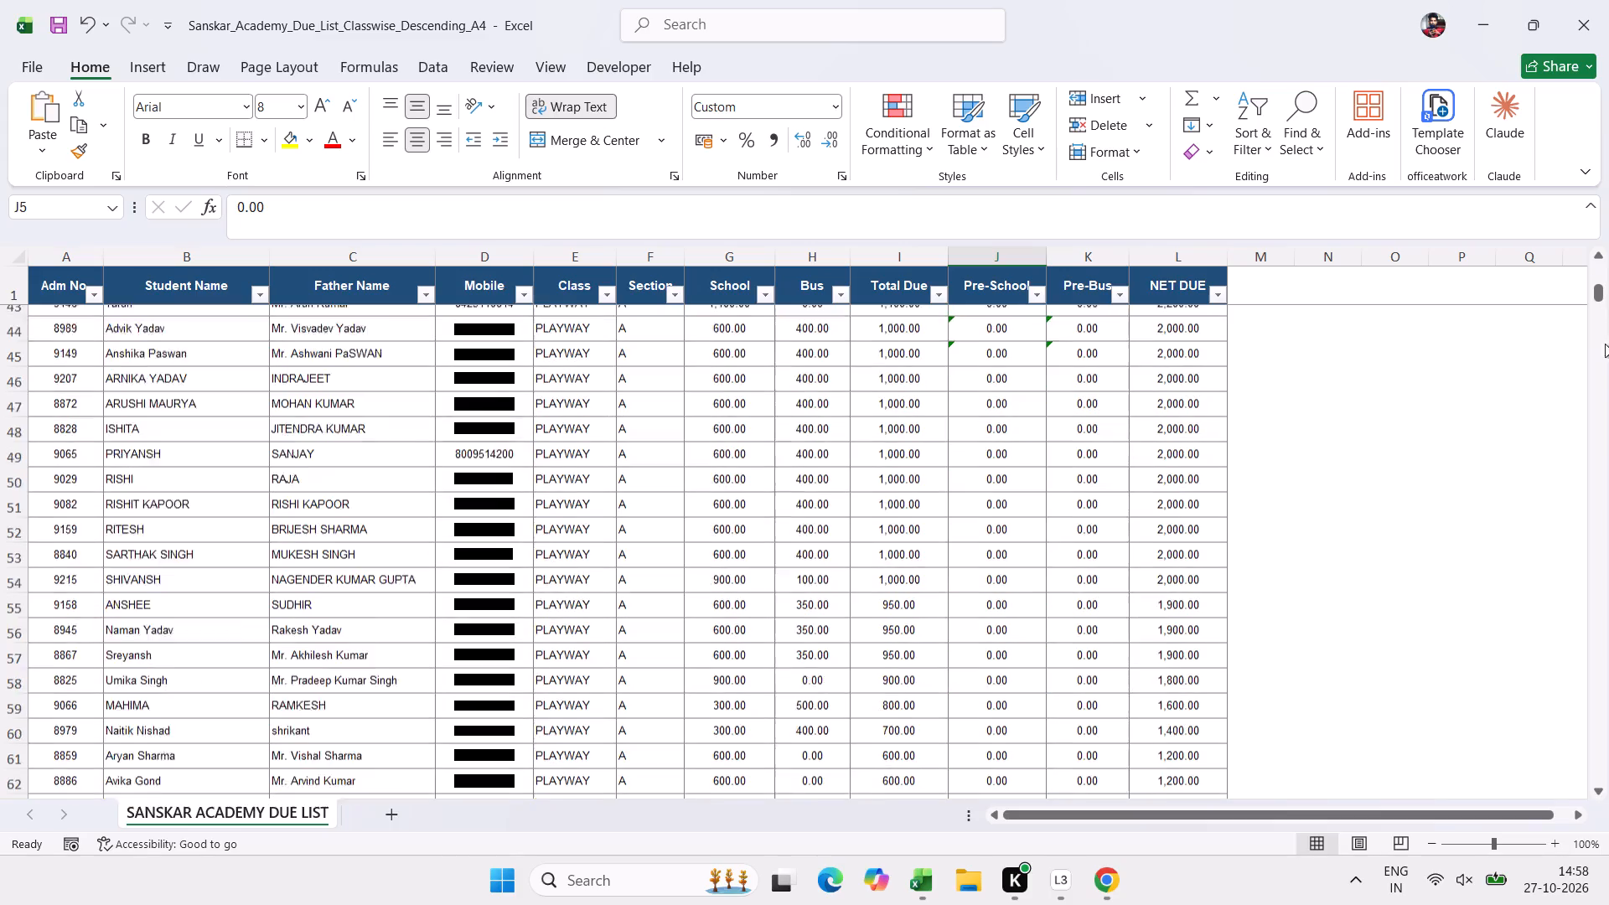
drag(1605, 344, 1606, 618)
drag(1608, 306, 1589, 445)
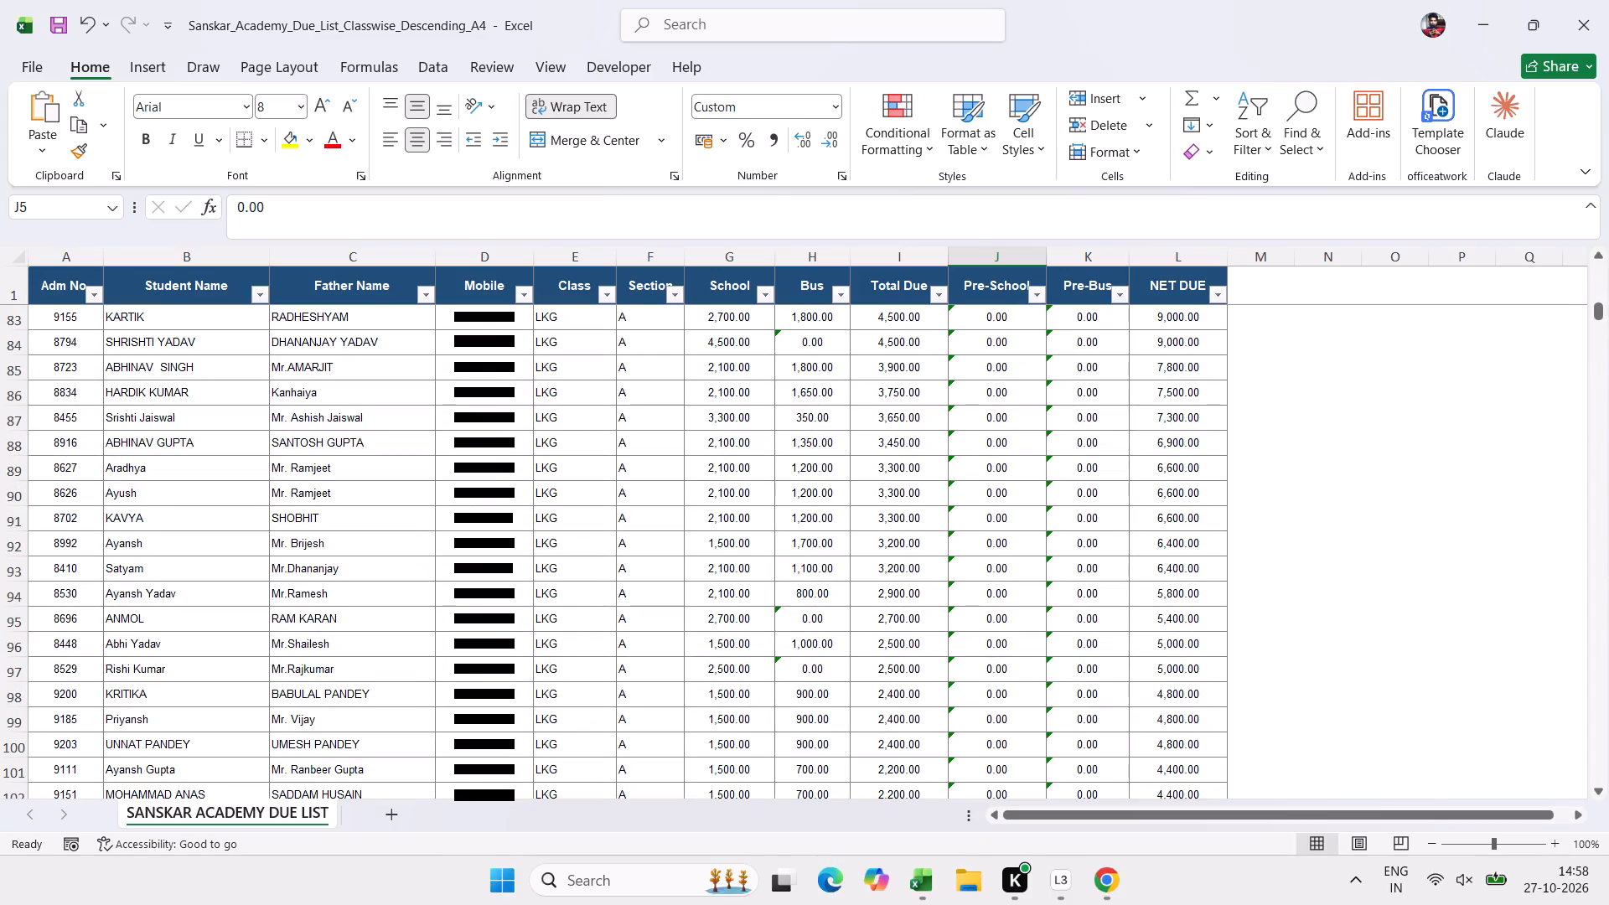
click(975, 390)
scroll(866, 363, up, 3)
scroll(549, 360, up, 6)
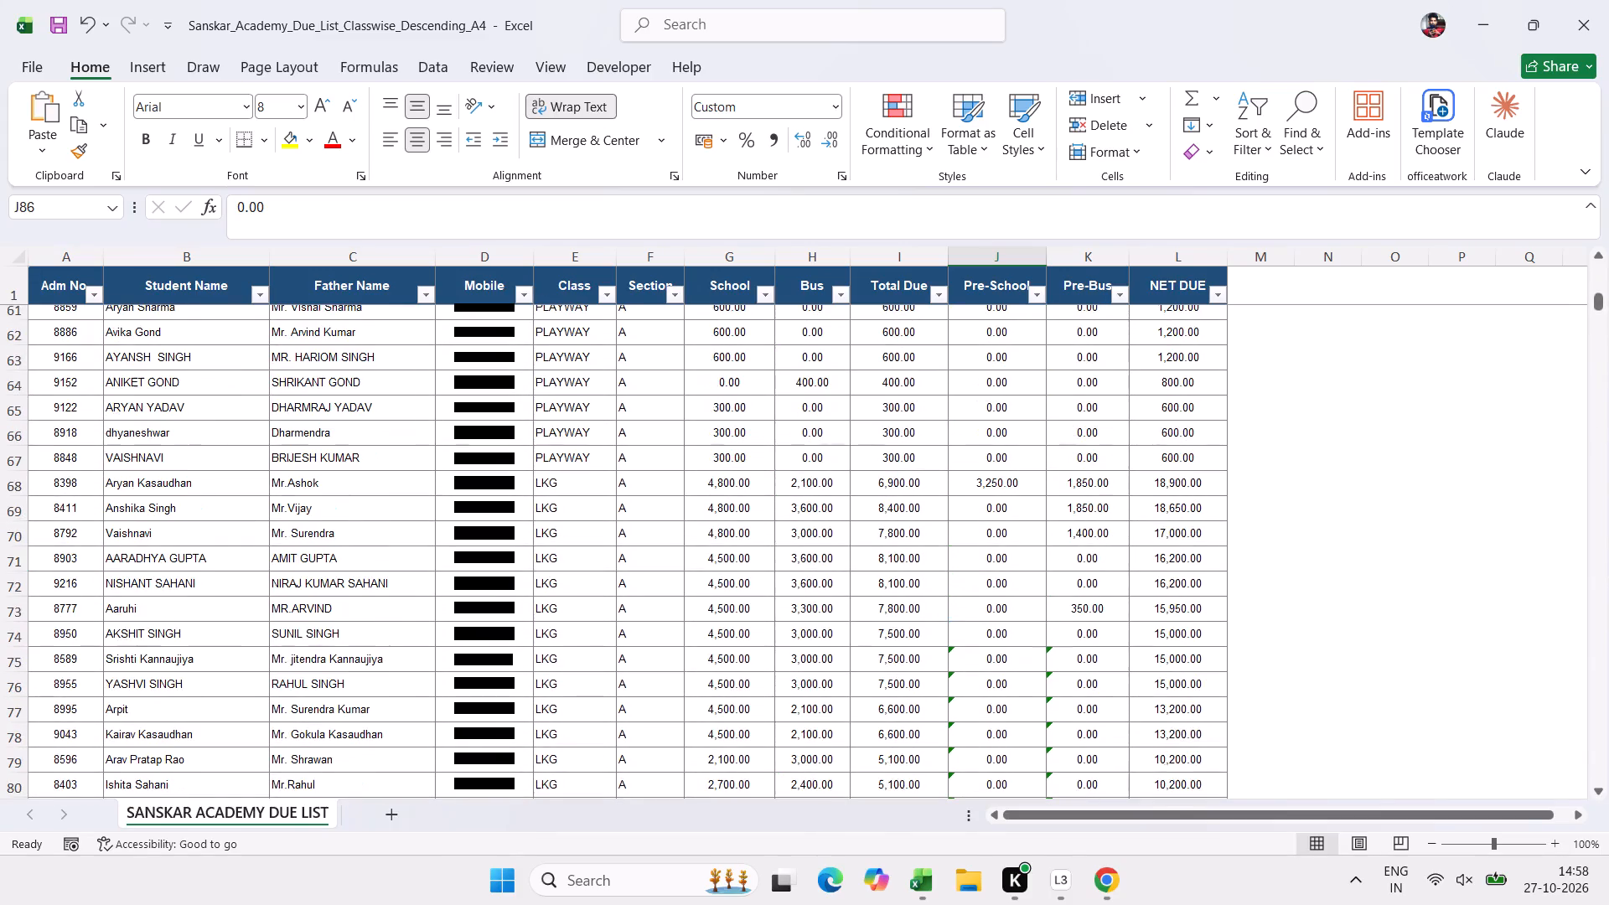
click(333, 365)
Open the print preview of the due list and examine its first page enlarged, from header row to footer.
key(ctrl+p)
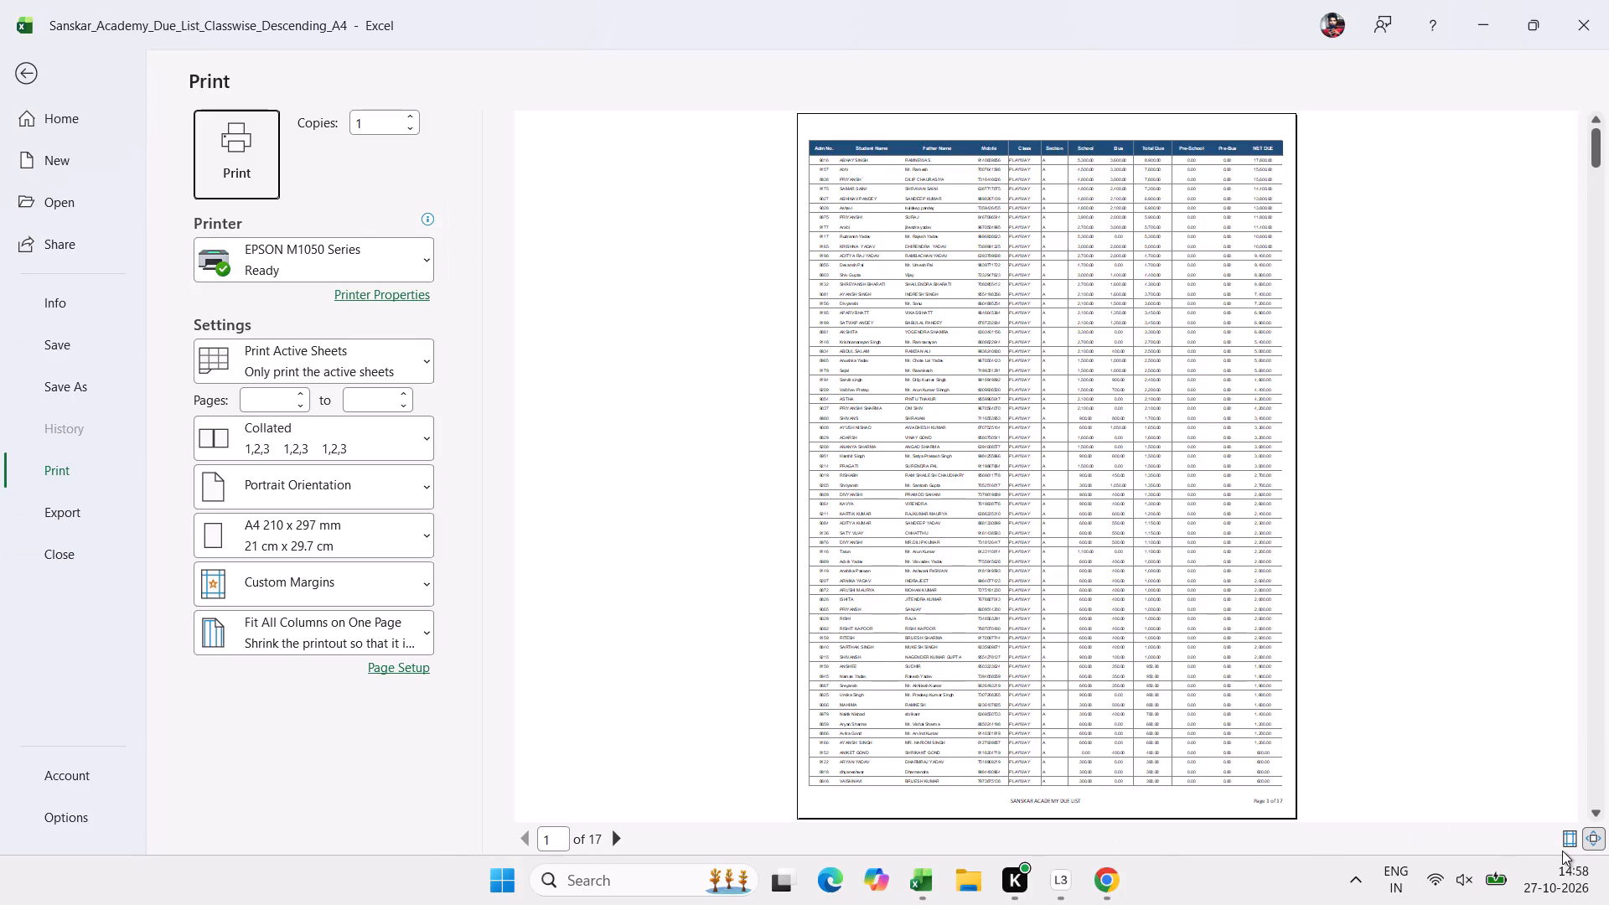
click(1597, 835)
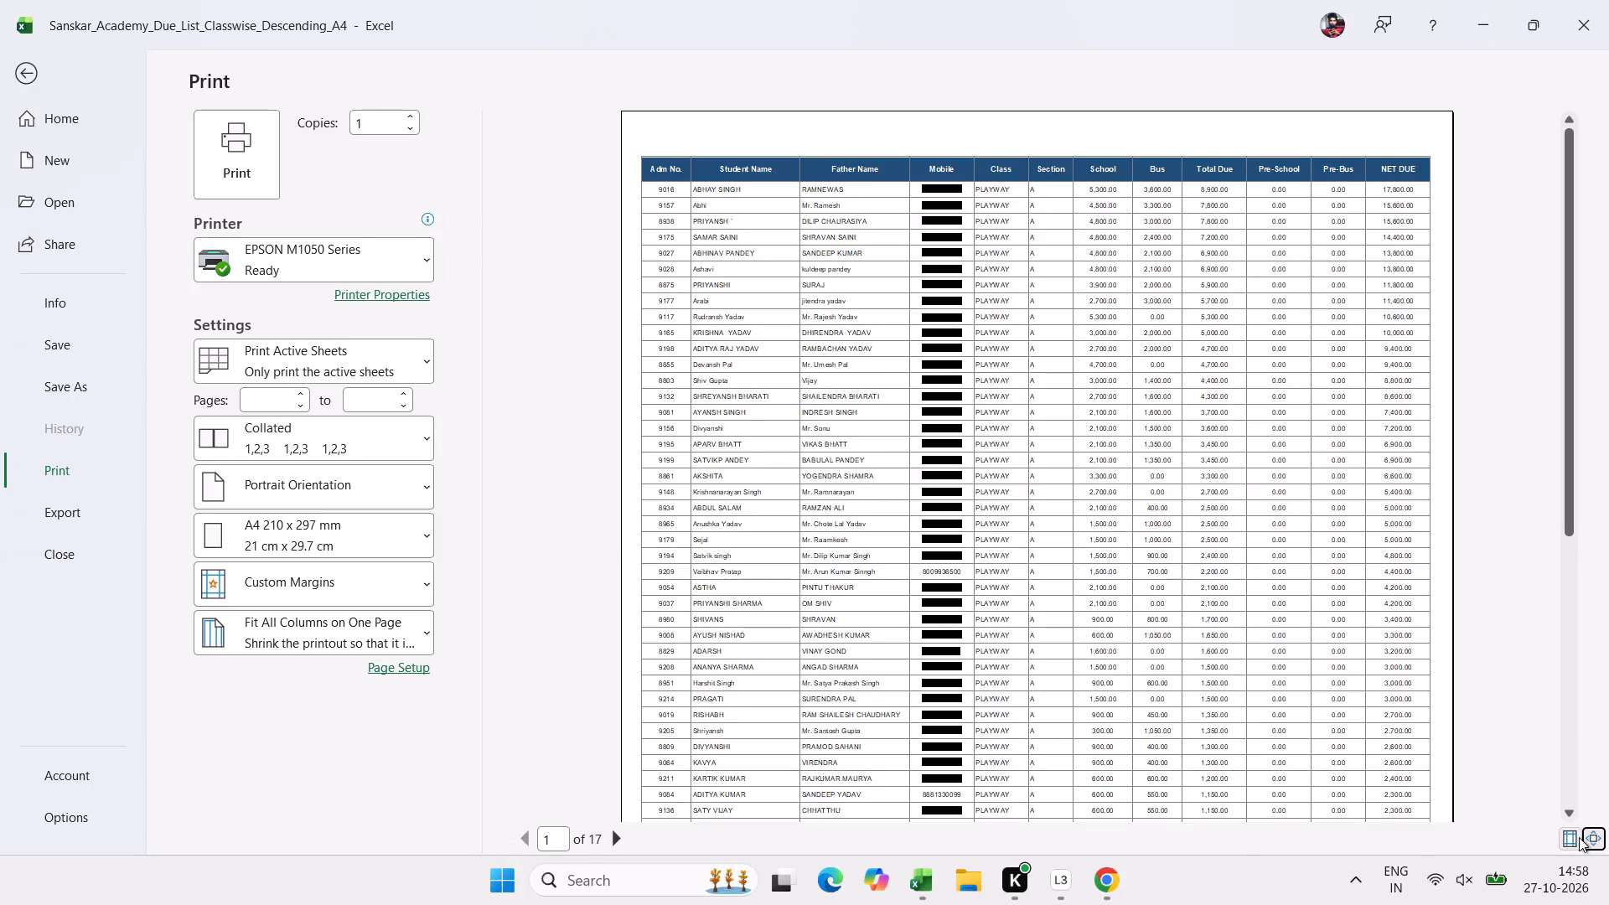
scroll(1331, 522, down, 3)
scroll(1197, 515, up, 5)
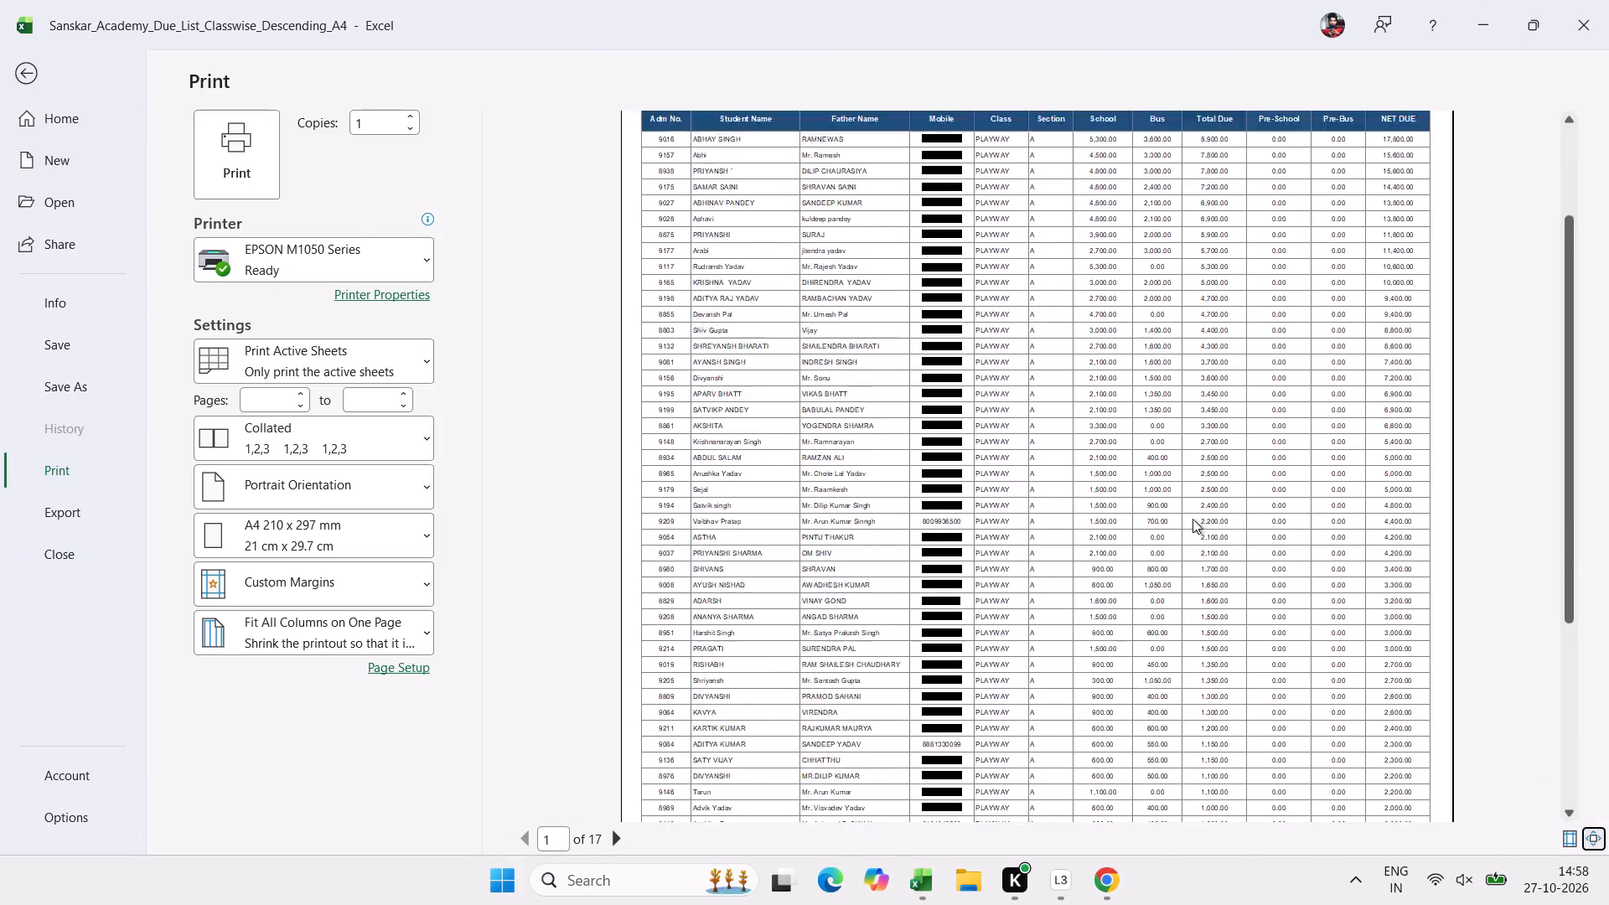
scroll(1174, 640, down, 1)
scroll(1181, 652, up, 1)
scroll(1184, 655, down, 2)
scroll(1425, 639, down, 3)
scroll(1462, 632, up, 1)
scroll(1482, 626, down, 1)
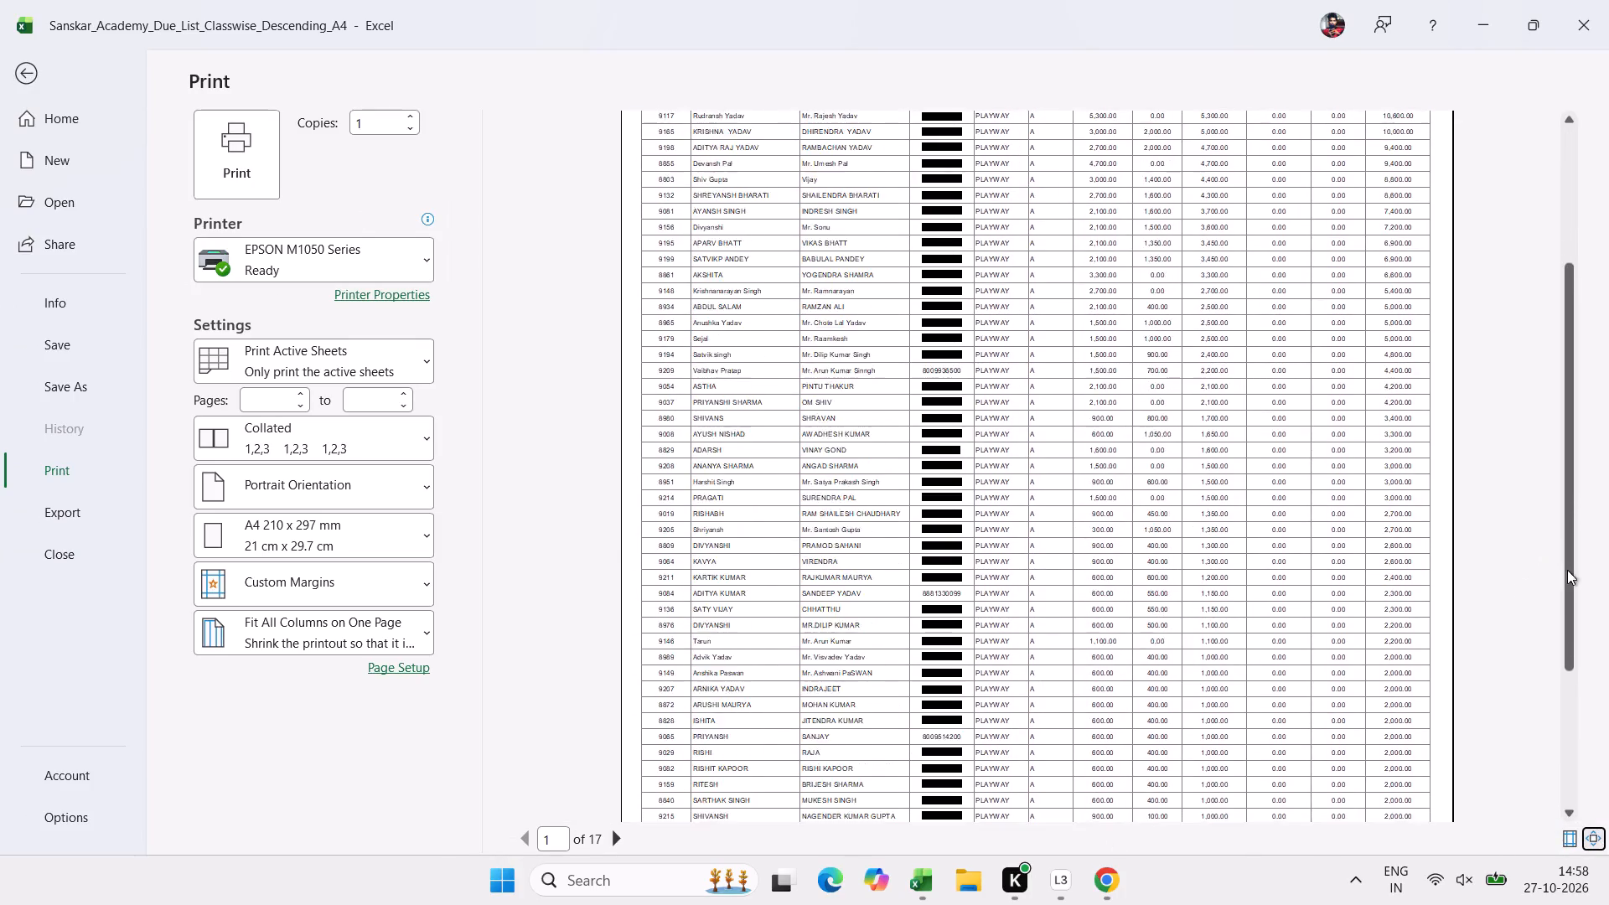
drag(1568, 572, 1596, 796)
scroll(1466, 816, down, 2)
scroll(1334, 808, up, 1)
scroll(1281, 799, down, 1)
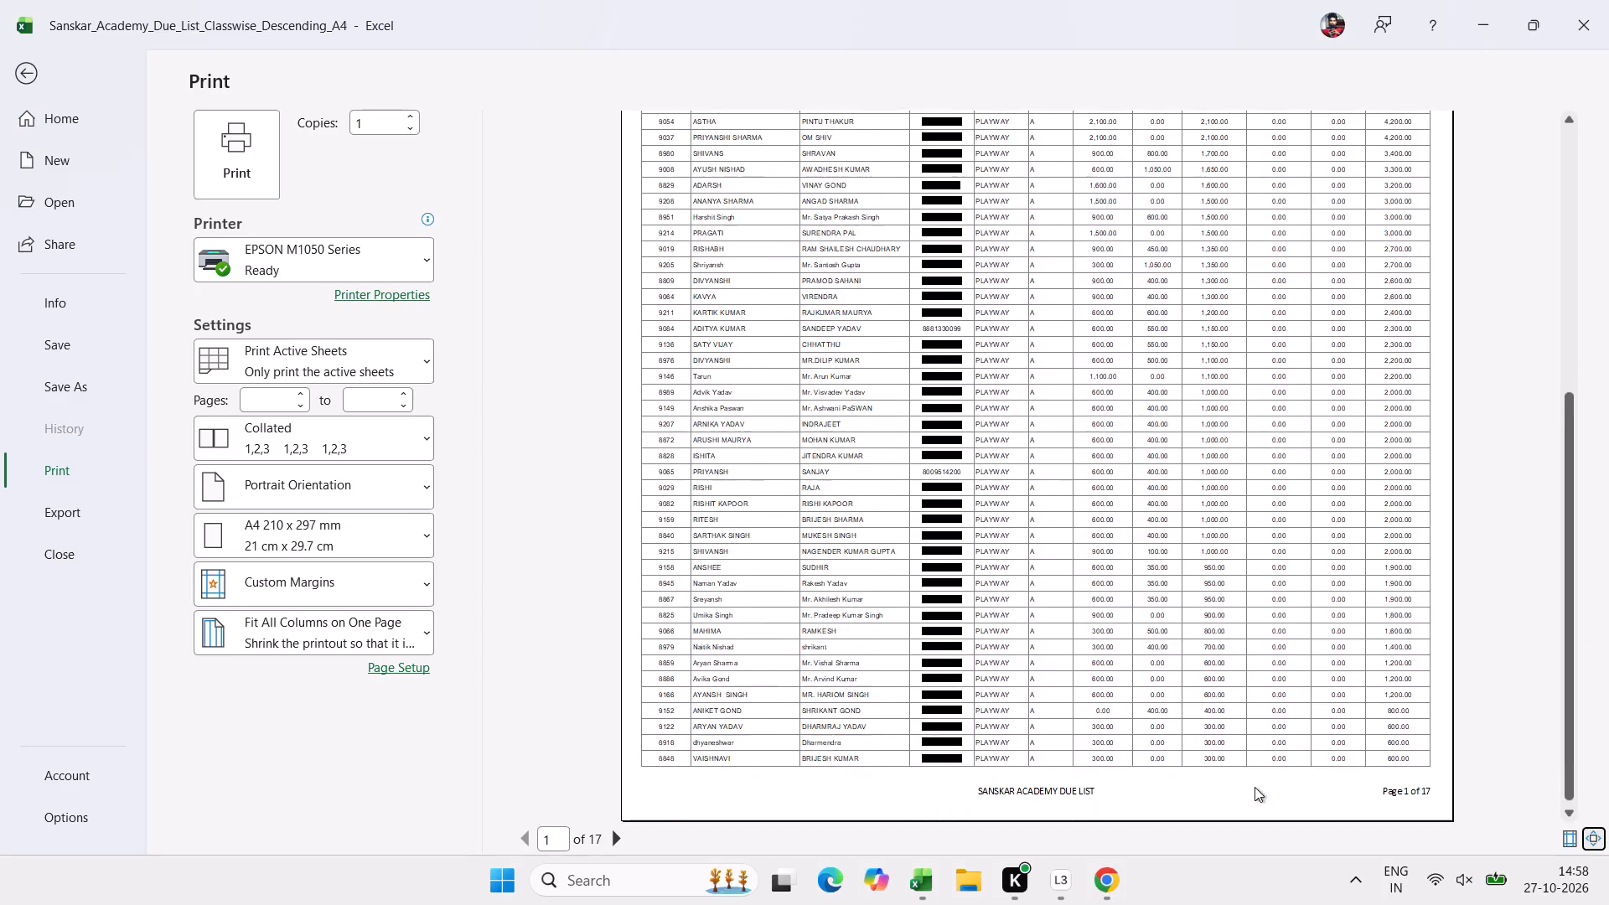
scroll(1255, 787, up, 1)
scroll(1231, 685, up, 7)
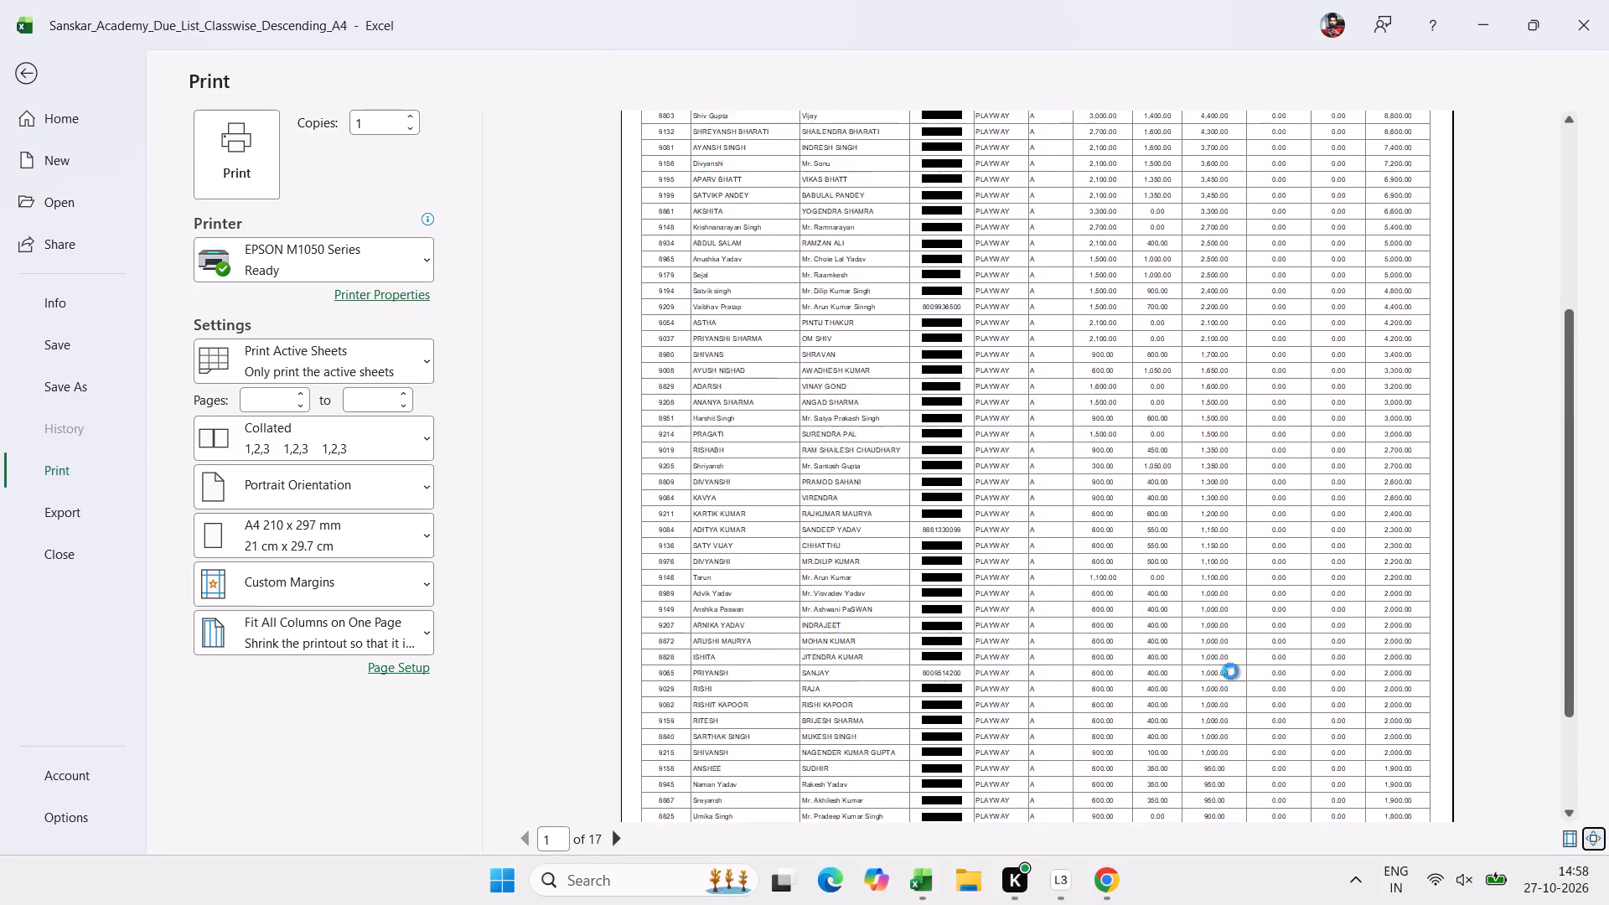
scroll(1240, 622, down, 1)
scroll(1240, 622, up, 8)
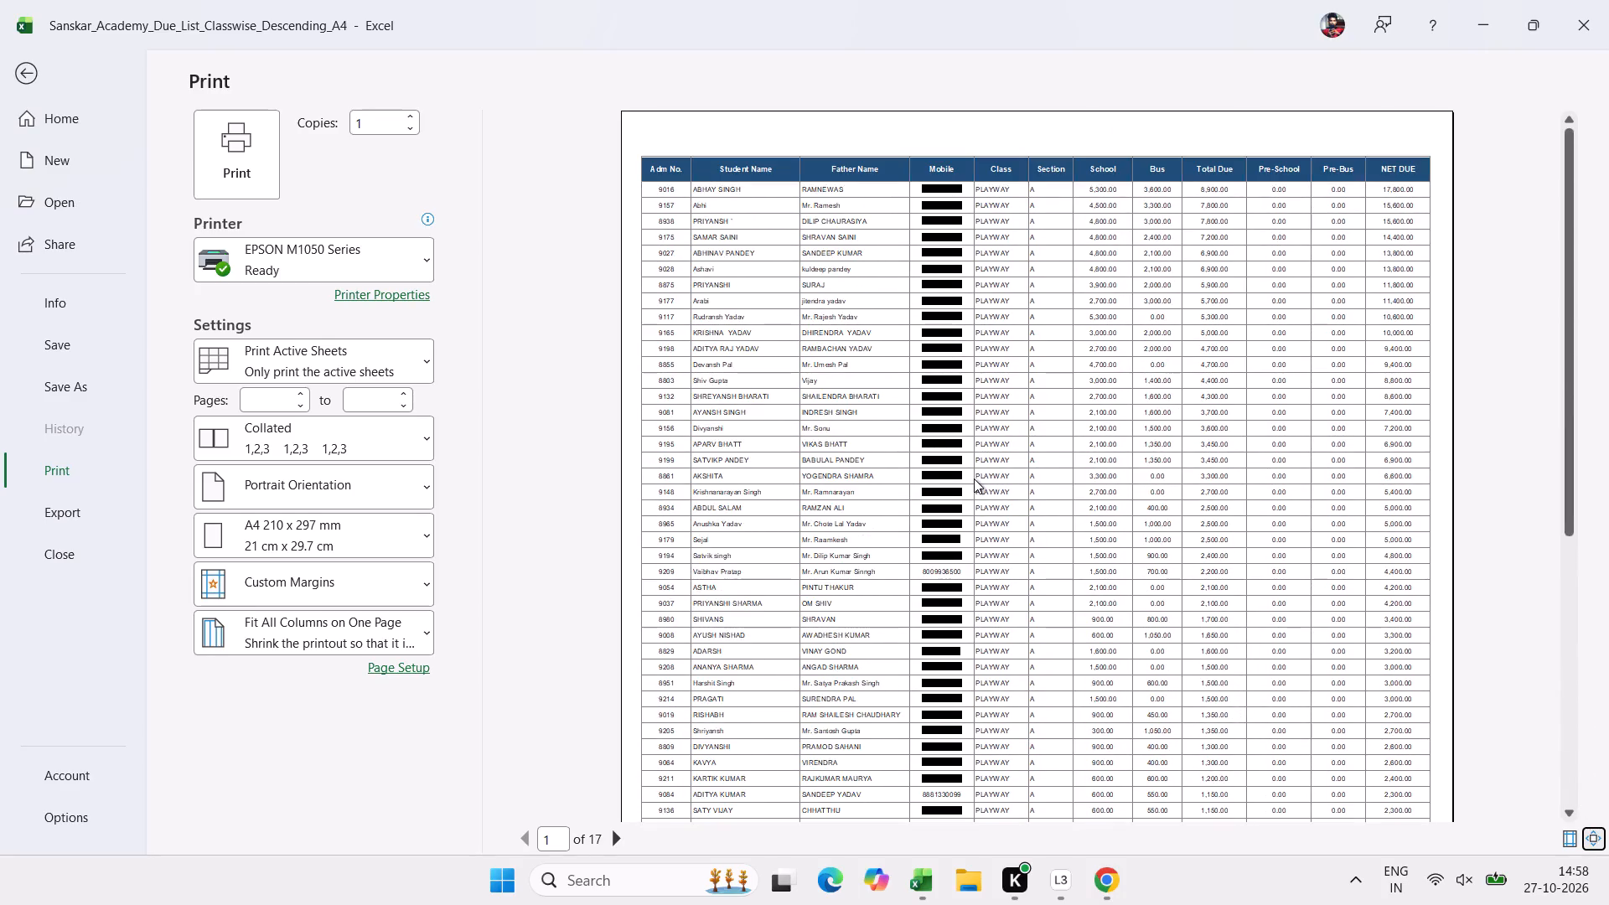
Show the margin guides in the print preview and reduce the top margin to about 0.56 cm.
click(1563, 833)
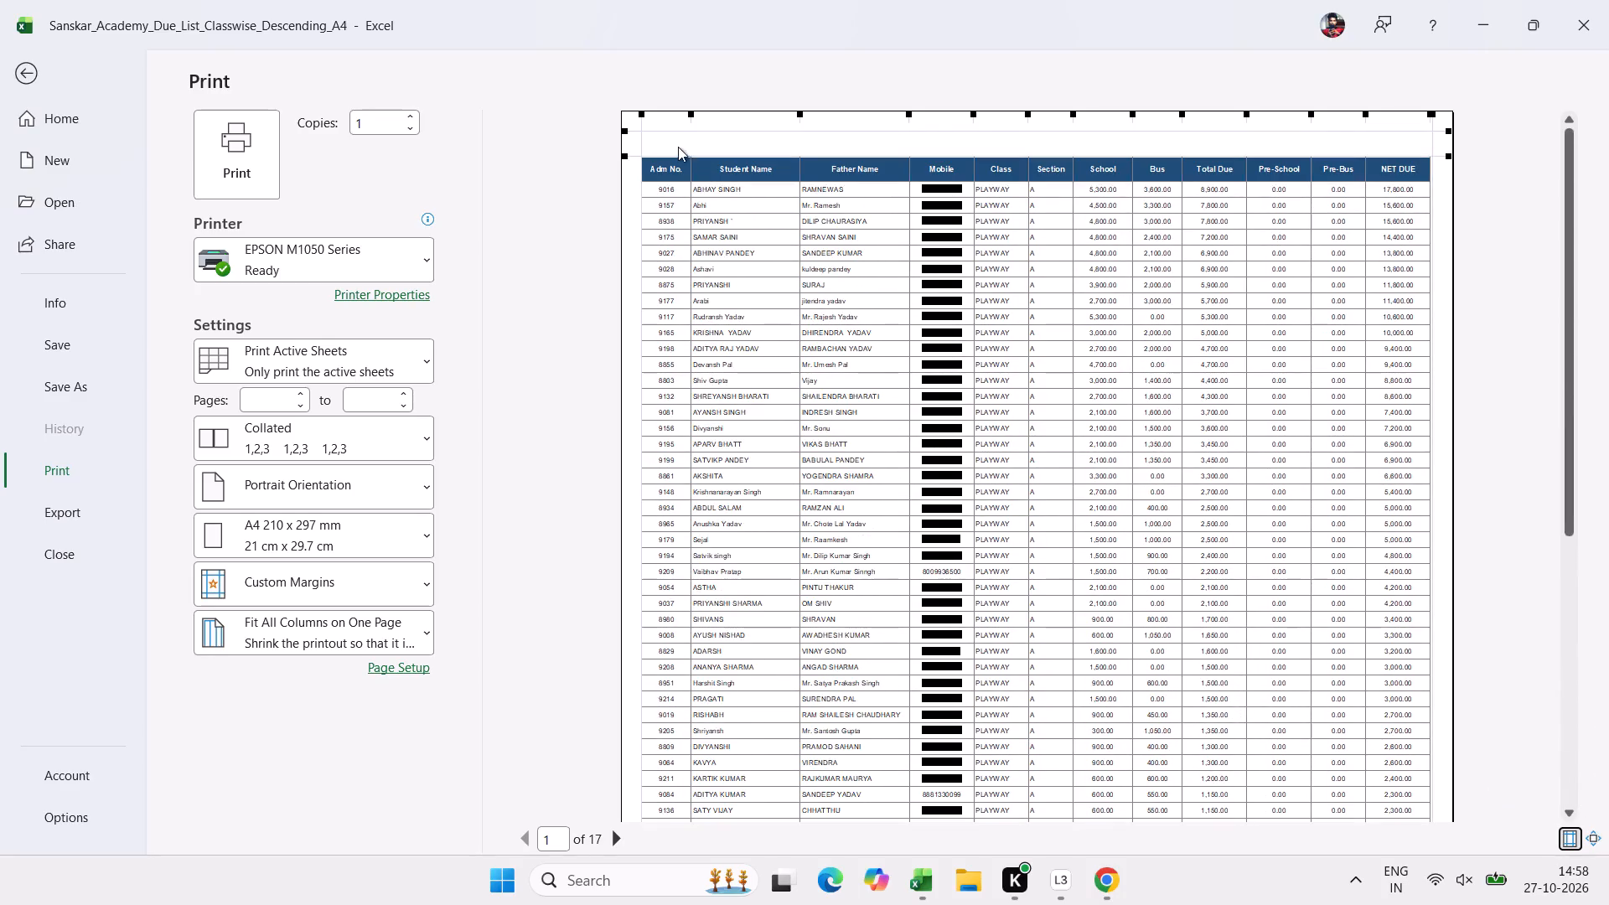
drag(624, 158, 626, 150)
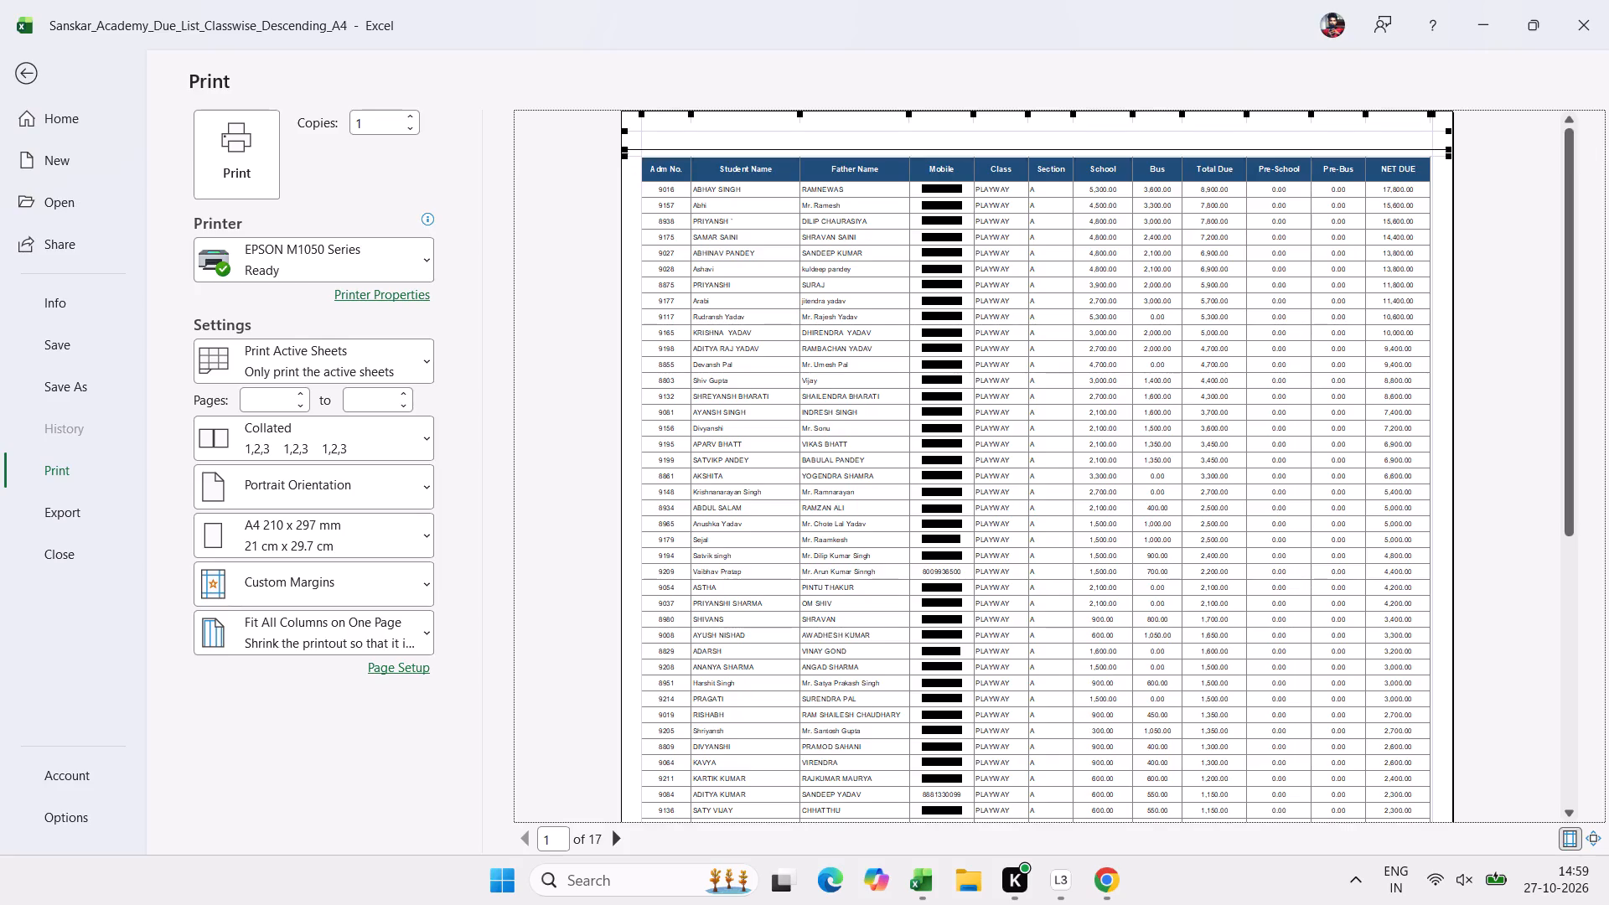
drag(626, 150, 629, 134)
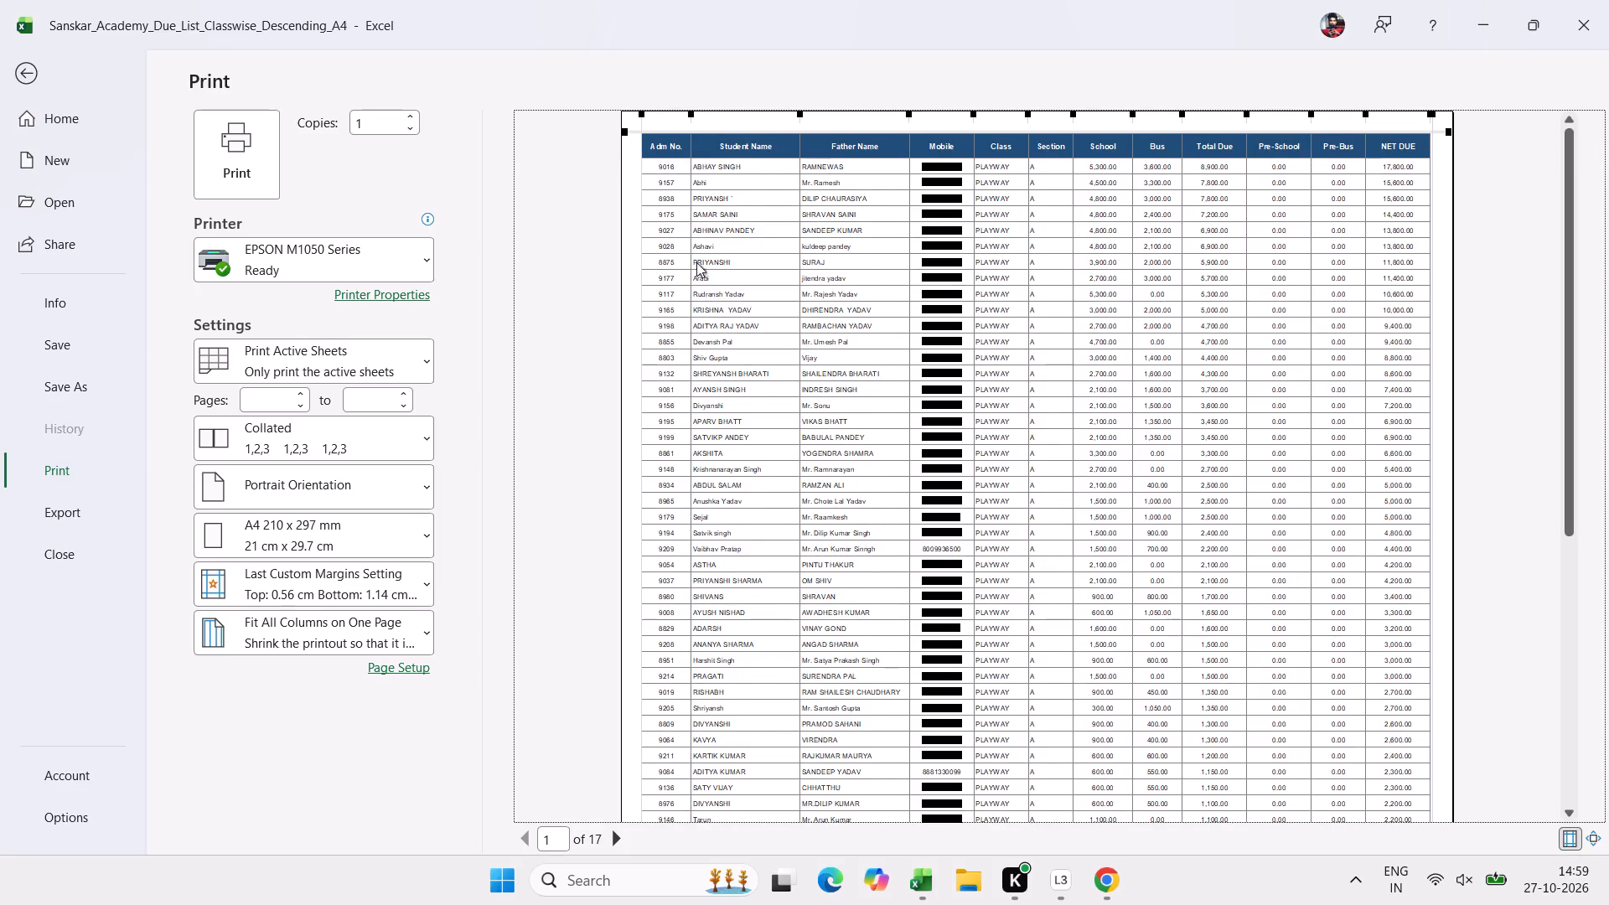
Reduce the page's bottom margin to about 0.97 cm, check the page again and leave the print preview.
scroll(772, 431, down, 6)
scroll(773, 562, up, 1)
scroll(772, 563, down, 1)
scroll(770, 563, up, 1)
scroll(769, 563, down, 7)
scroll(743, 612, up, 1)
scroll(743, 612, down, 2)
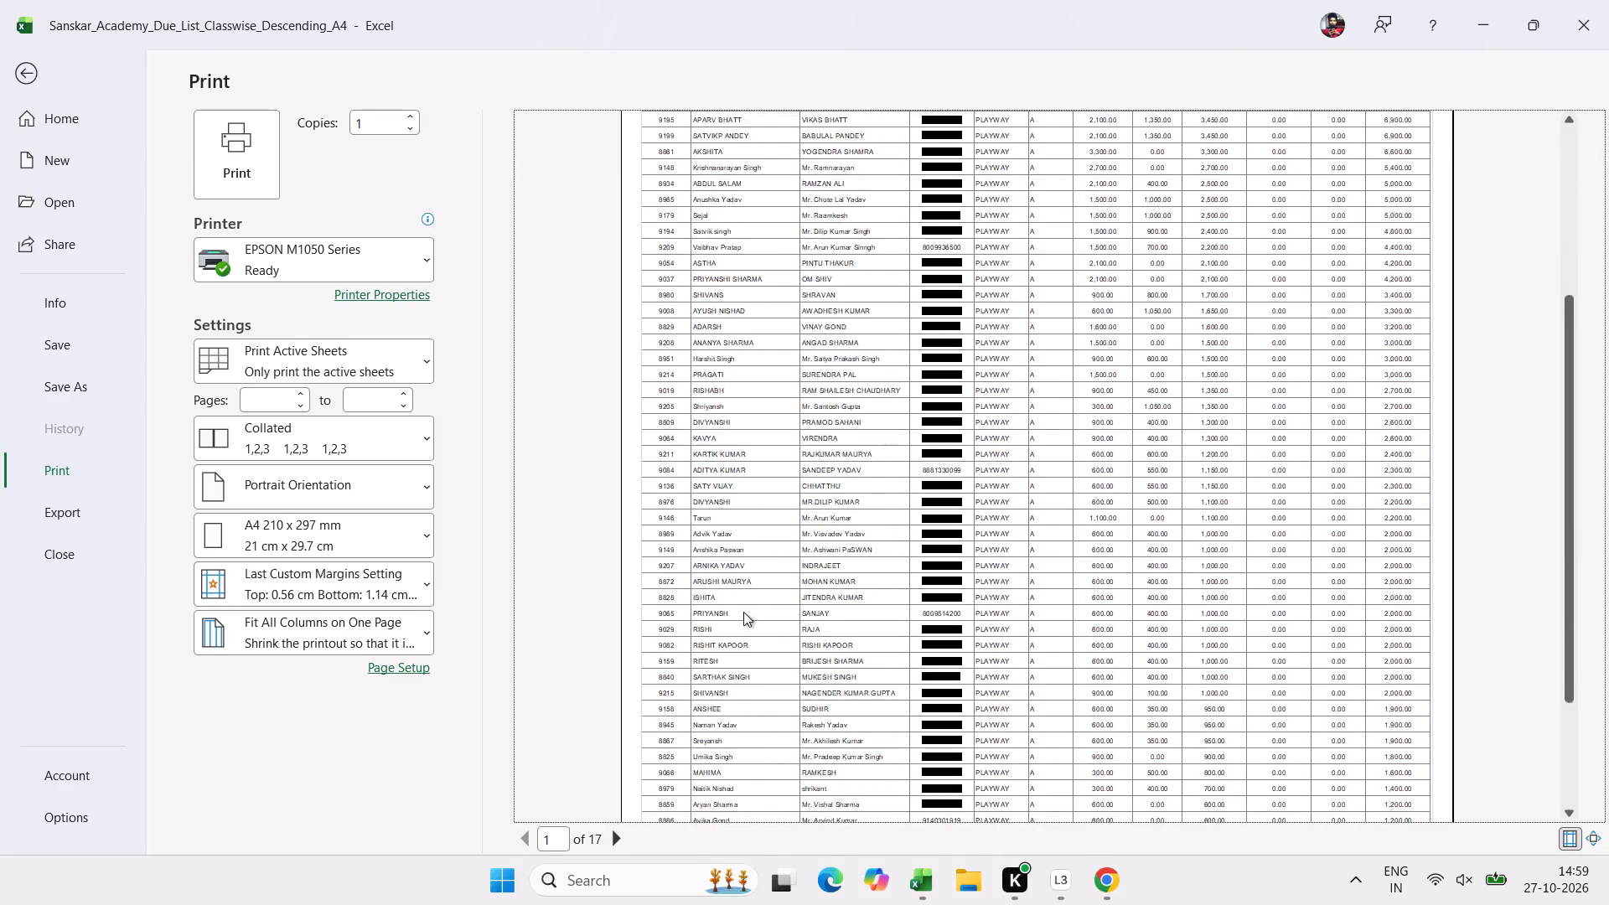
scroll(745, 612, down, 2)
scroll(844, 614, down, 5)
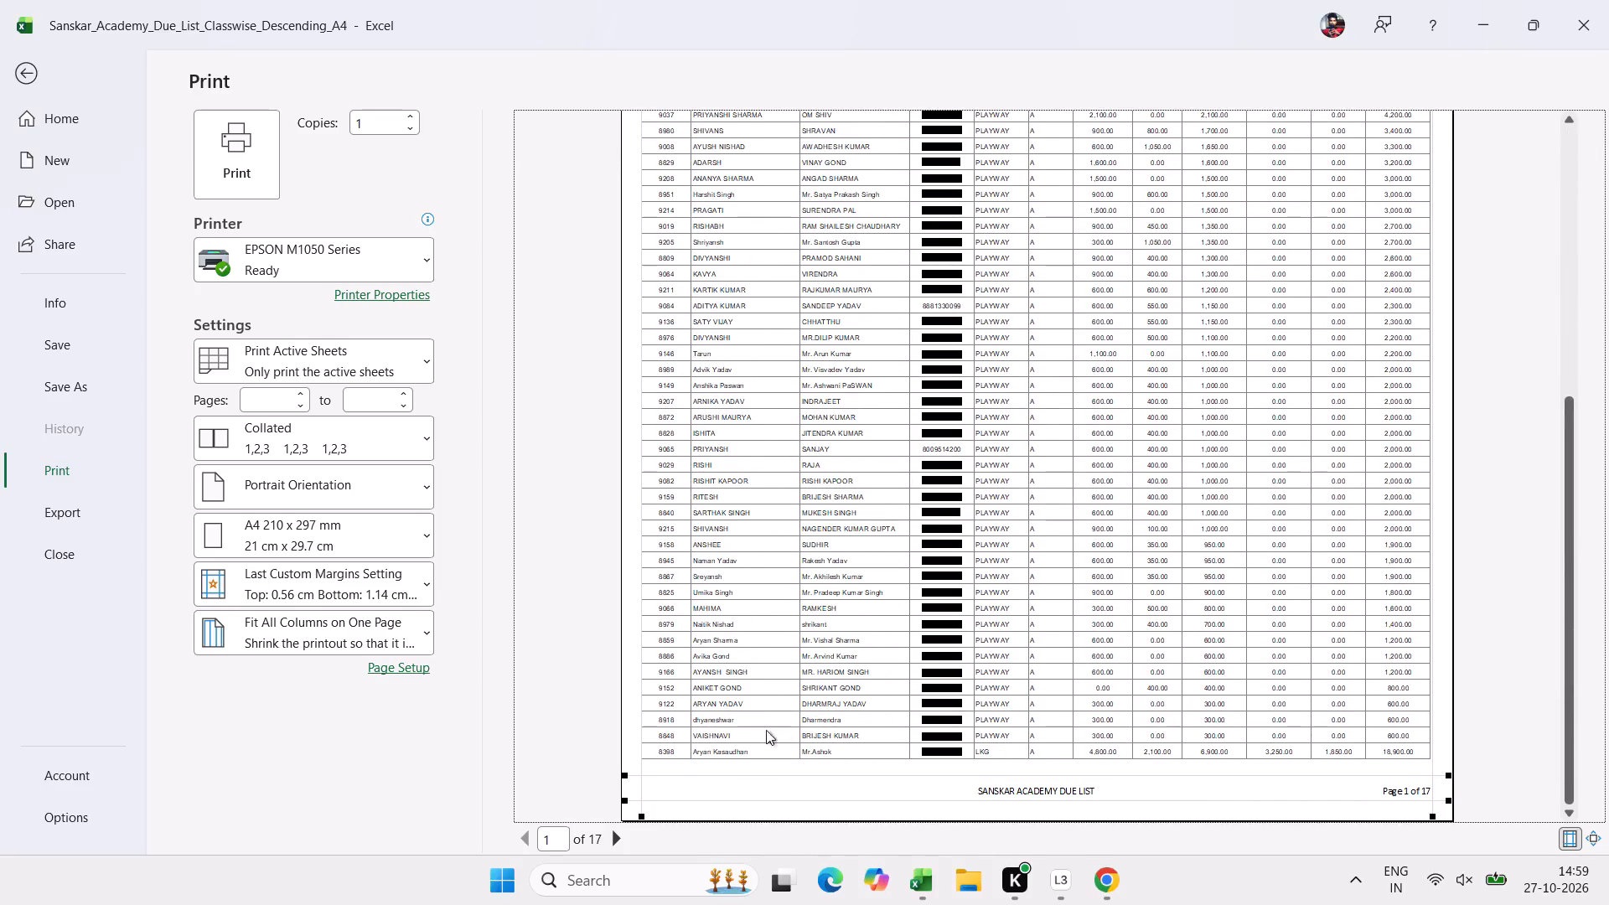
click(646, 774)
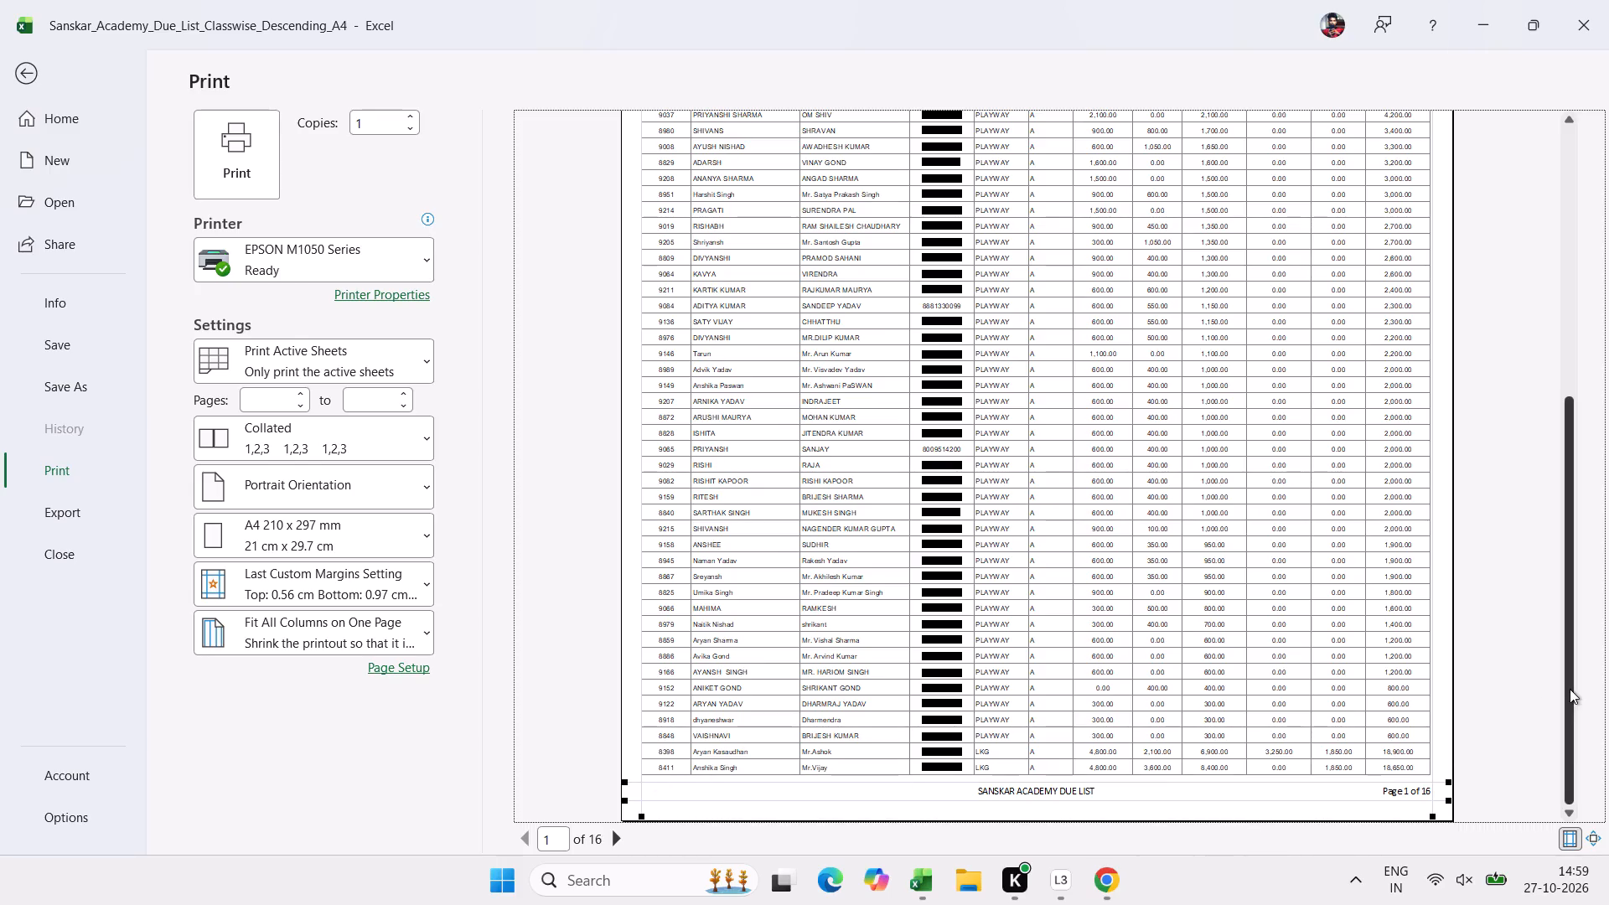
drag(1570, 689, 1565, 339)
scroll(1201, 291, up, 2)
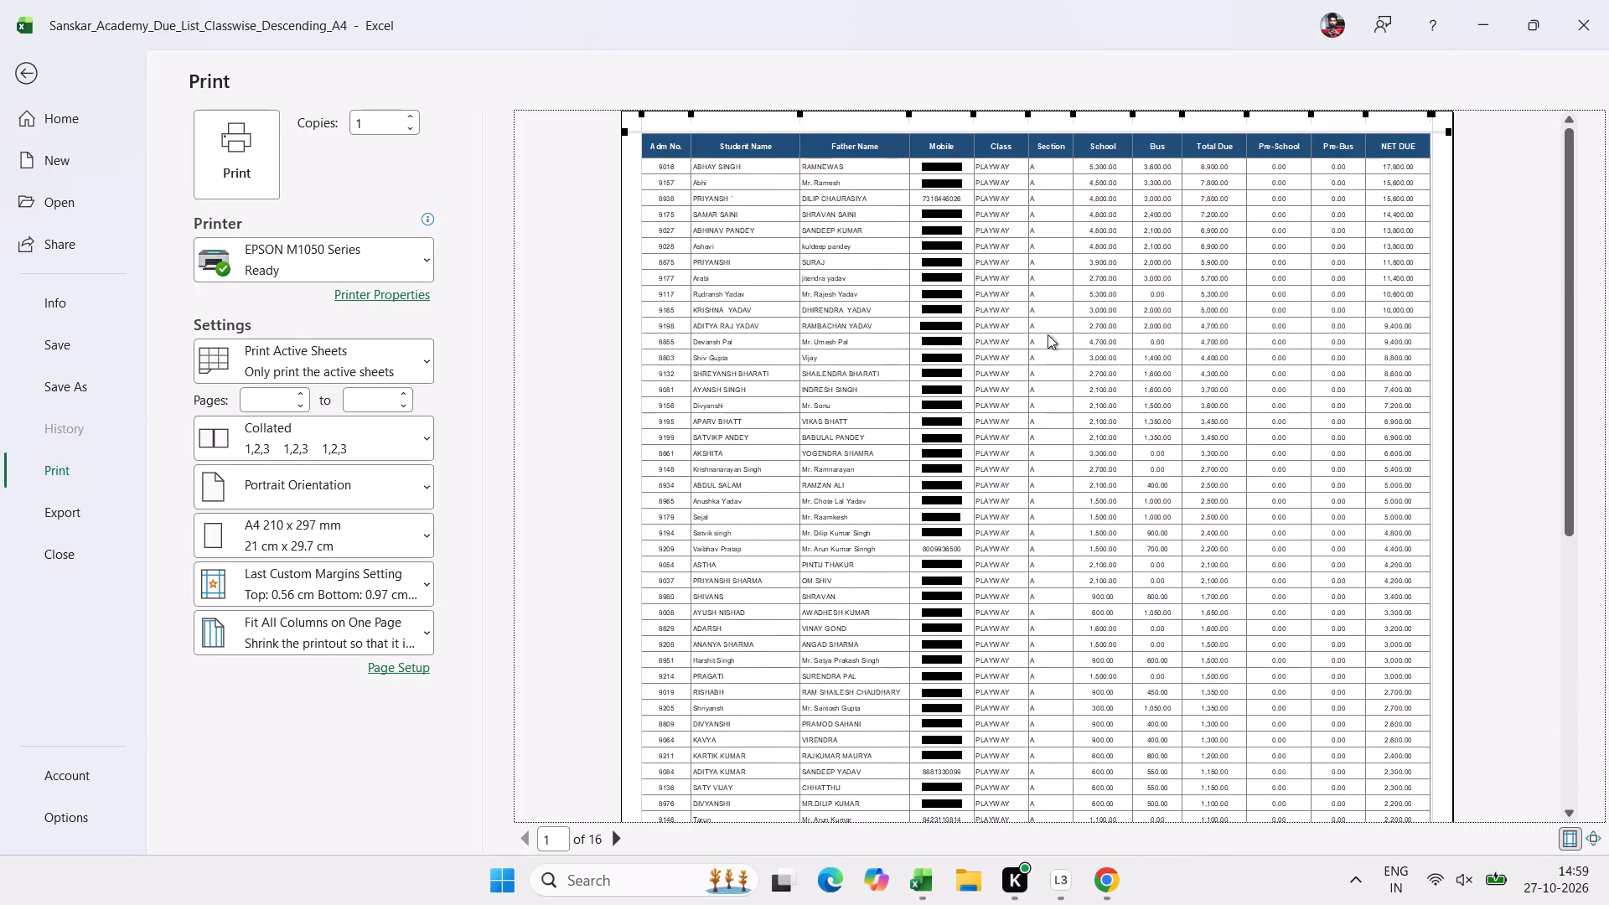
key(Escape)
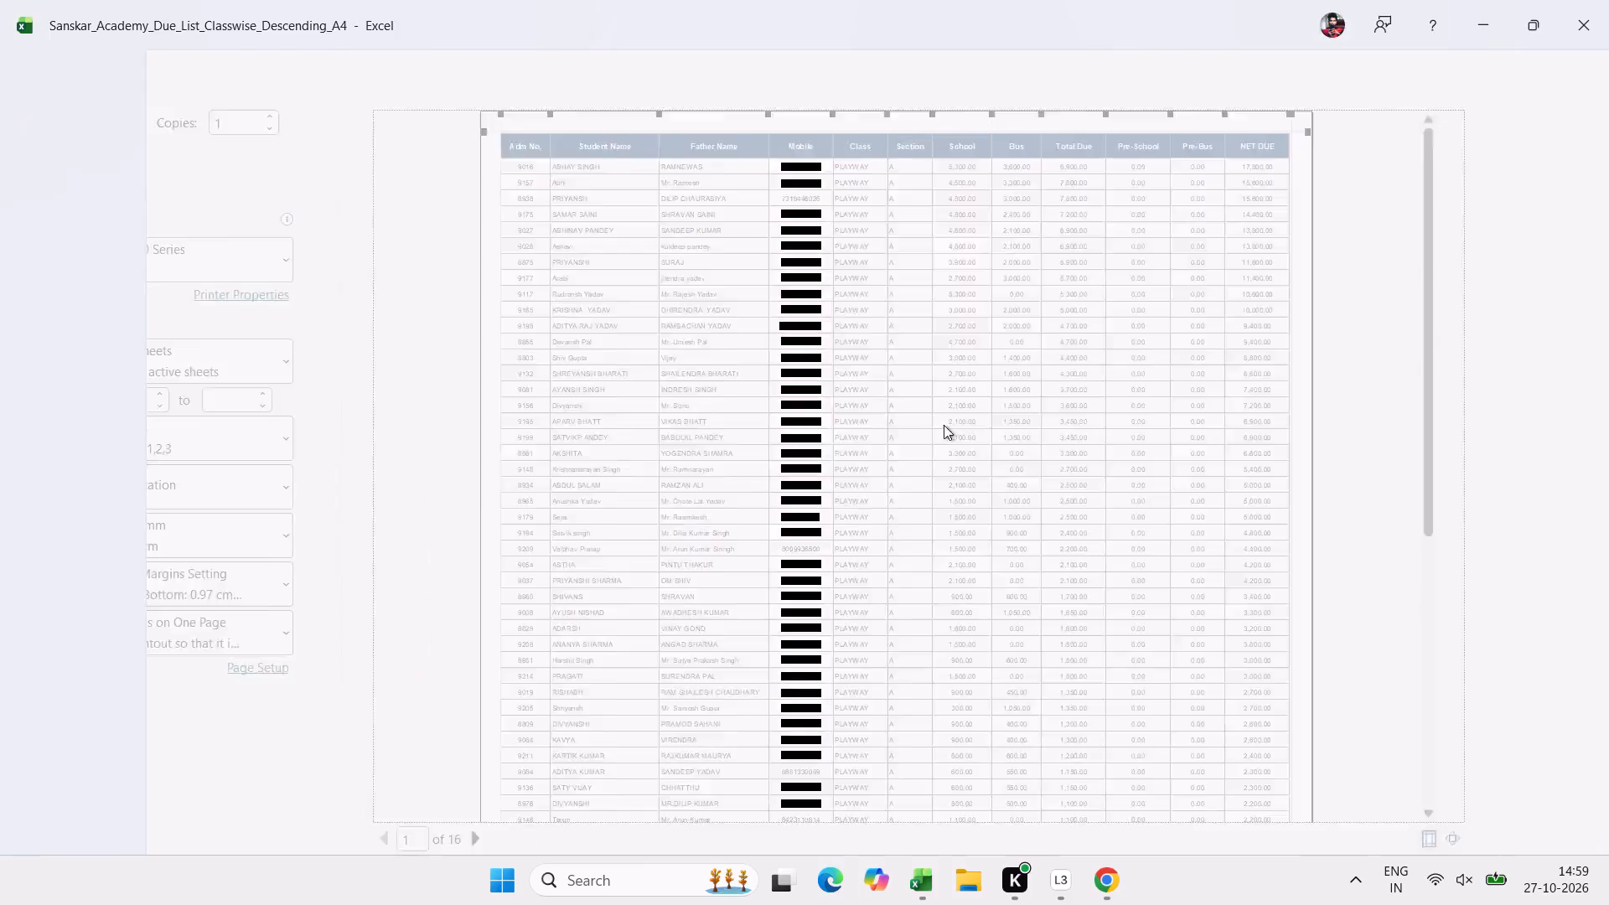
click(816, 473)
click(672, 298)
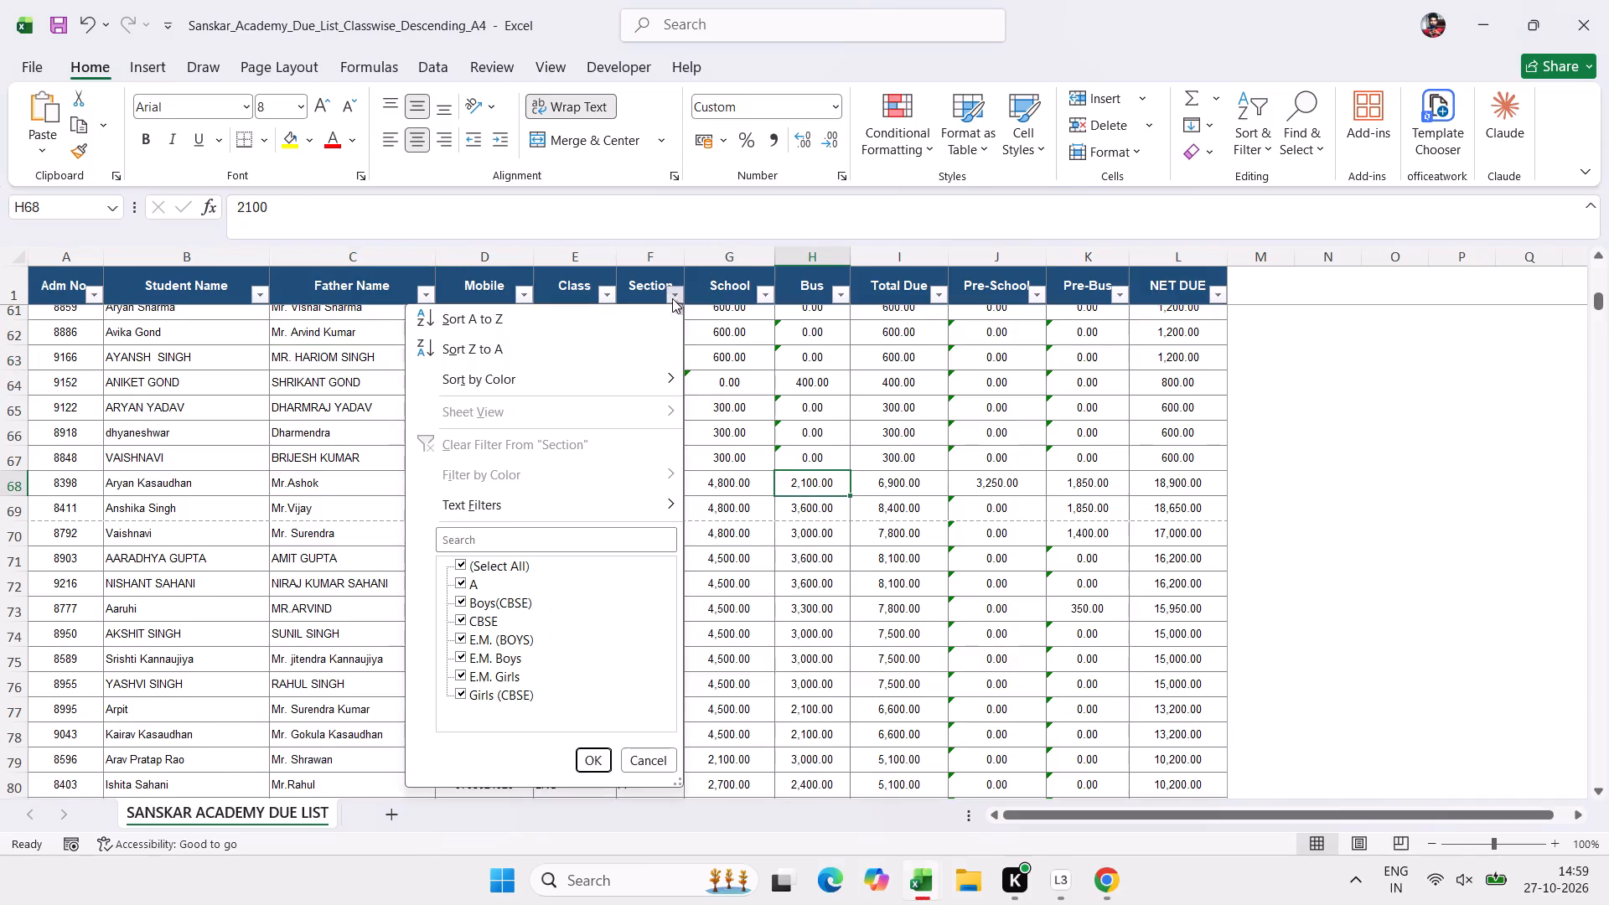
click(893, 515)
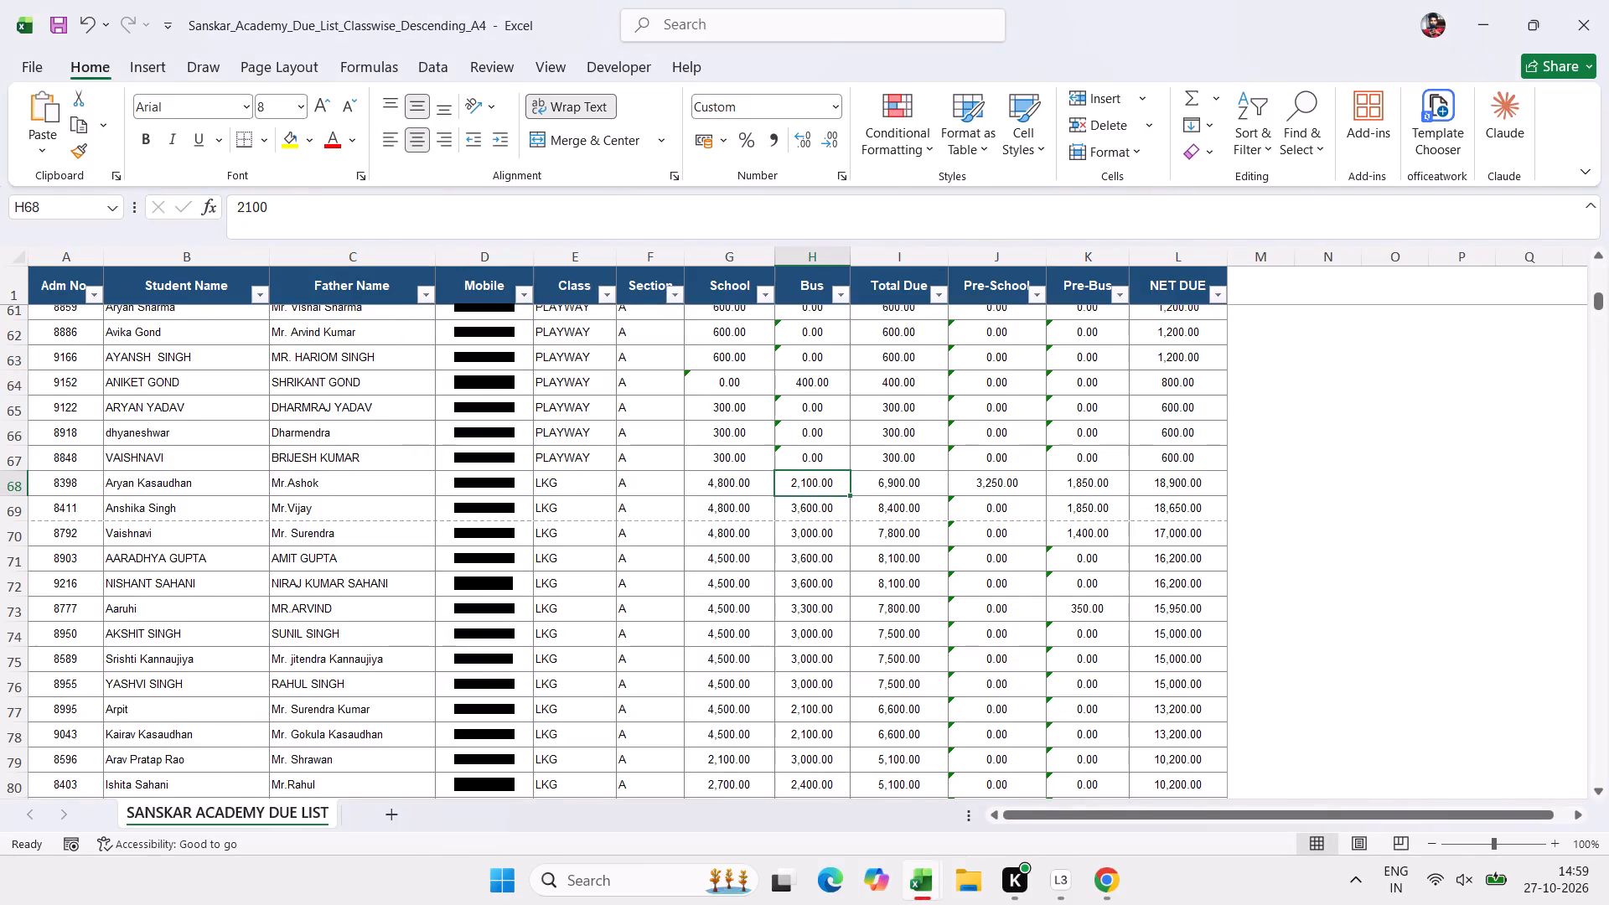
Filter the Class column so that only the PLAYWAY rows are shown.
scroll(661, 340, up, 9)
scroll(671, 344, down, 1)
scroll(671, 344, up, 1)
scroll(671, 344, down, 1)
scroll(671, 344, up, 5)
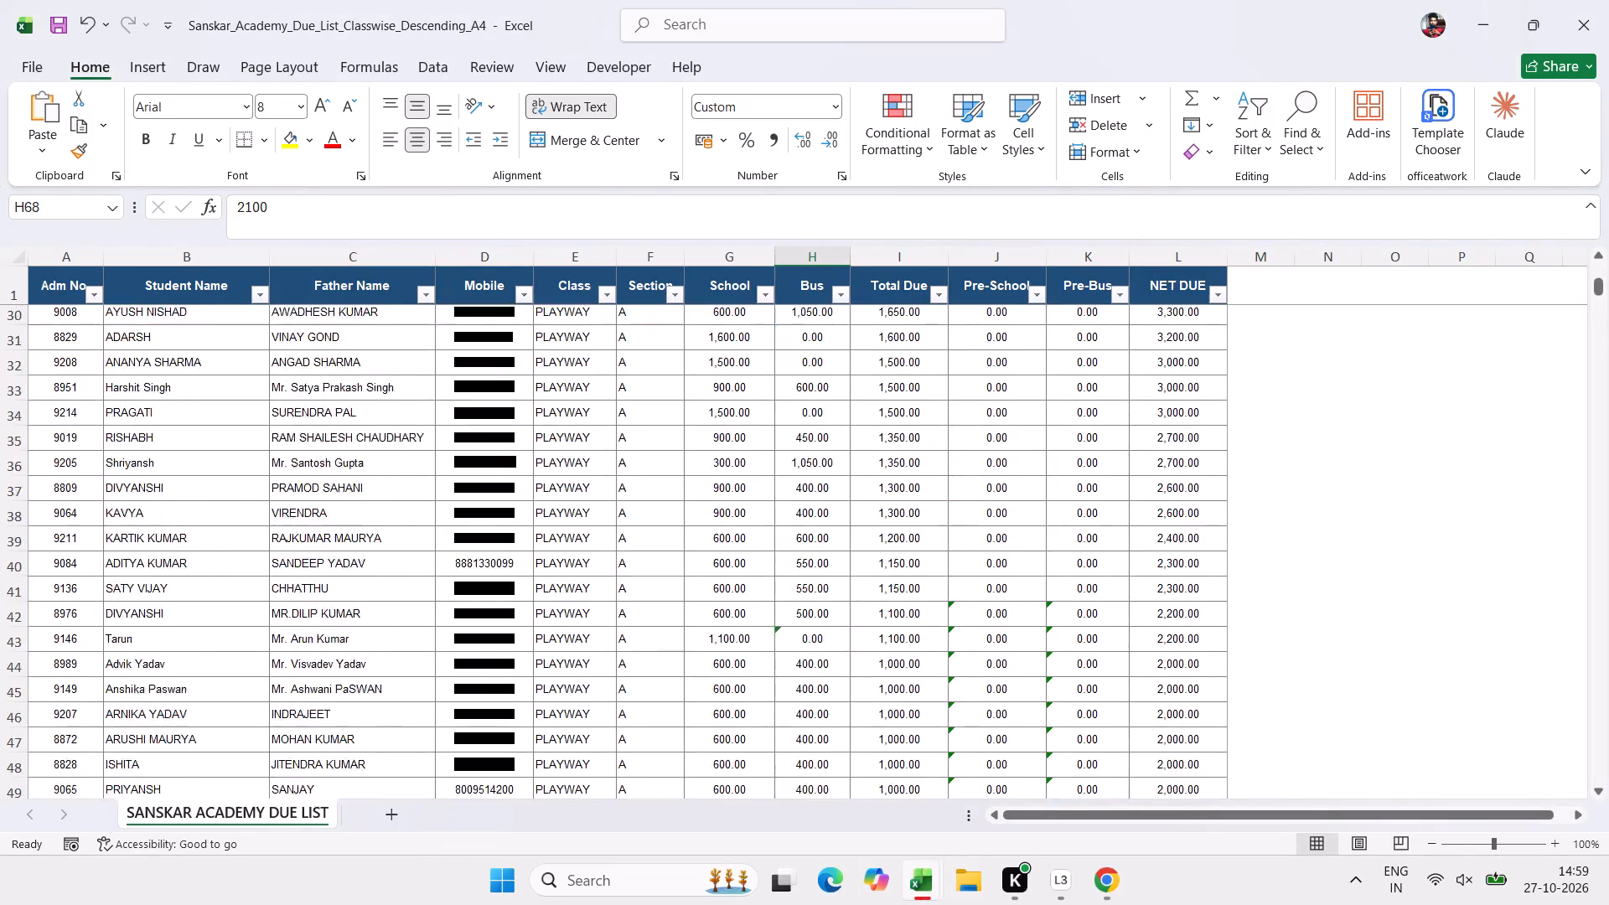
scroll(671, 344, up, 2)
scroll(671, 344, down, 1)
scroll(671, 344, up, 9)
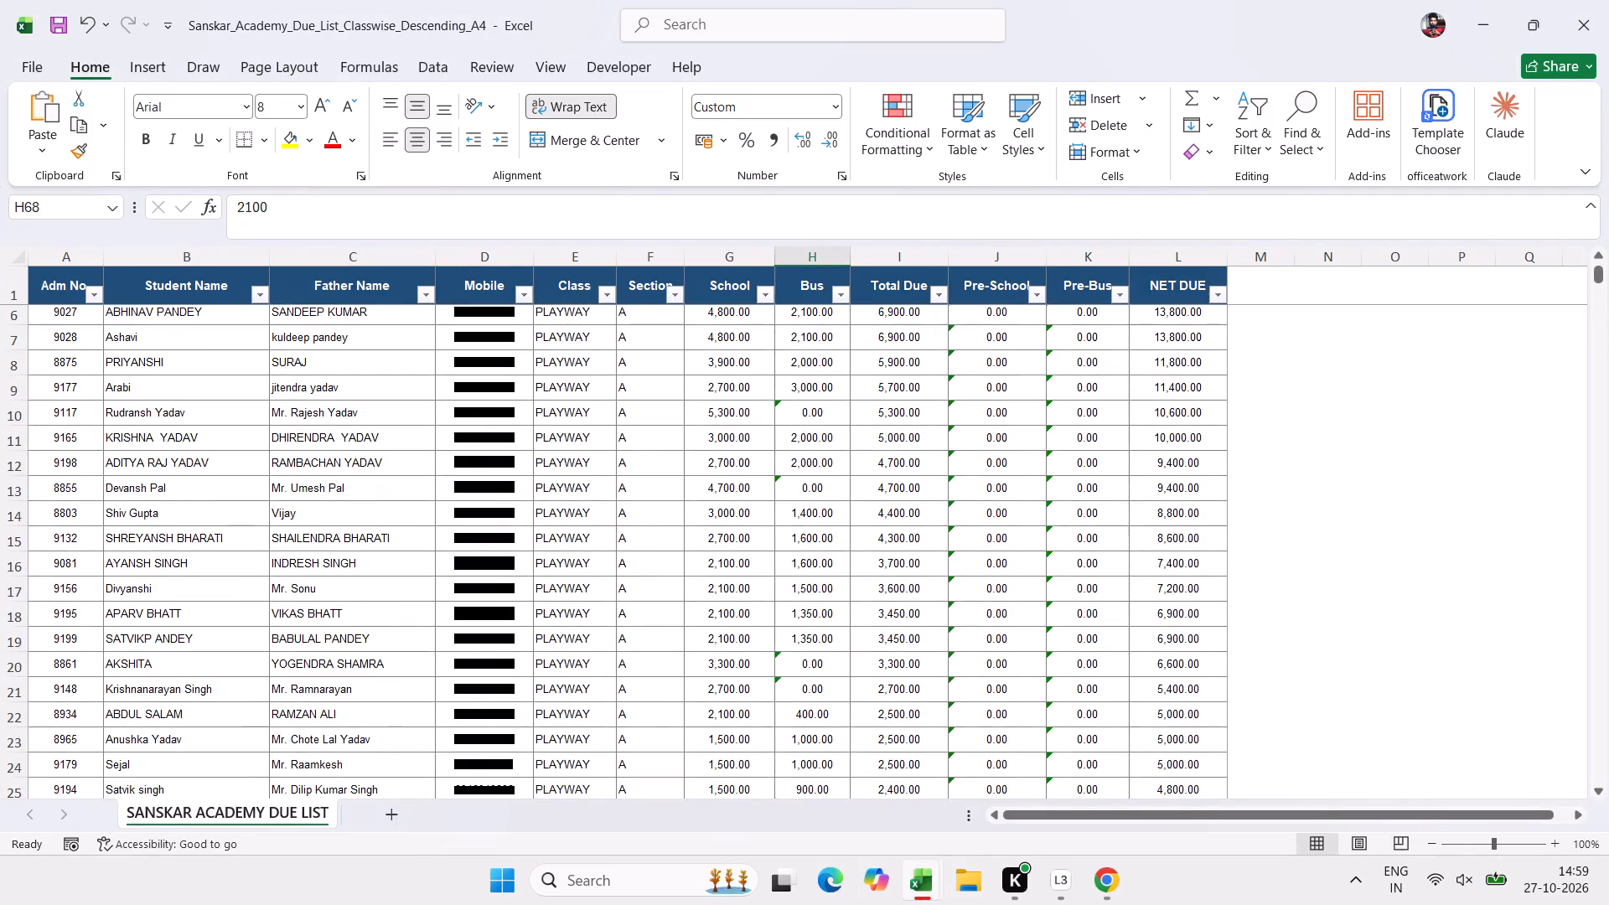
click(597, 297)
click(599, 297)
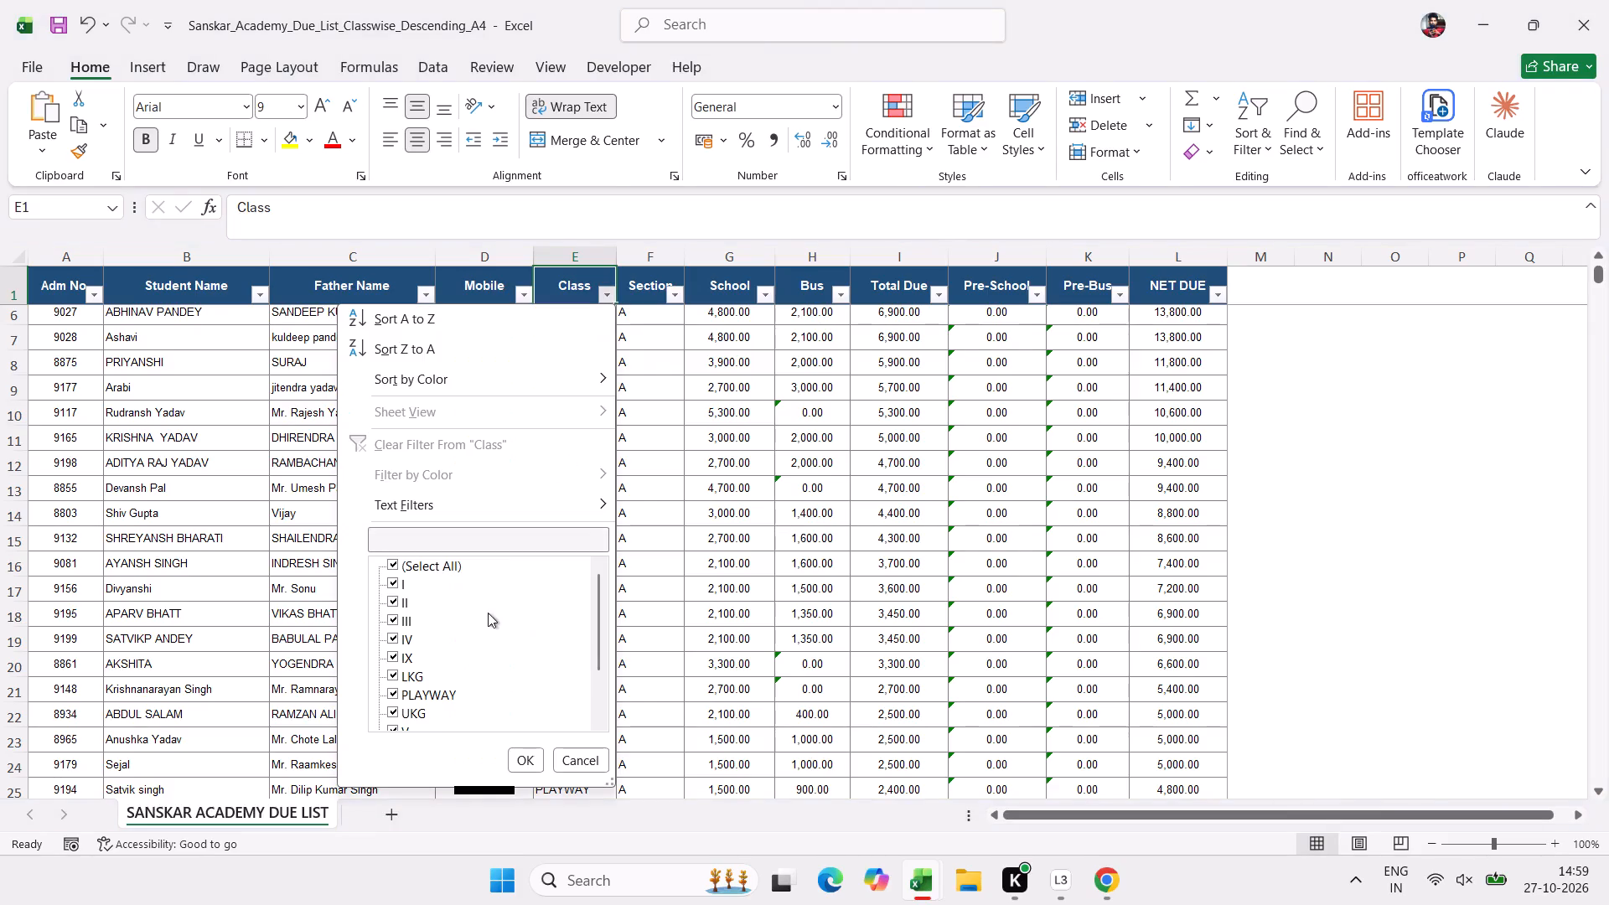
click(434, 571)
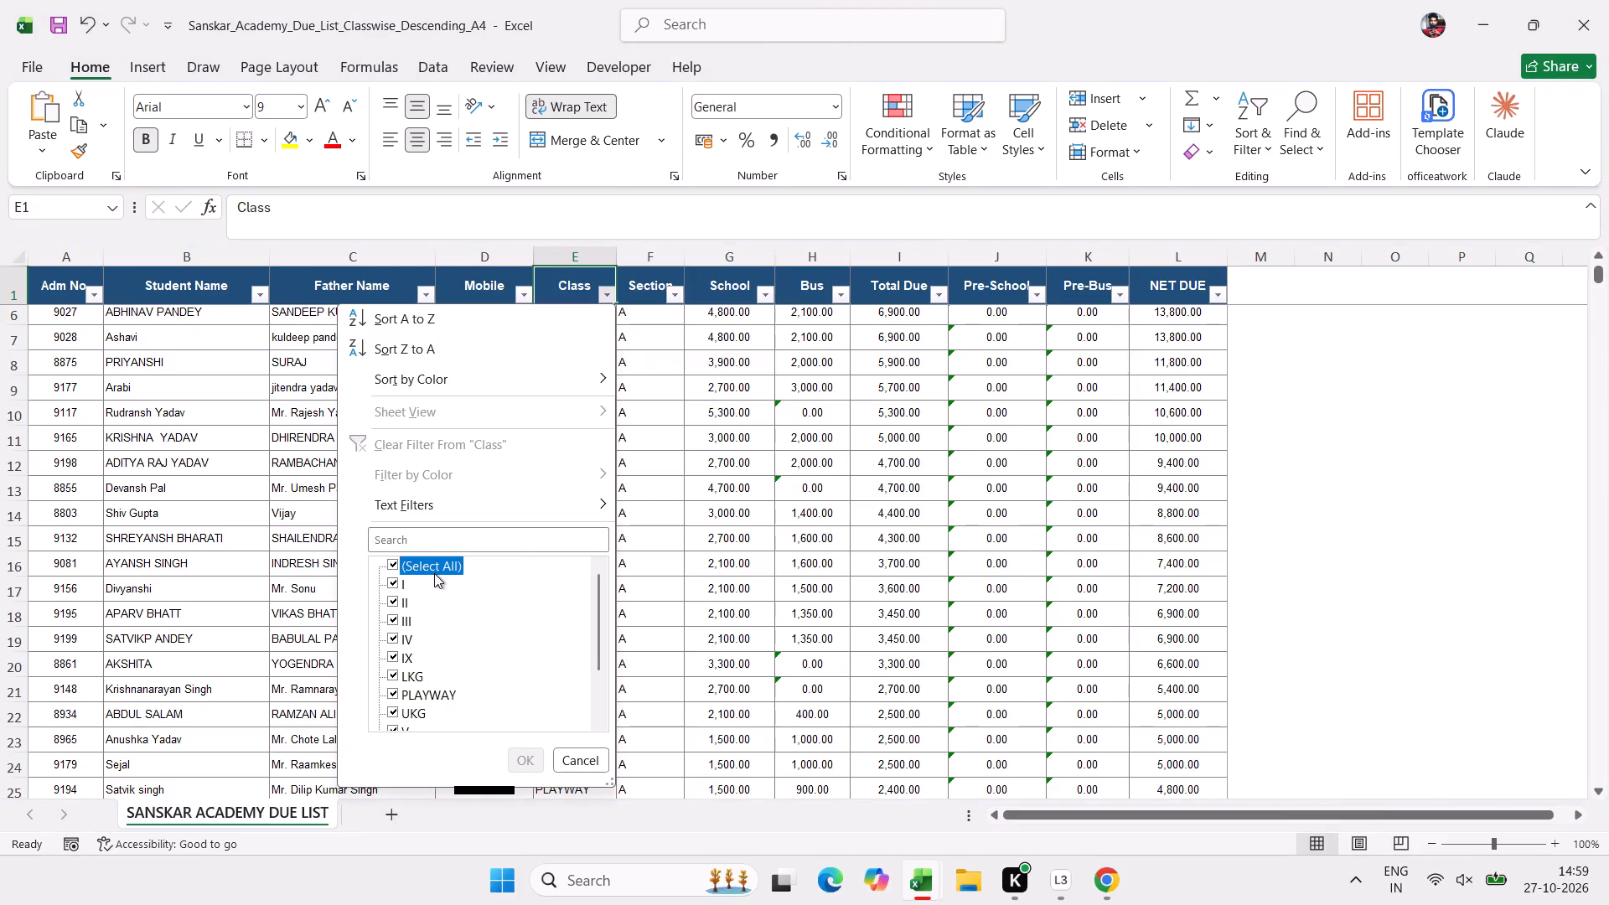
click(405, 699)
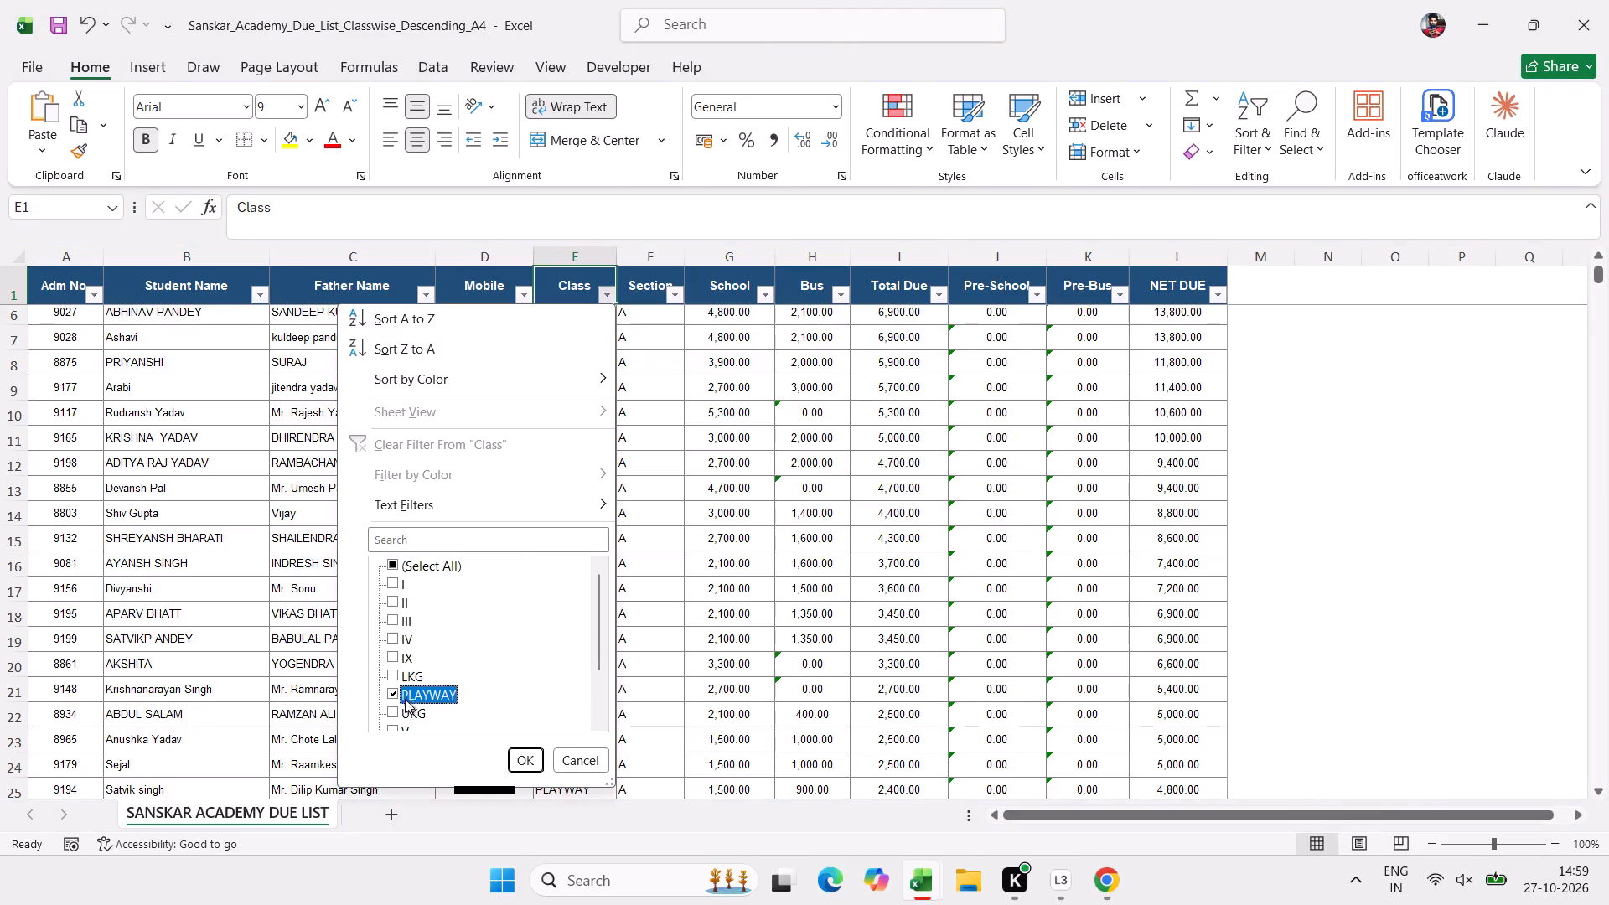
click(518, 757)
click(499, 554)
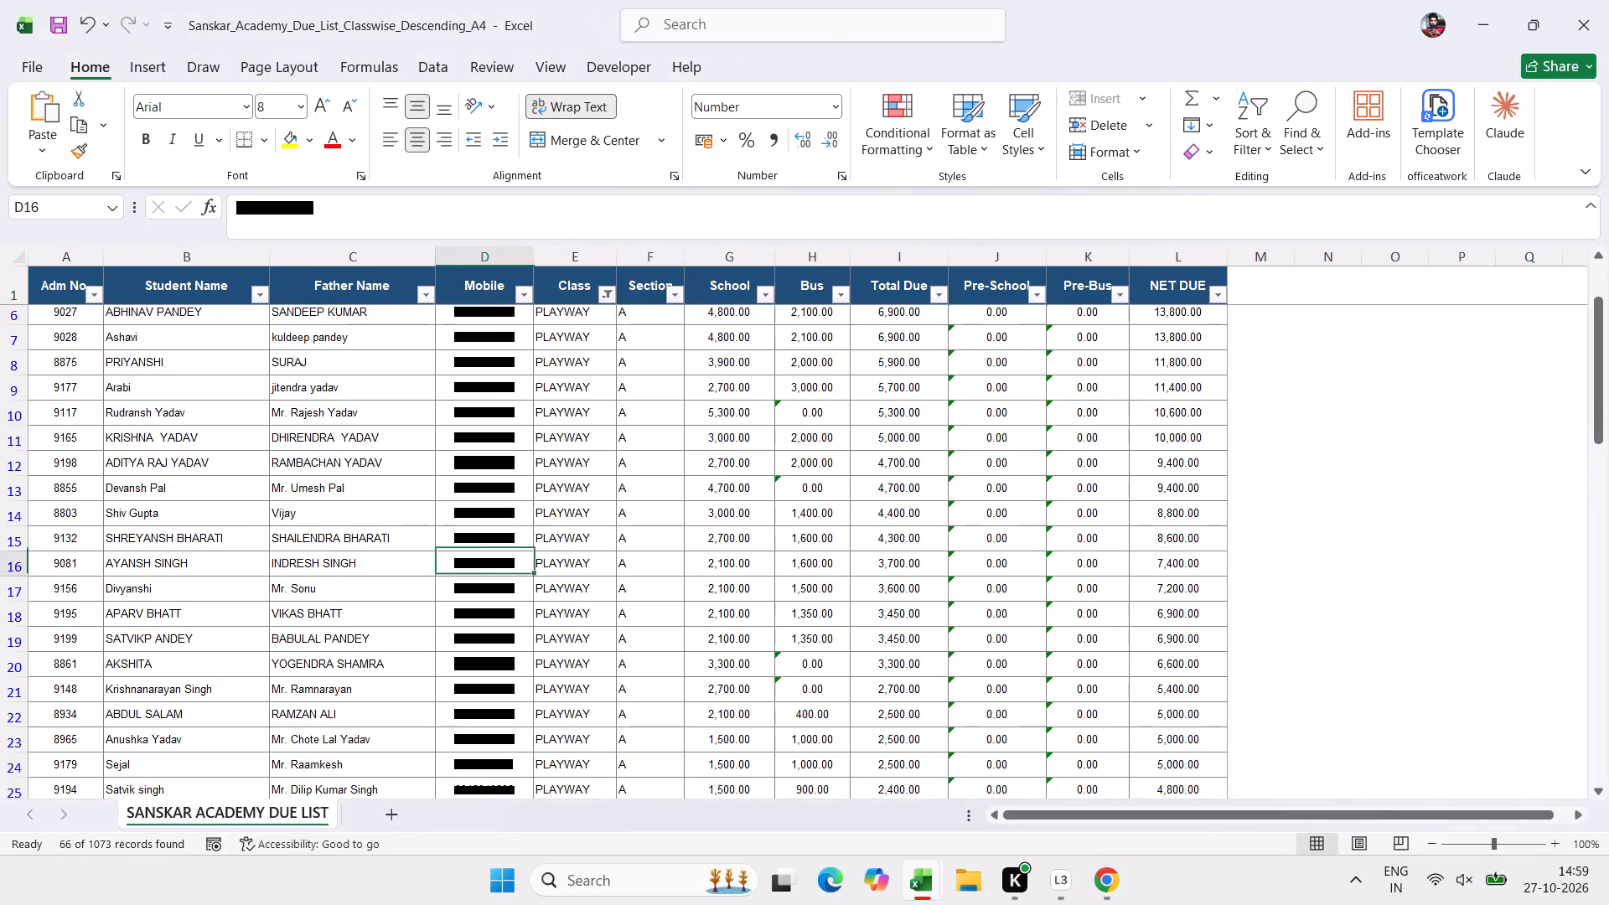
Print the filtered PLAYWAY due list on the EPSON M1050 Series printer in A4 portrait.
key(ctrl+p)
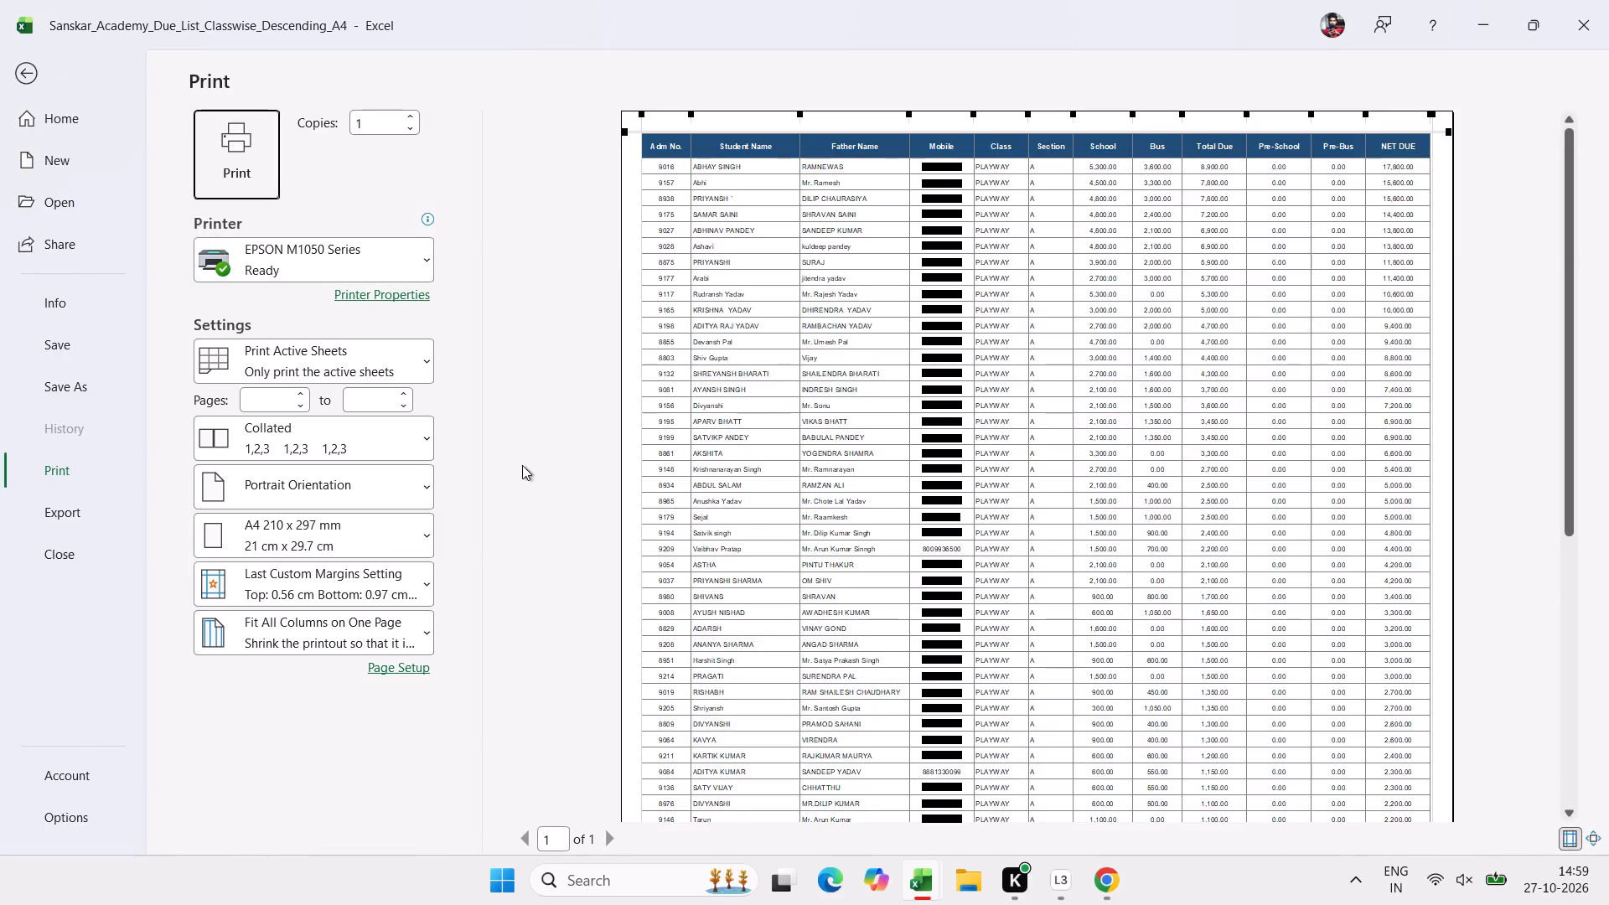
click(259, 173)
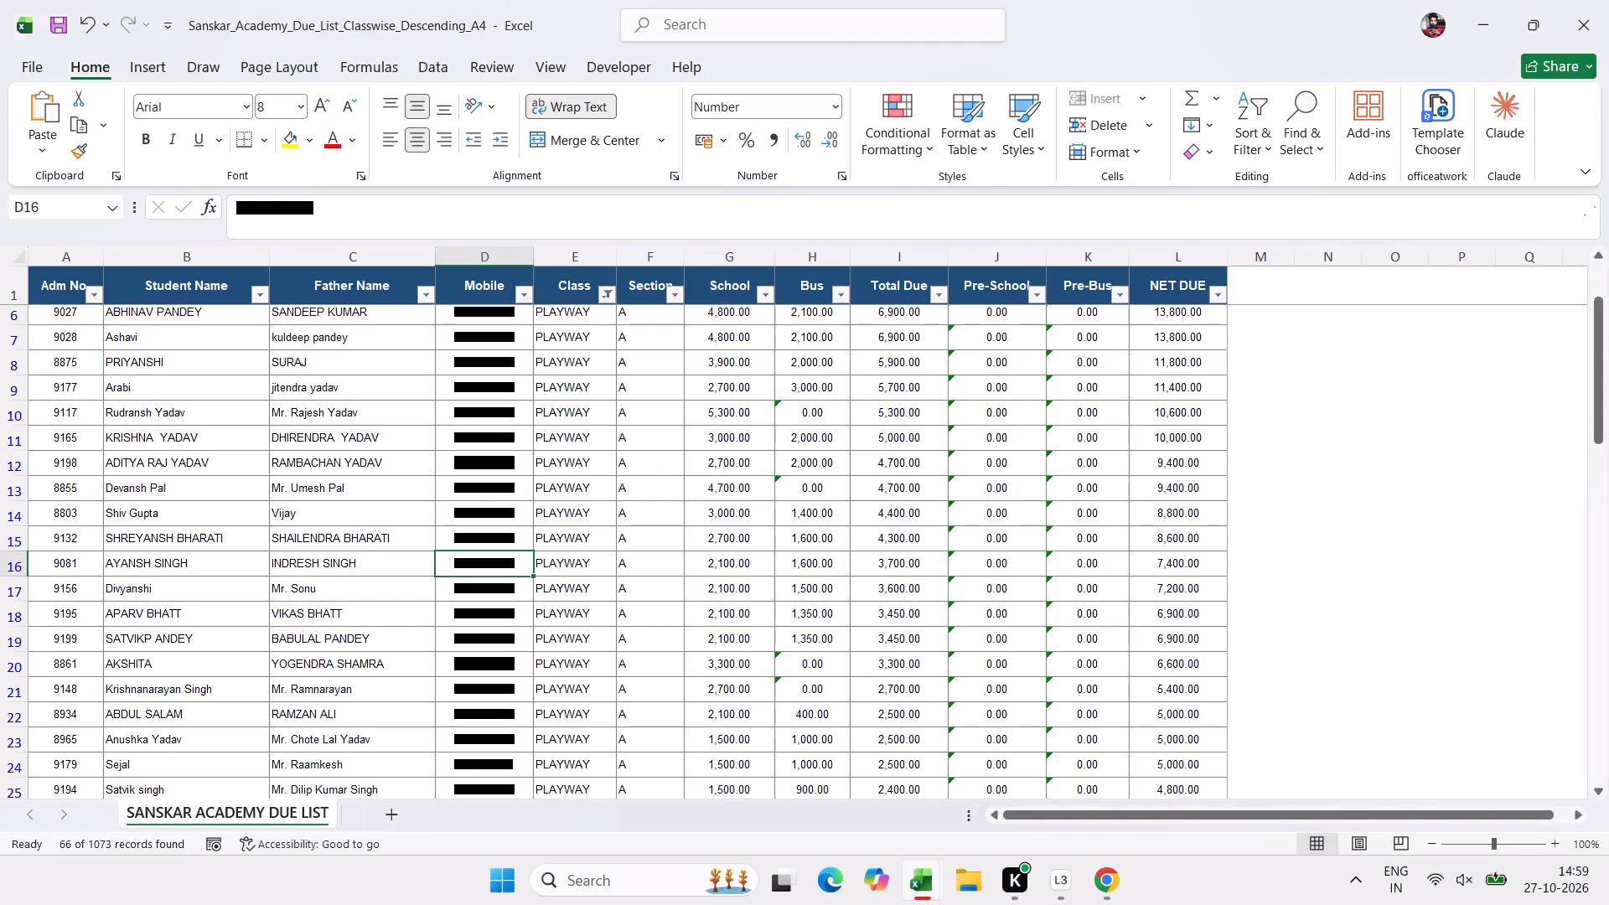
Select the first PLAYWAY student's School, Bus and Total Due amounts (G2:I2) to check their sum.
scroll(832, 428, up, 4)
scroll(945, 394, down, 1)
scroll(945, 394, up, 2)
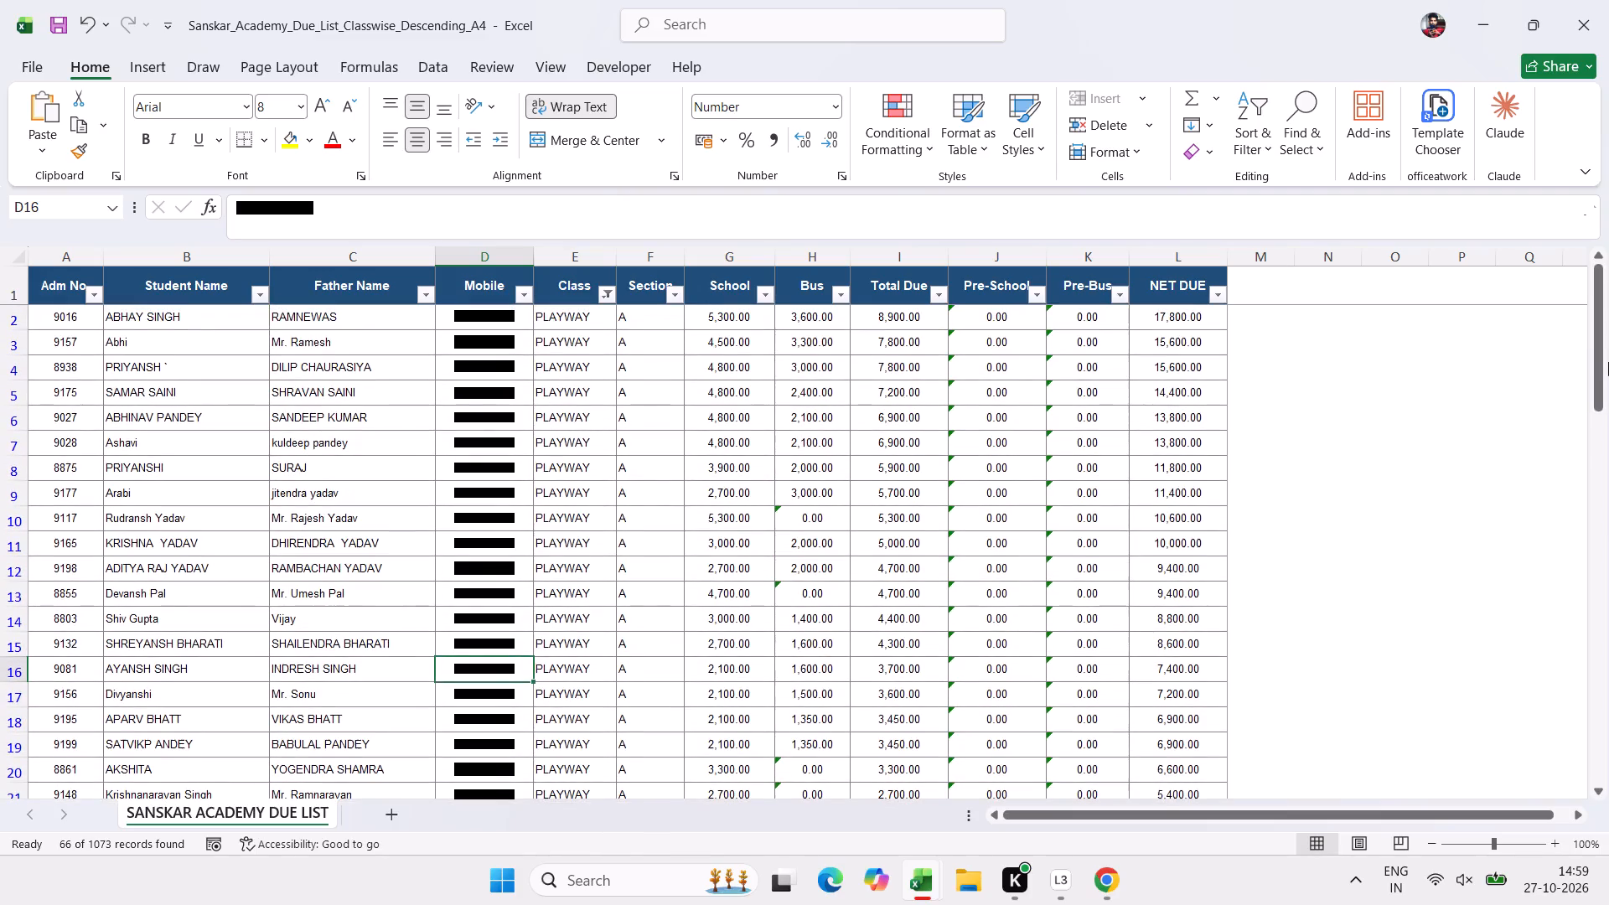
drag(1608, 358, 1608, 261)
drag(727, 323, 890, 311)
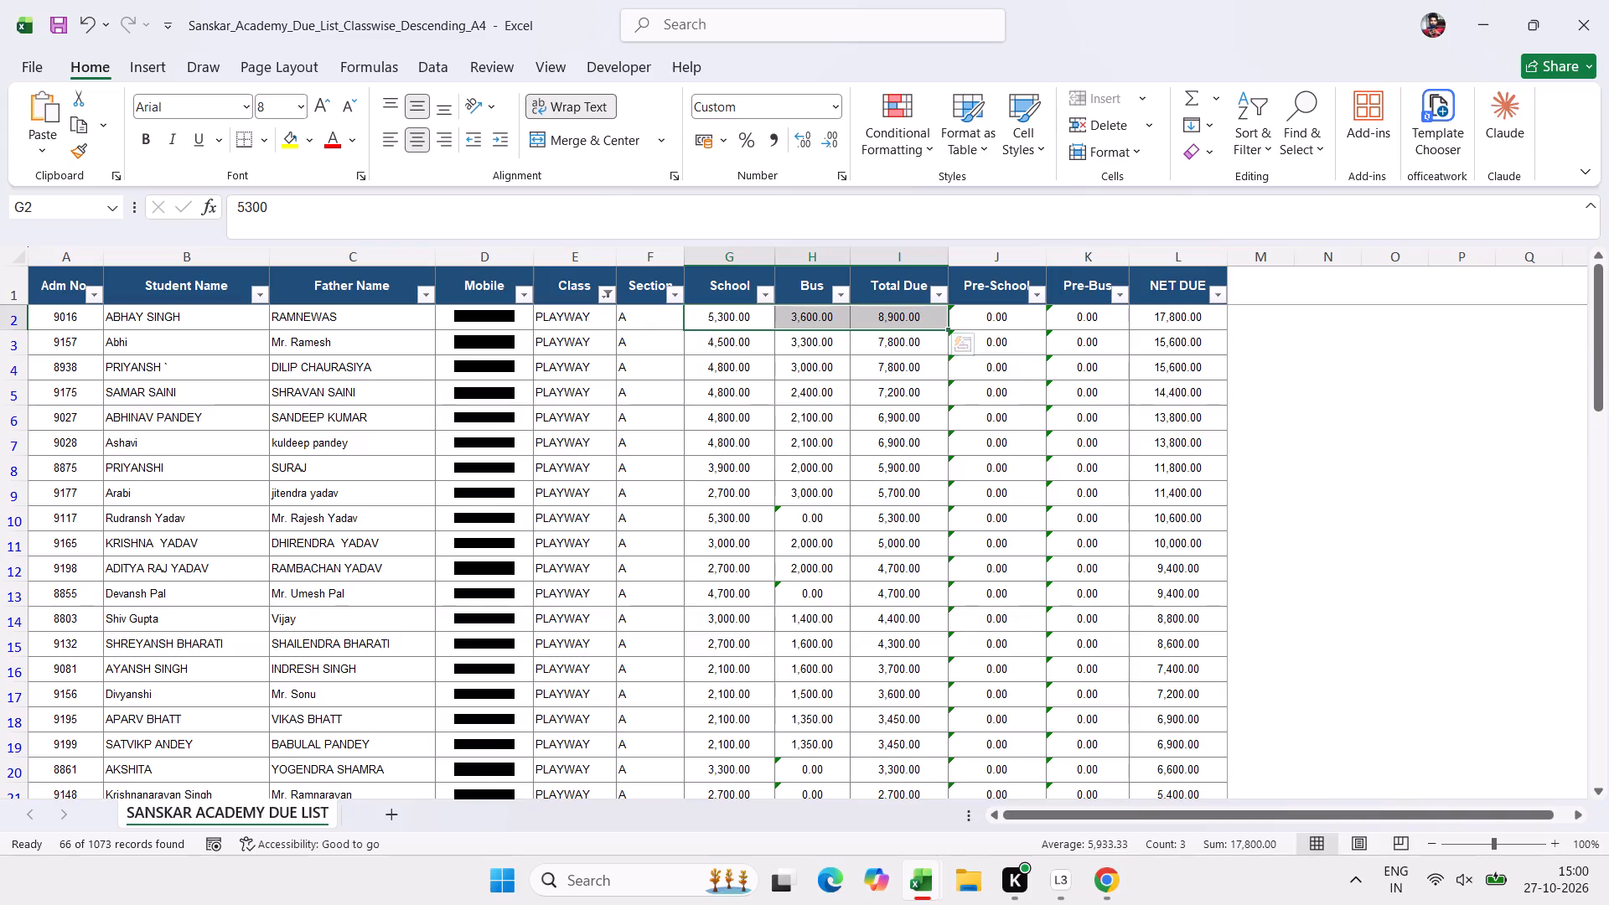
Inspect the contents of the NET DUE cells for the first three PLAYWAY students (L2:L4).
double_click(1173, 320)
click(1188, 349)
double_click(1198, 318)
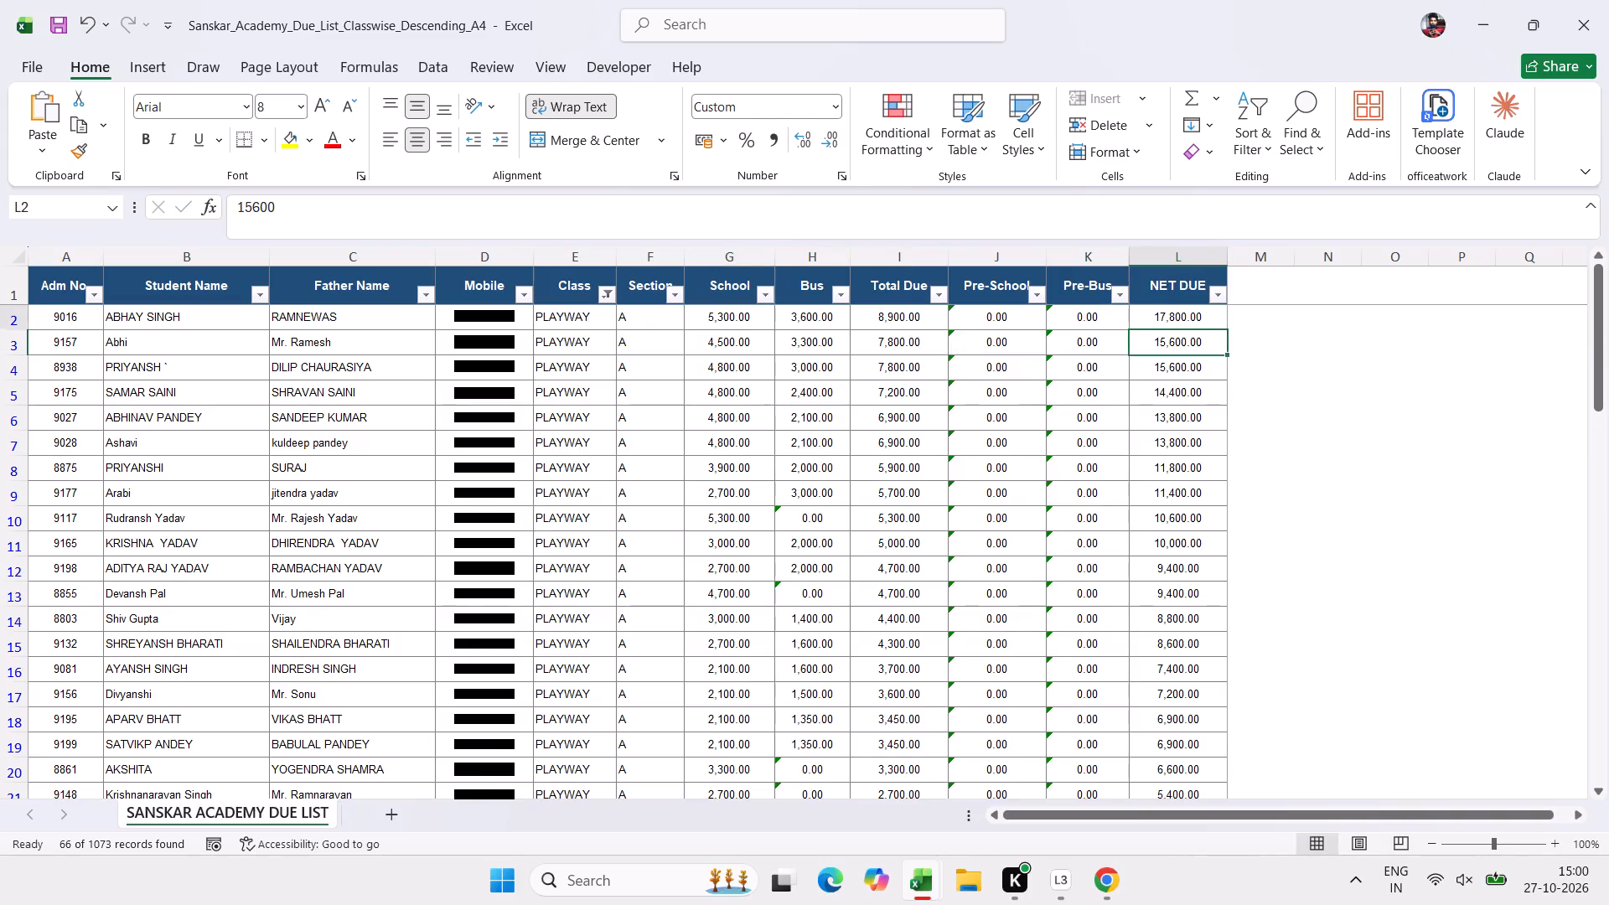
click(1201, 363)
click(1202, 310)
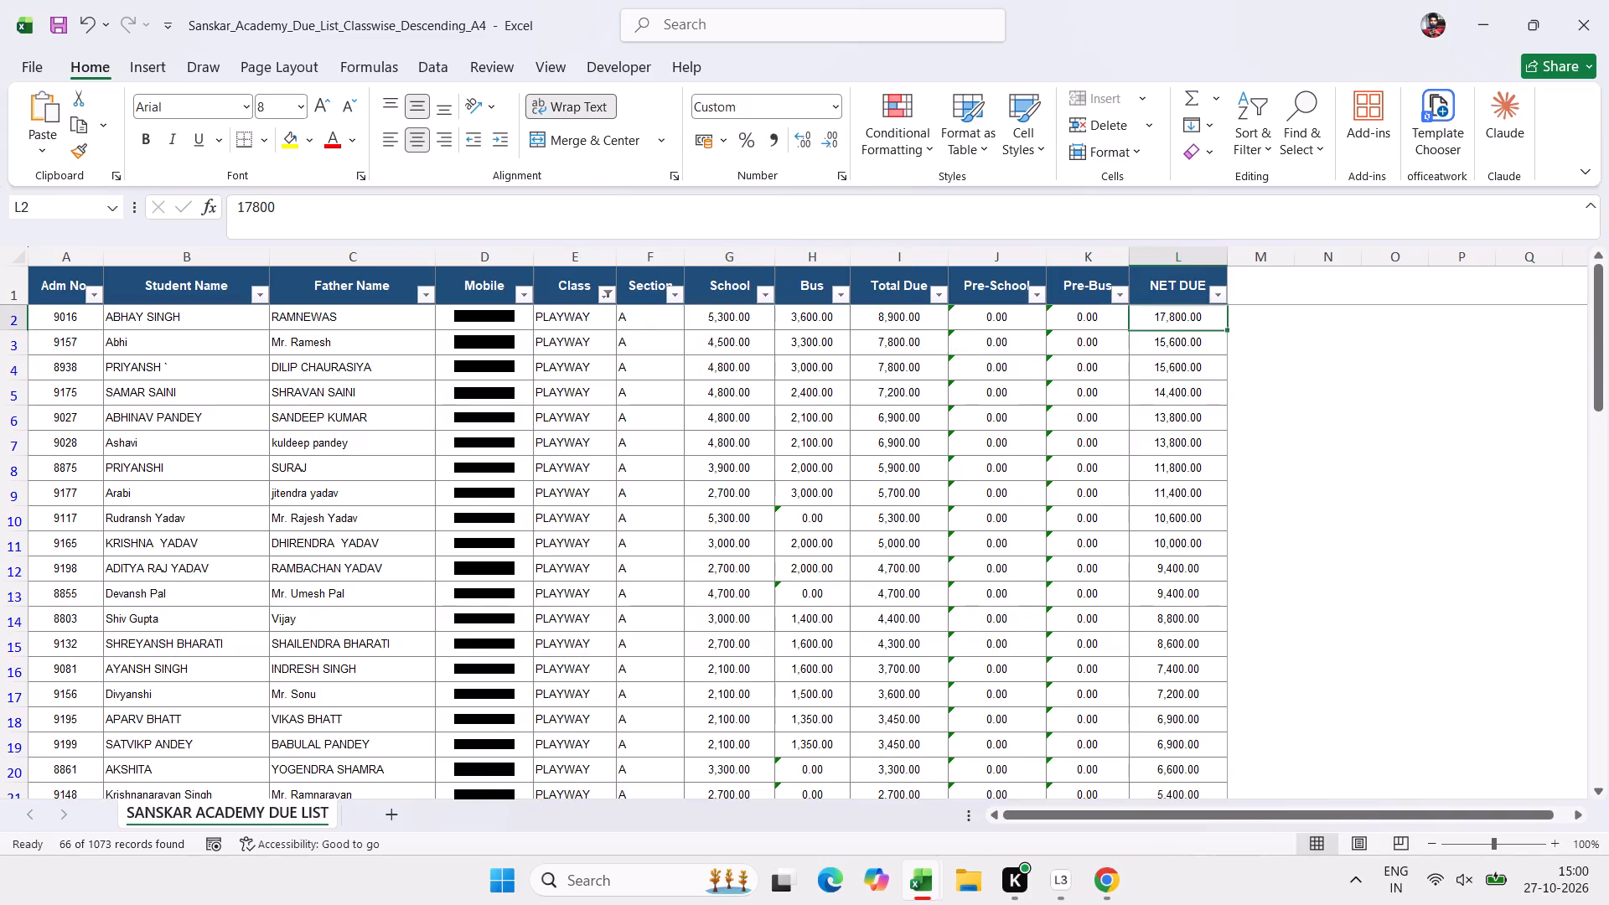
double_click(1202, 310)
click(1199, 360)
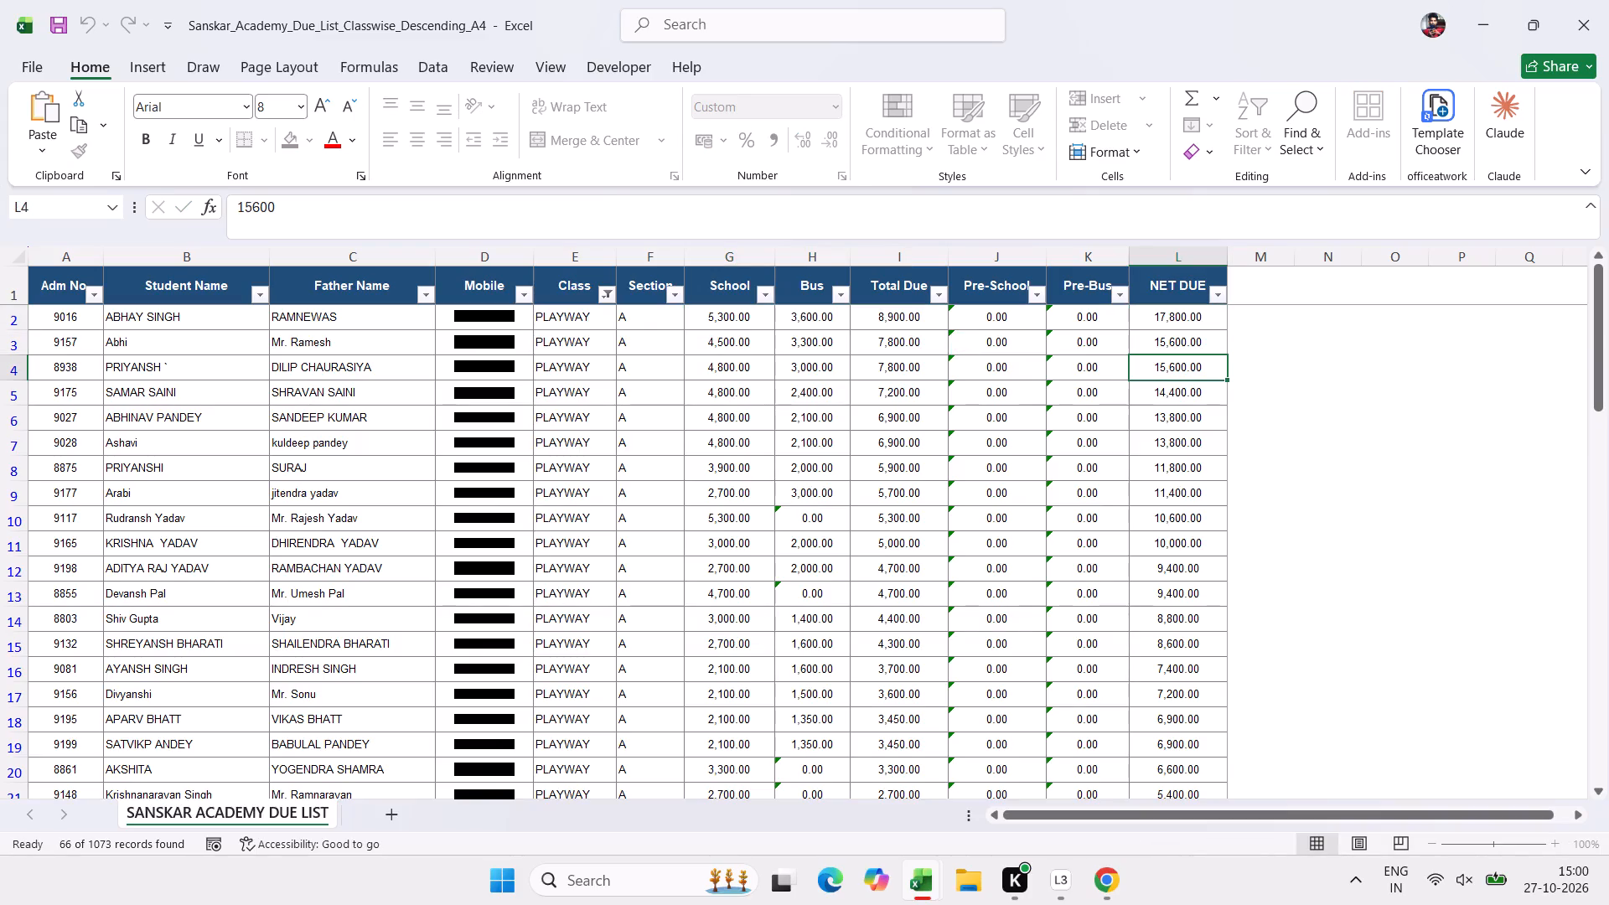
Clear the Class column filter and close the Sanskar_Academy_Due_List_Classwise_Descending_A4 workbook.
click(602, 299)
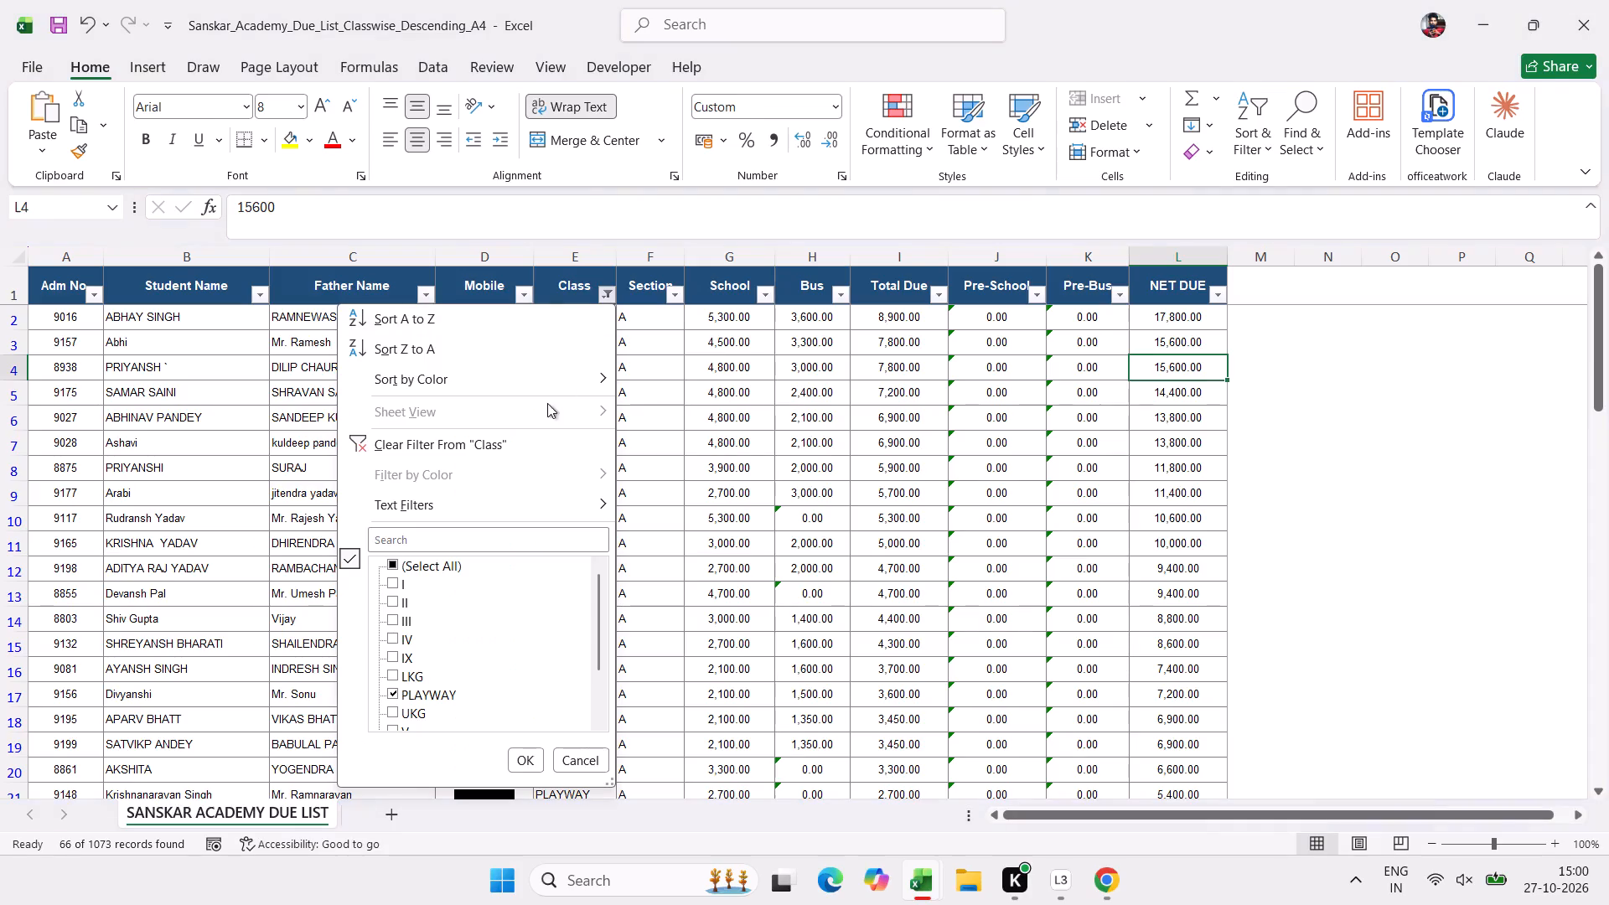
click(499, 439)
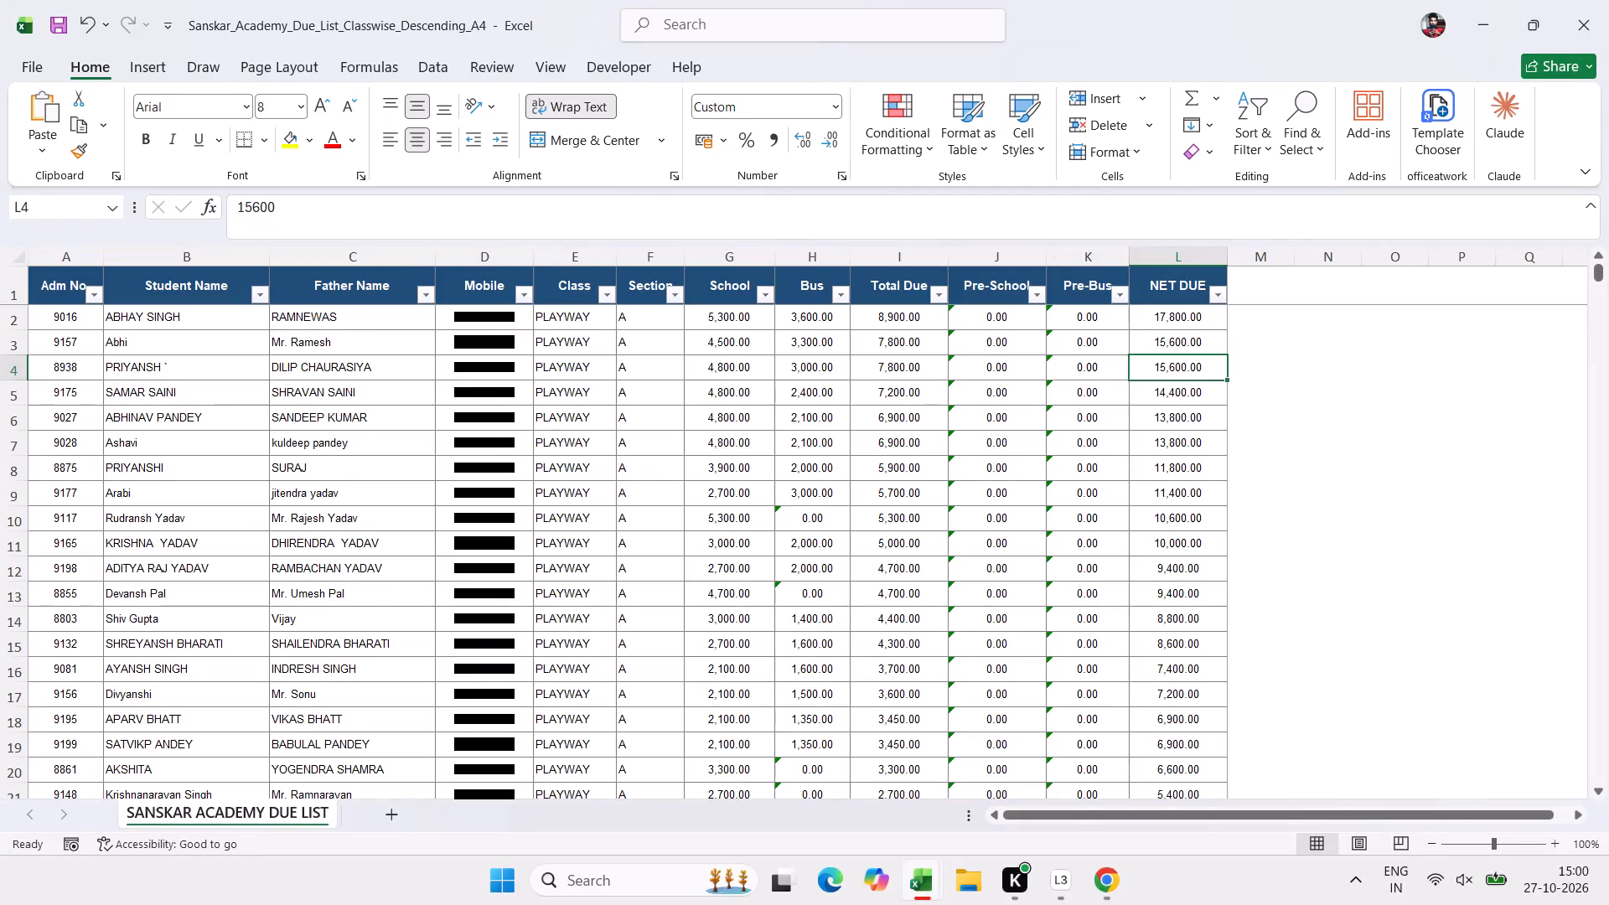
click(1606, 16)
click(851, 583)
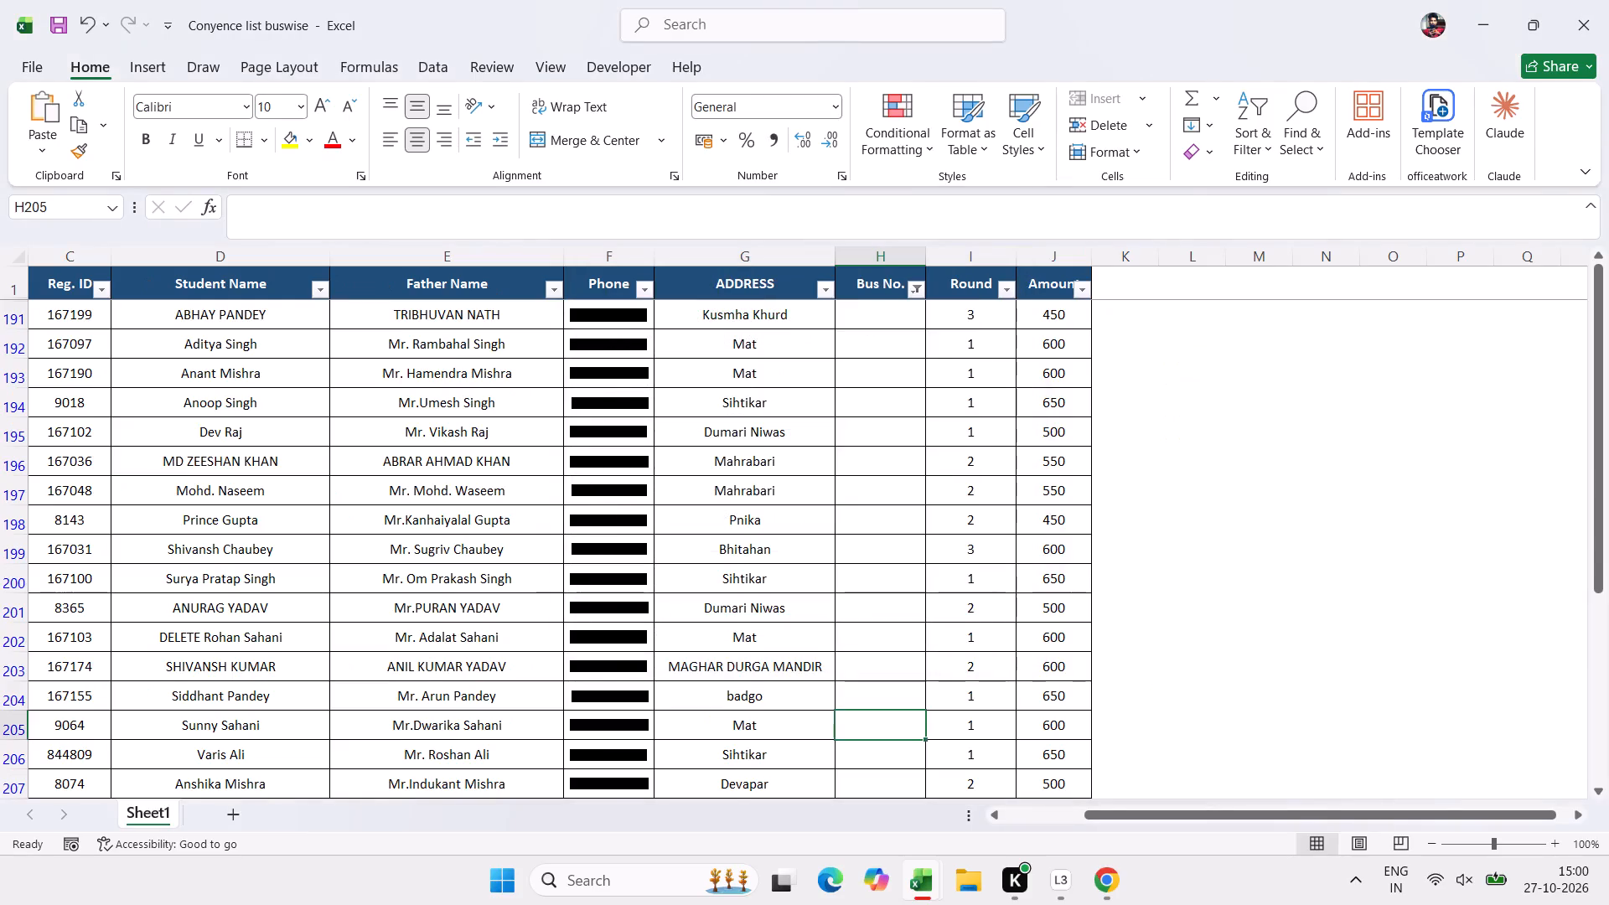
Switch to Chrome and open the source workbook Sanskar Academy (29) from the recent downloads.
click(1506, 0)
click(1484, 77)
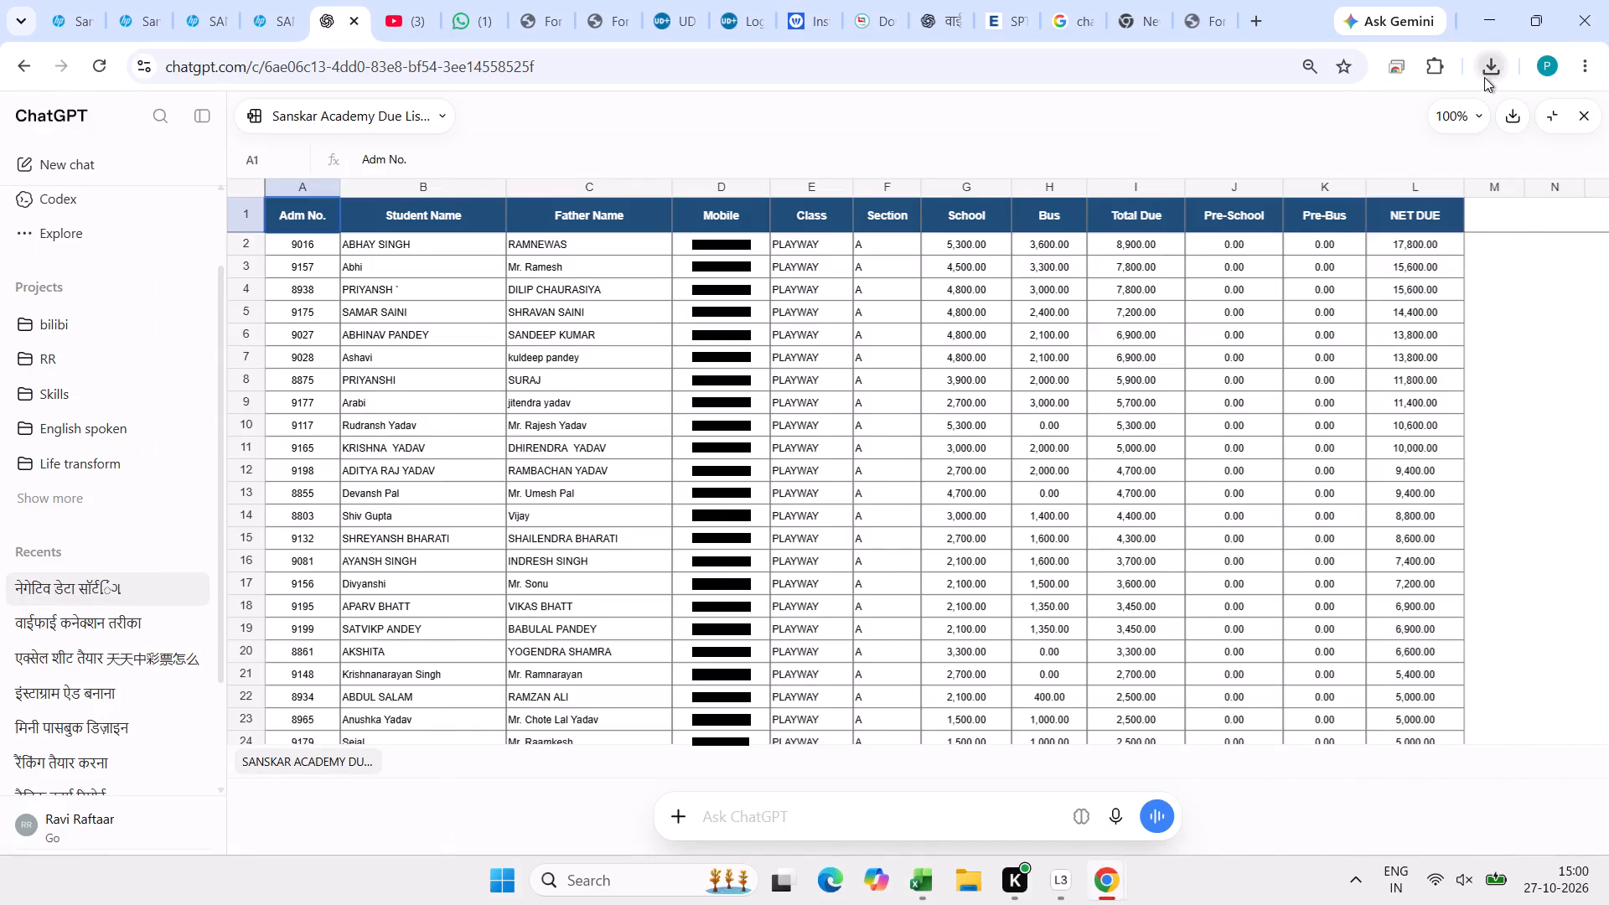
click(1285, 383)
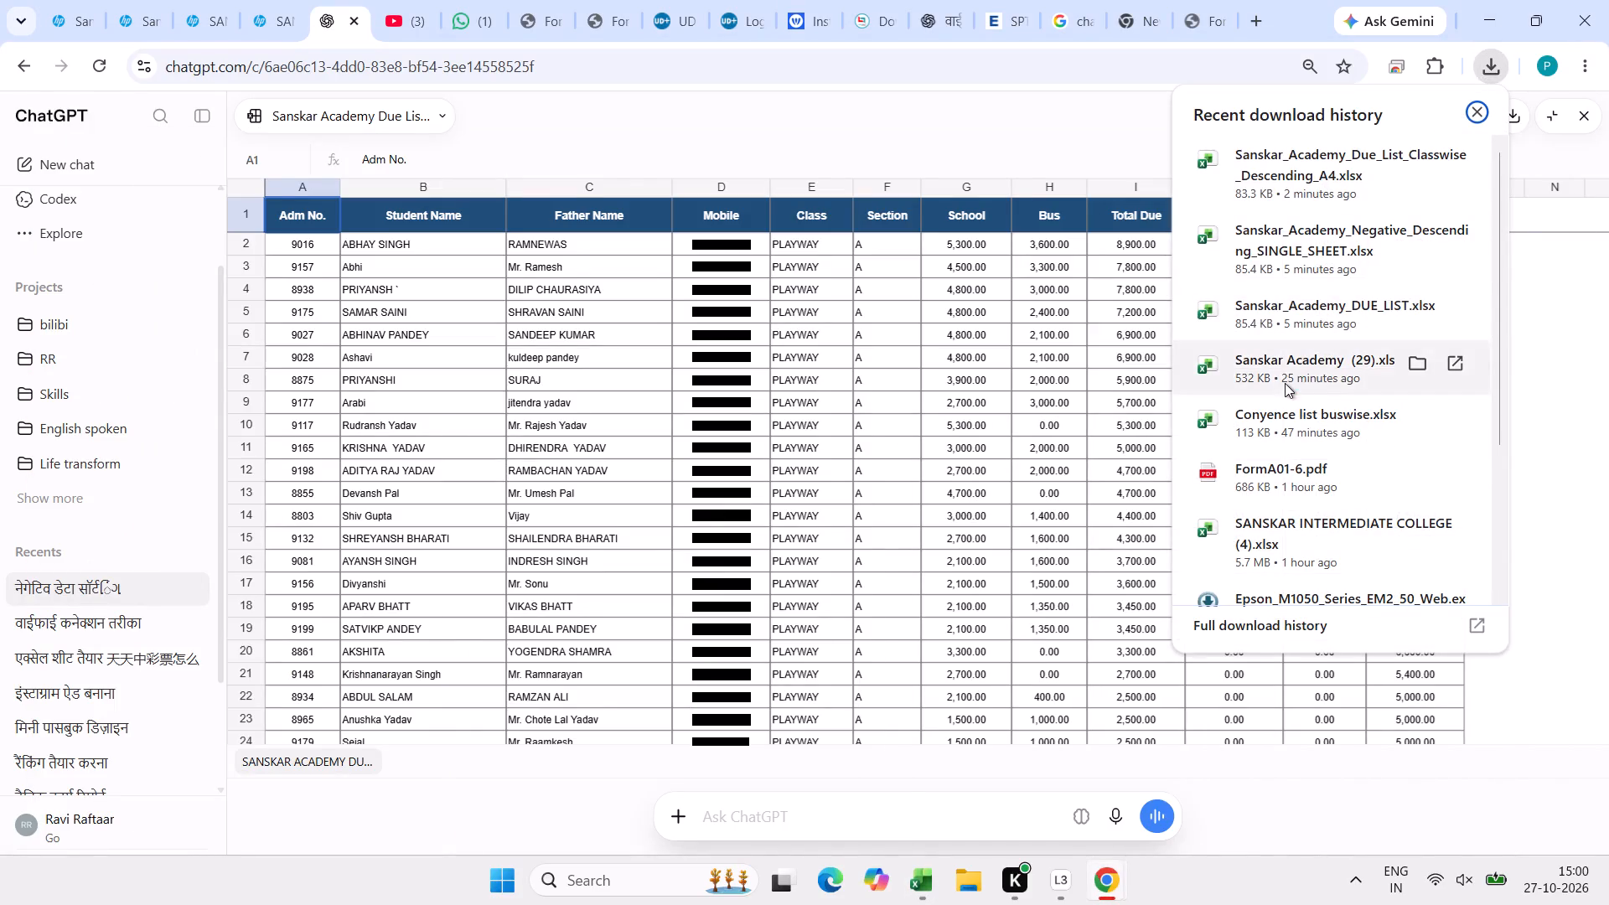
Change the first student's NET DUE formula in L2 to =SUM(I2:K2), summing only Total Due, Pre-School and Pre-Bus.
double_click(834, 299)
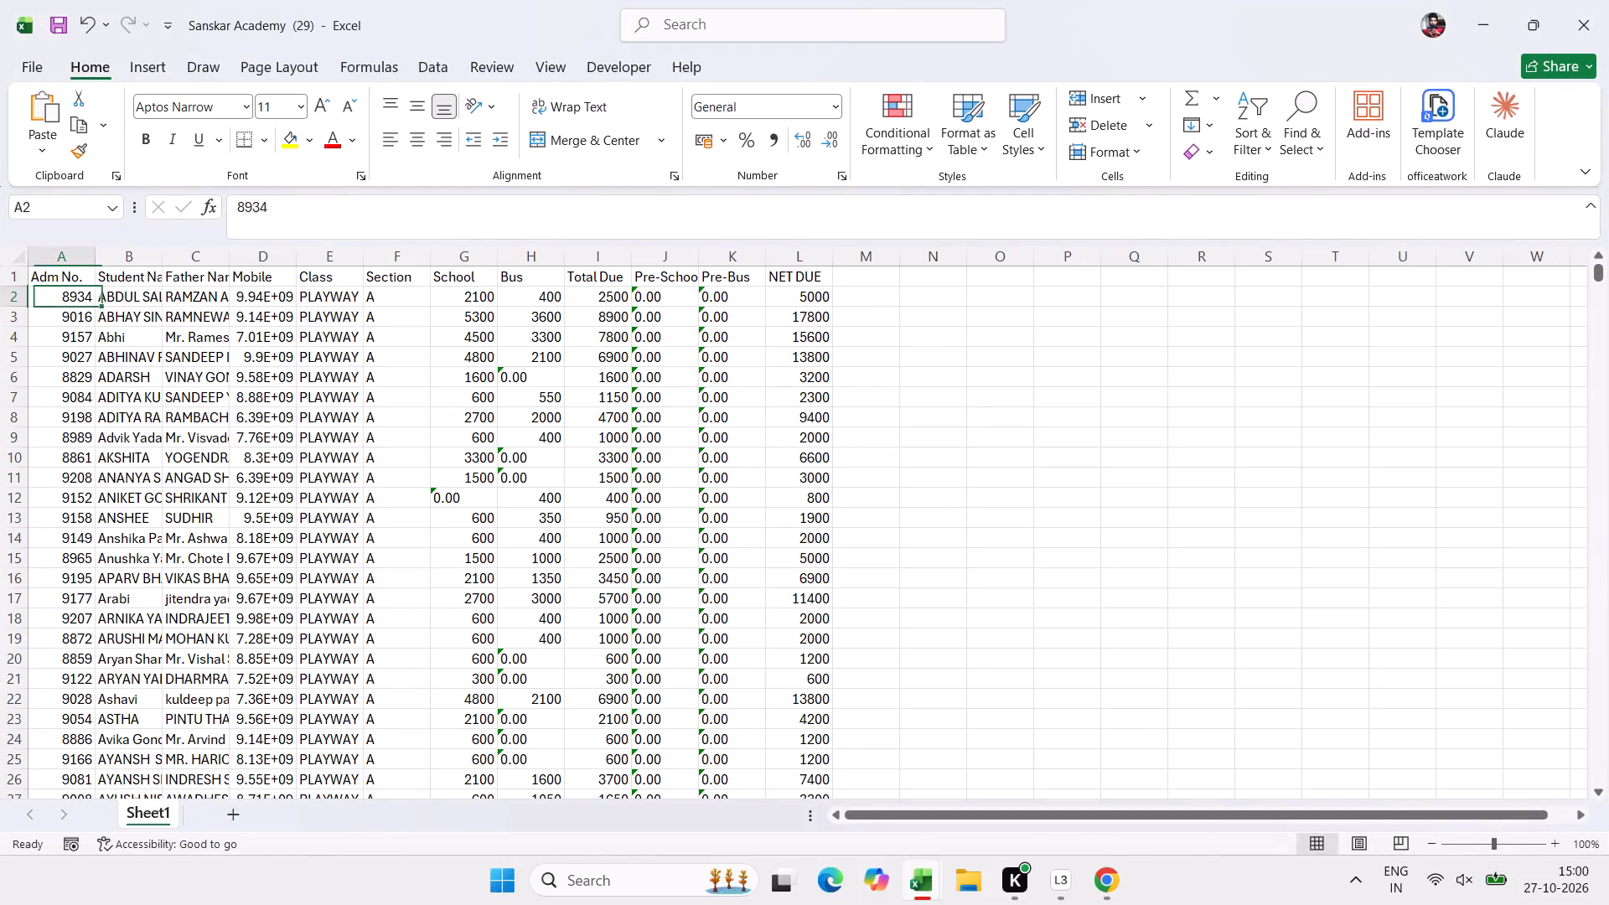
double_click(820, 294)
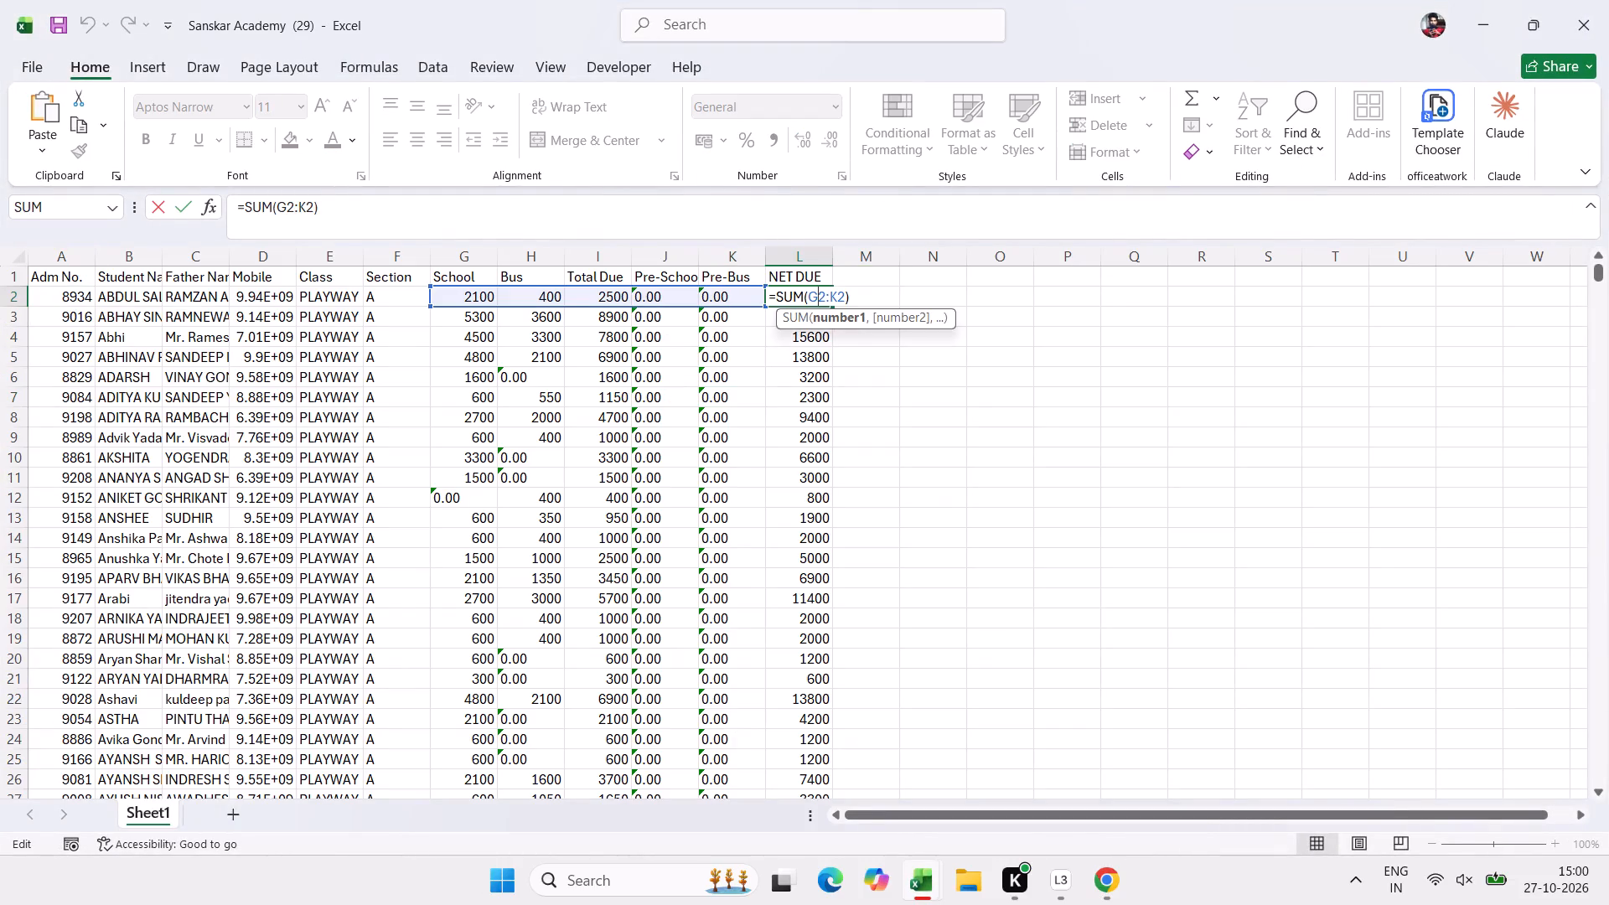
click(842, 297)
key(BackSpace)
key(BackSpace)
key(BackSpace)
key(BackSpace)
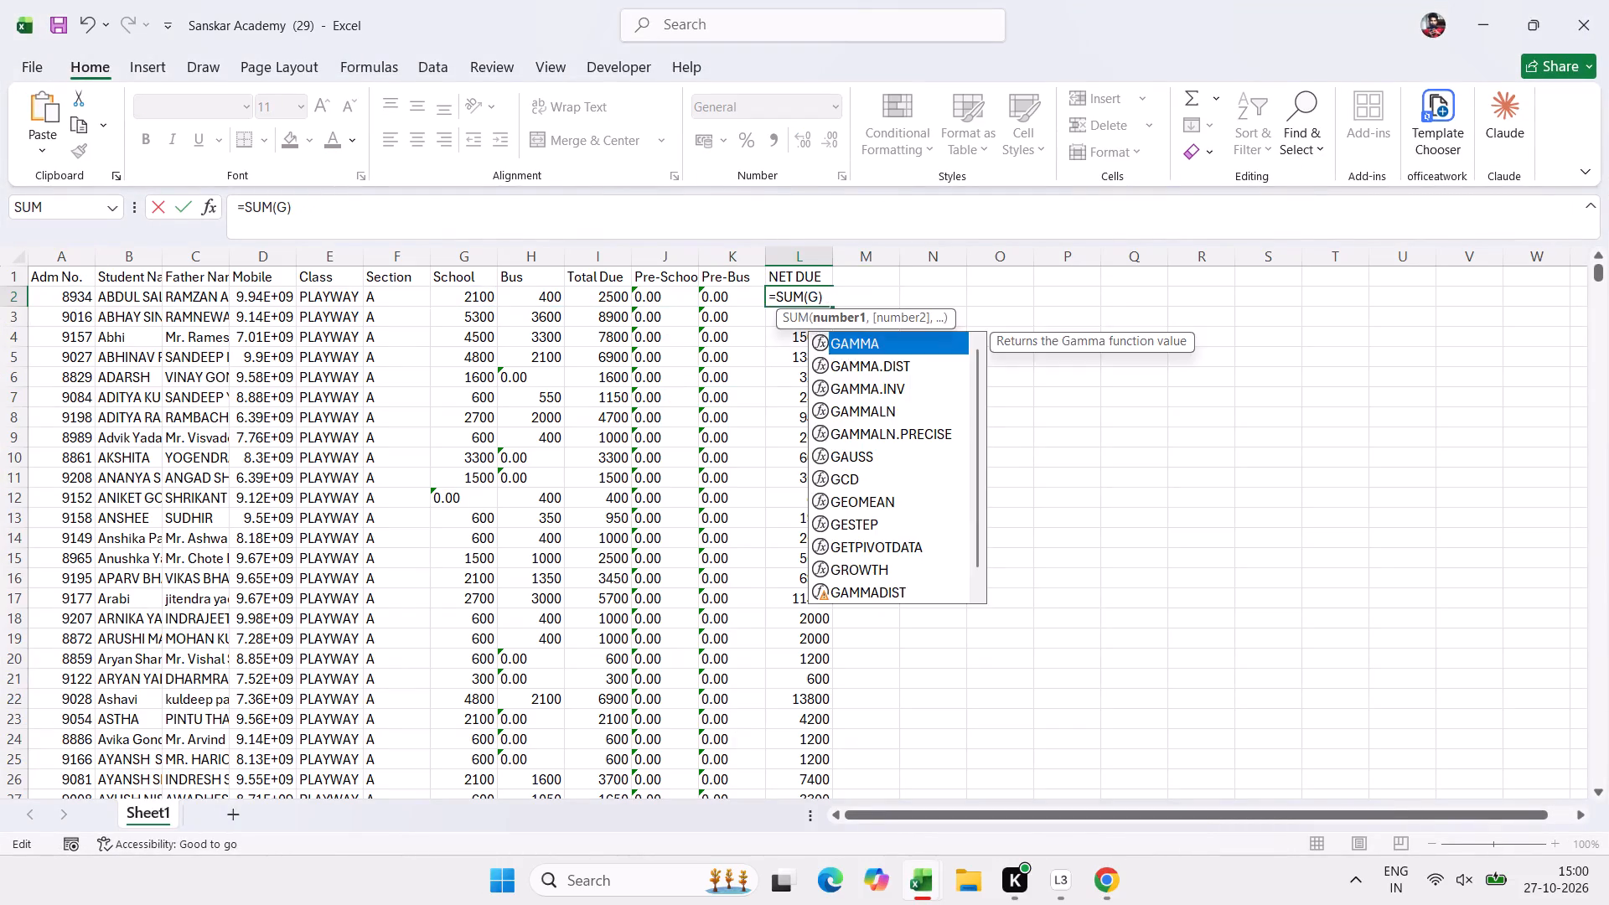
key(BackSpace)
drag(603, 289, 700, 297)
key(Return)
Fill the L2 formula down the NET DUE column for all students.
click(786, 294)
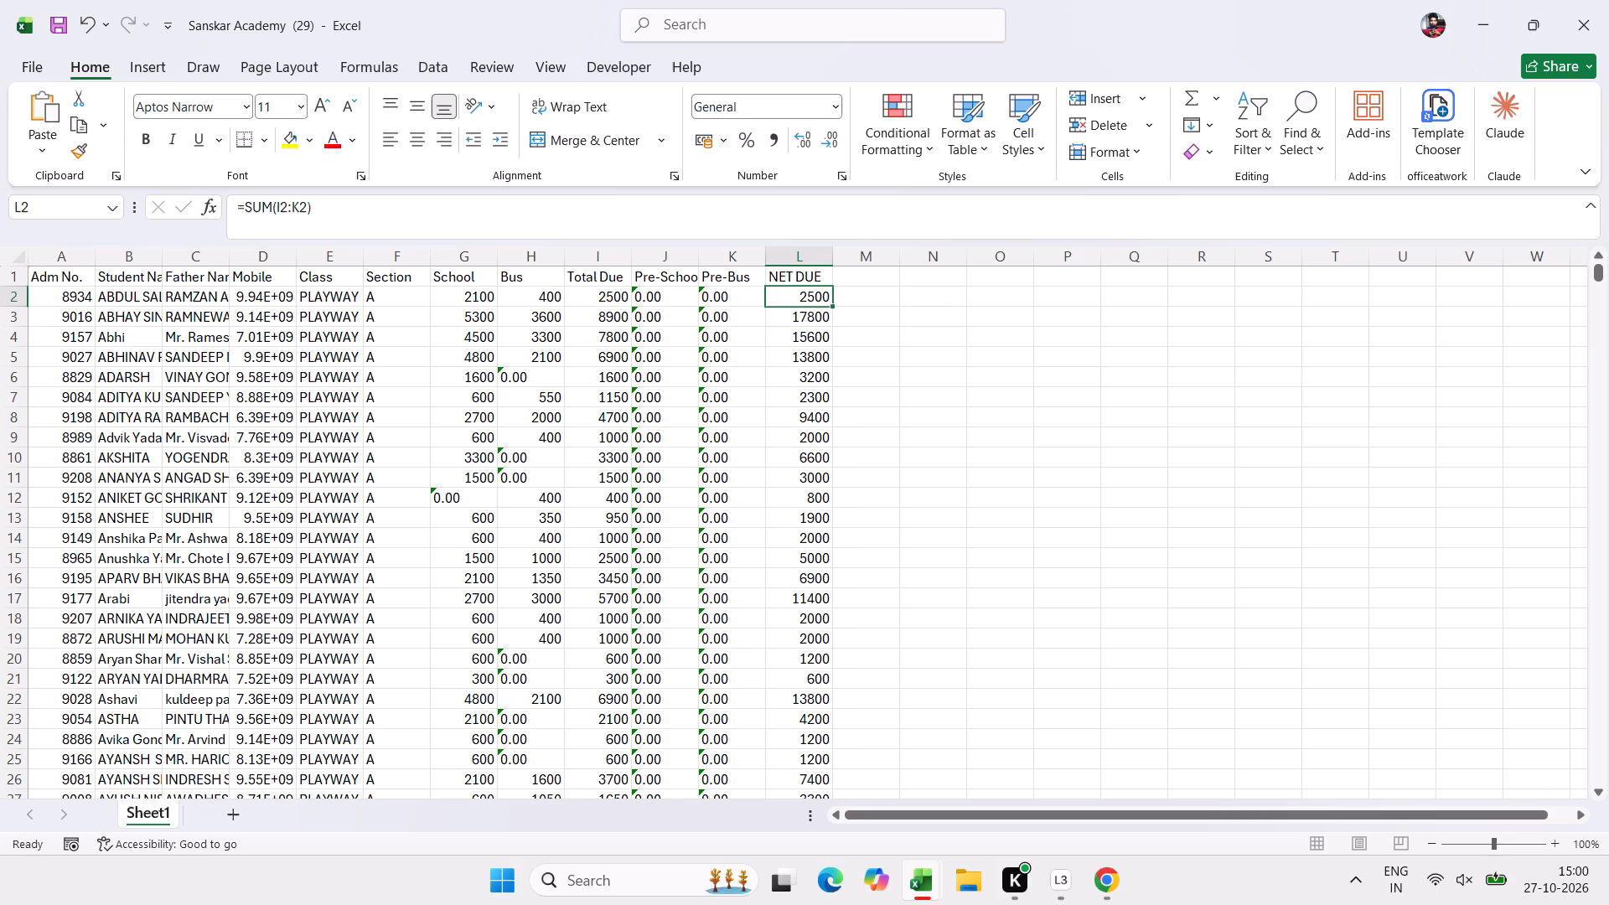
double_click(833, 304)
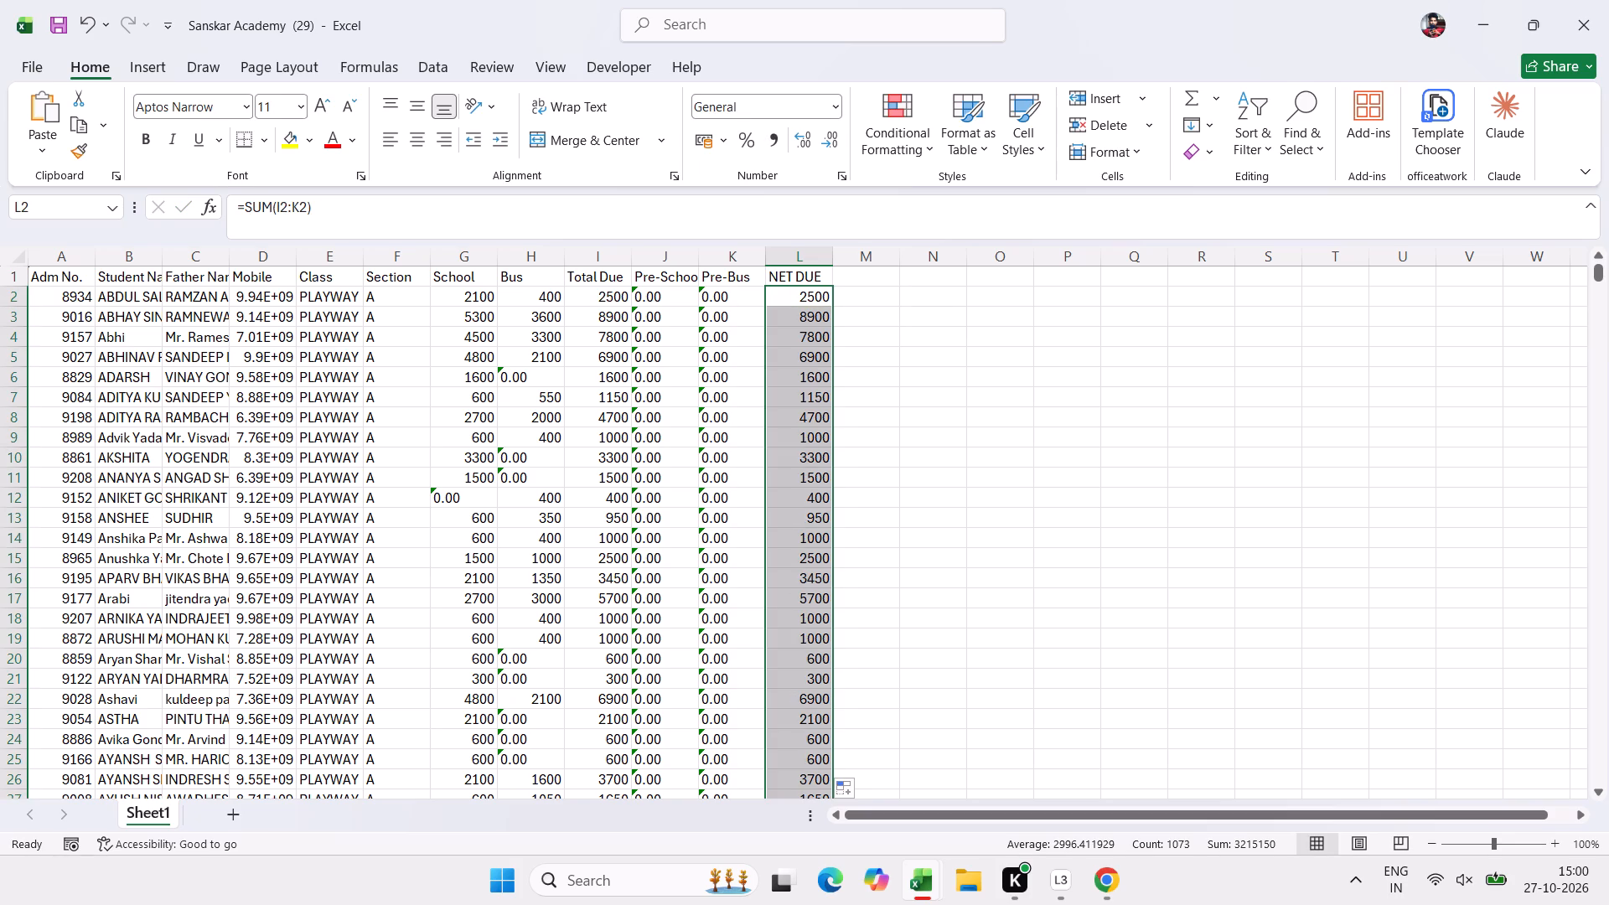
click(558, 427)
scroll(558, 427, down, 2)
scroll(558, 427, up, 3)
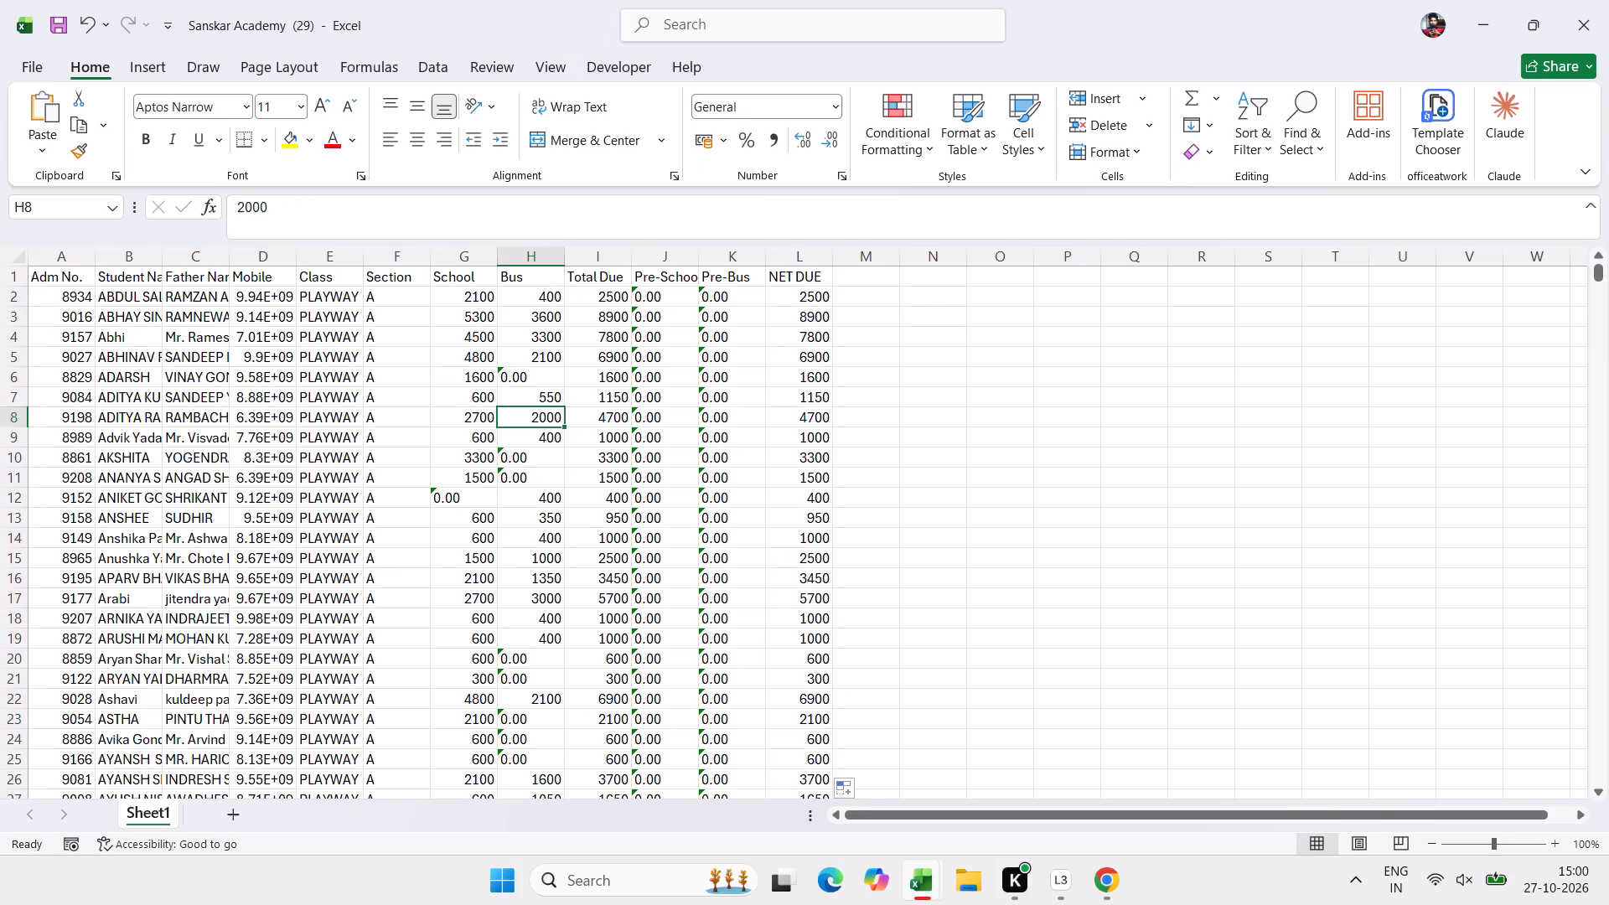
Save the corrected Sanskar Academy (29) workbook and close it.
key(ctrl+s)
key(ctrl+s)
key(ctrl+s)
key(ctrl+s)
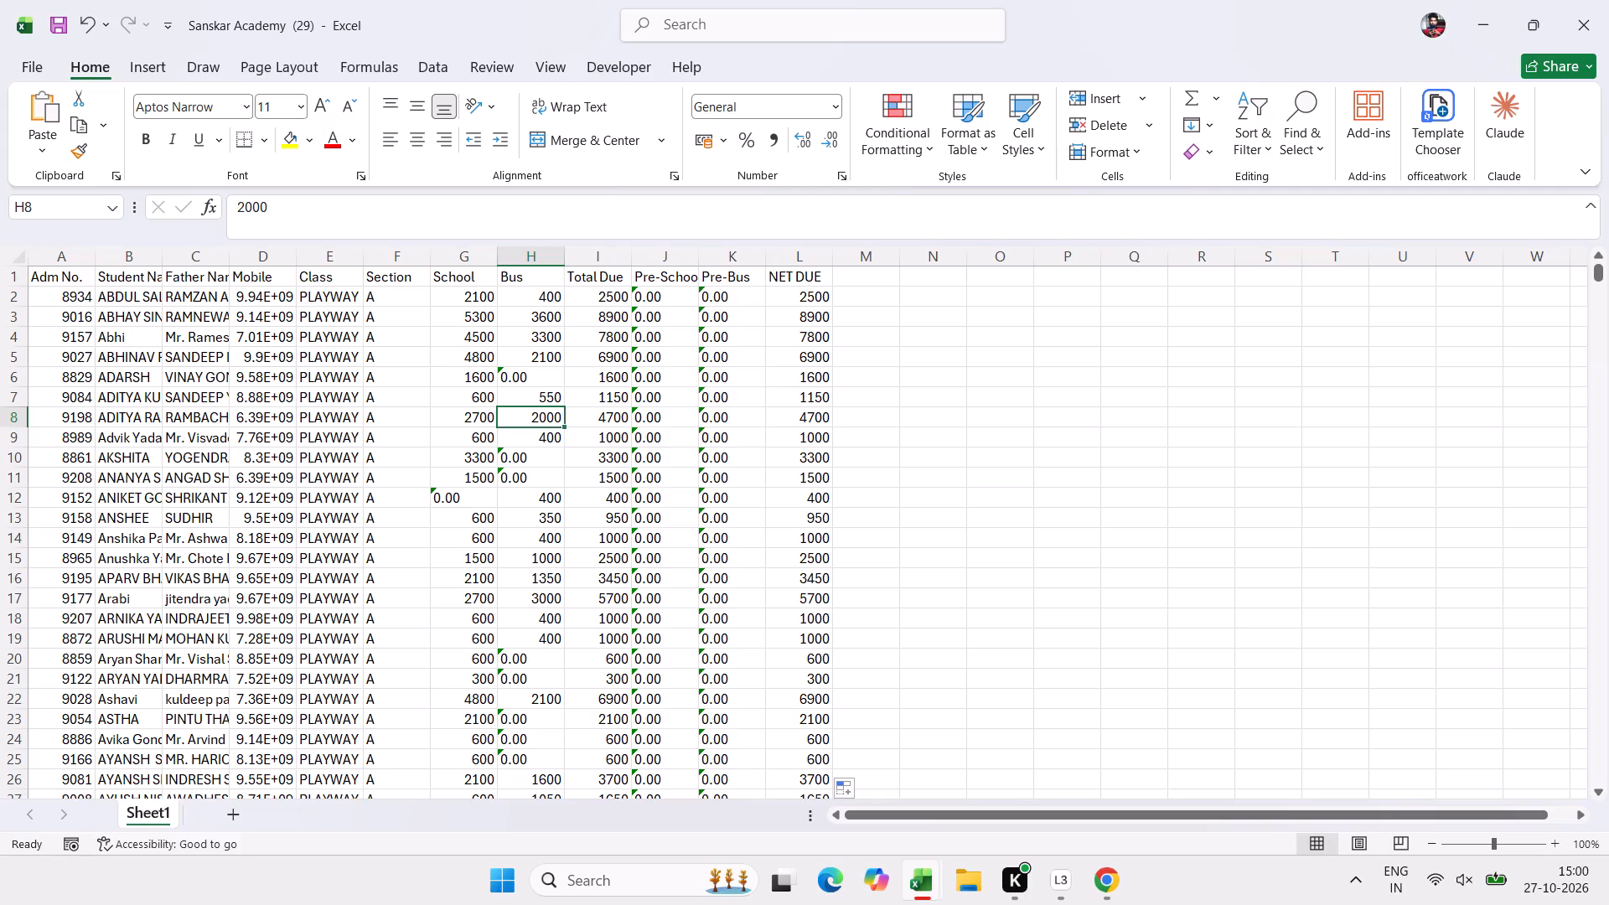
key(ctrl+s)
key(ctrl+s)
scroll(541, 417, down, 5)
scroll(546, 432, up, 3)
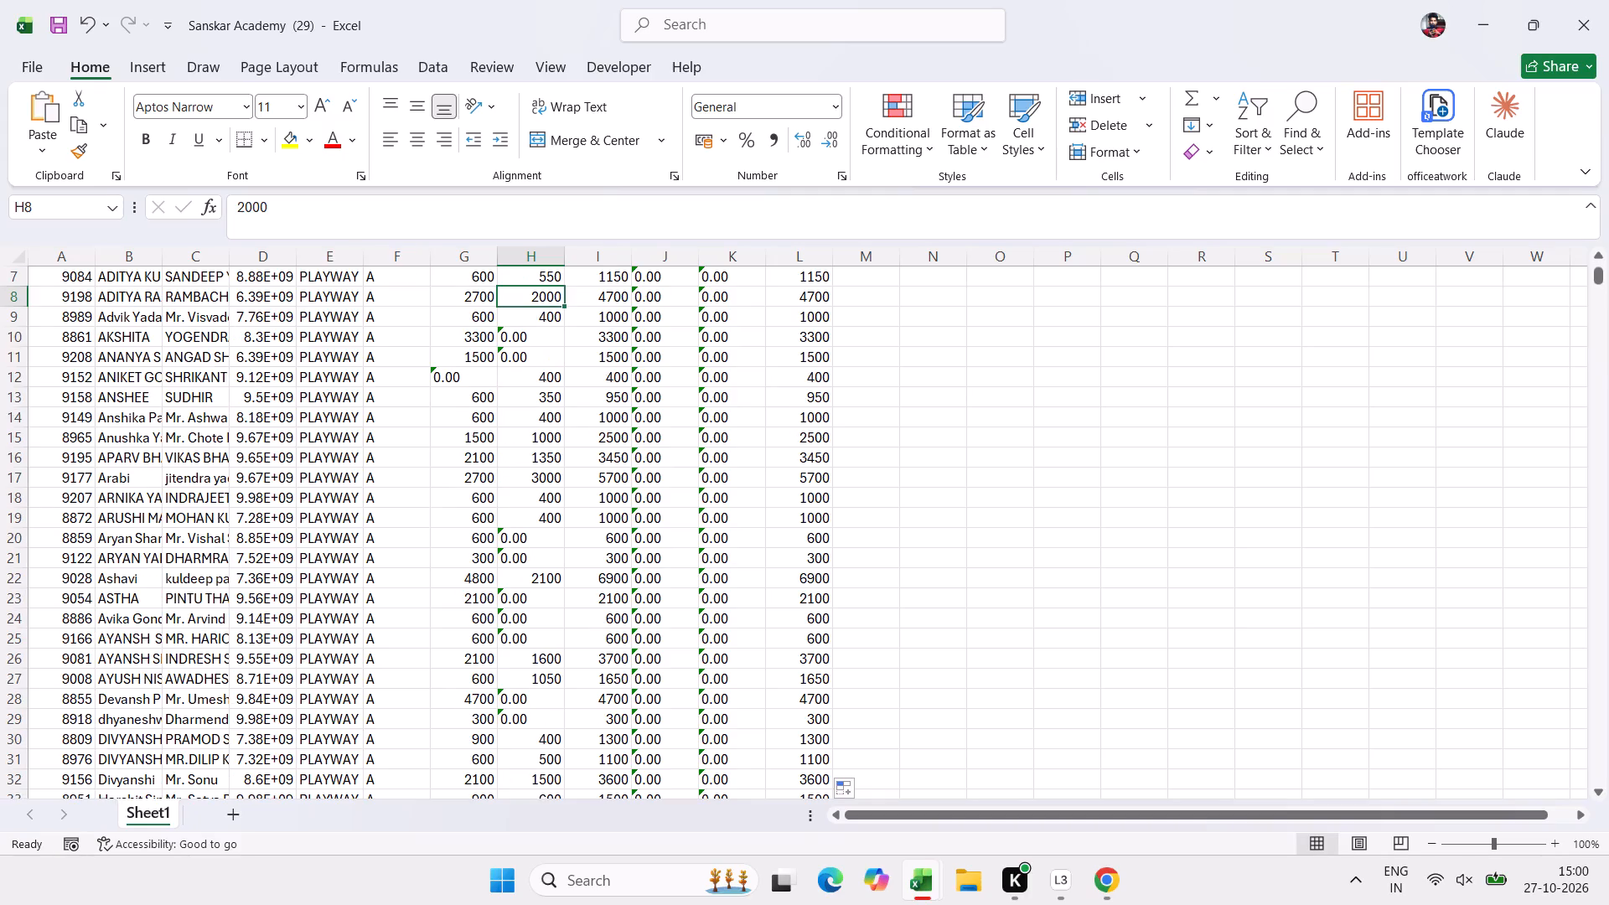
click(46, 38)
click(1576, 29)
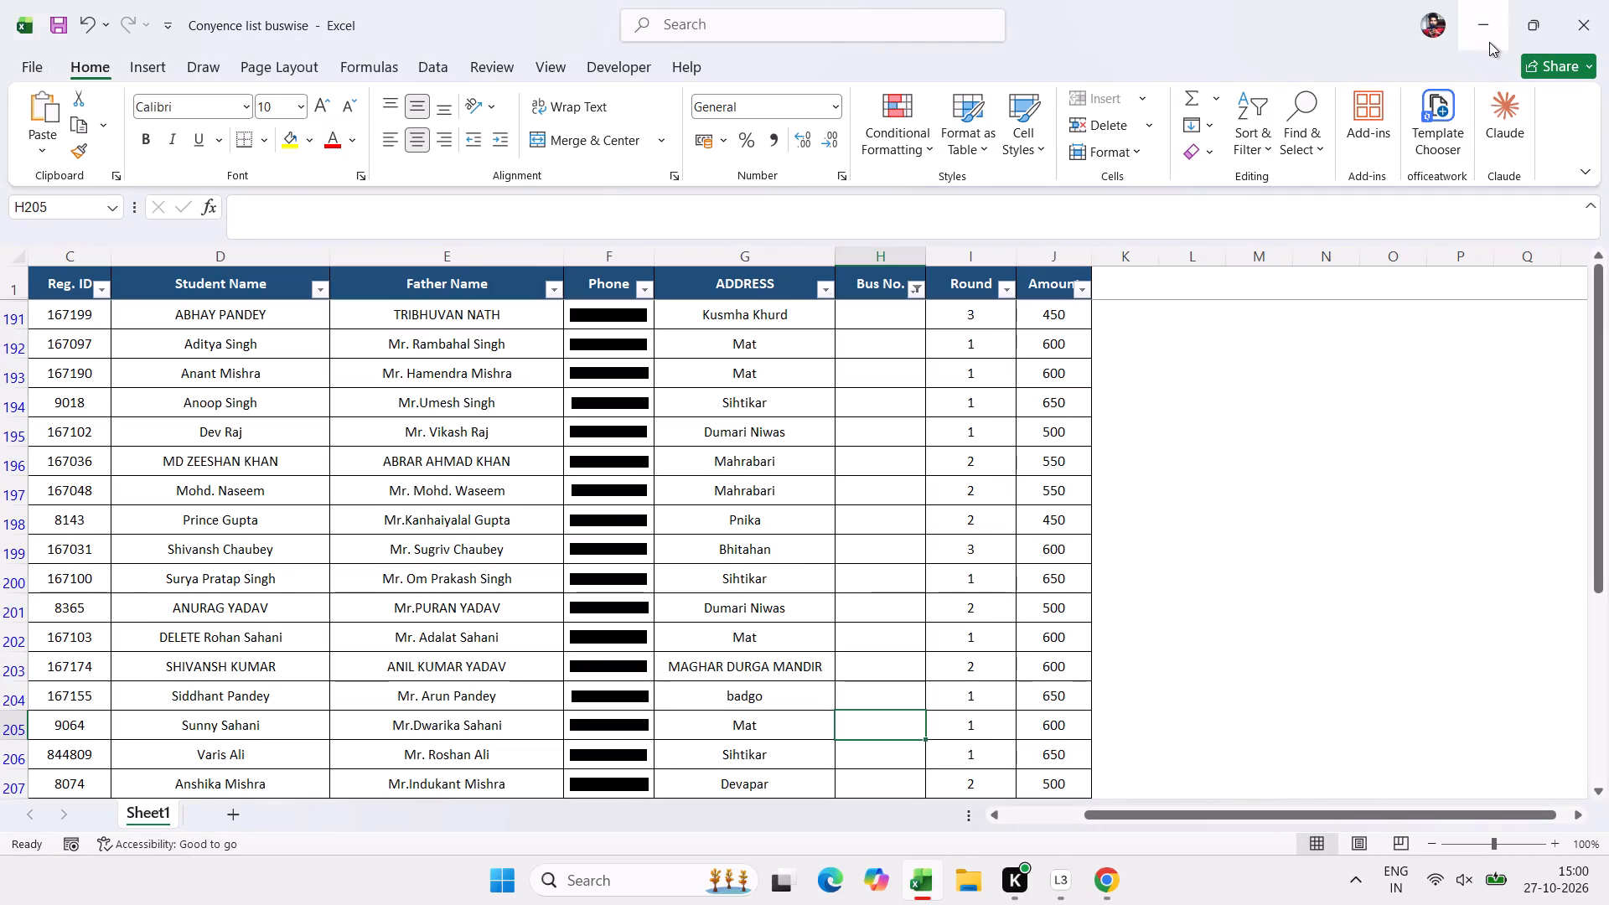
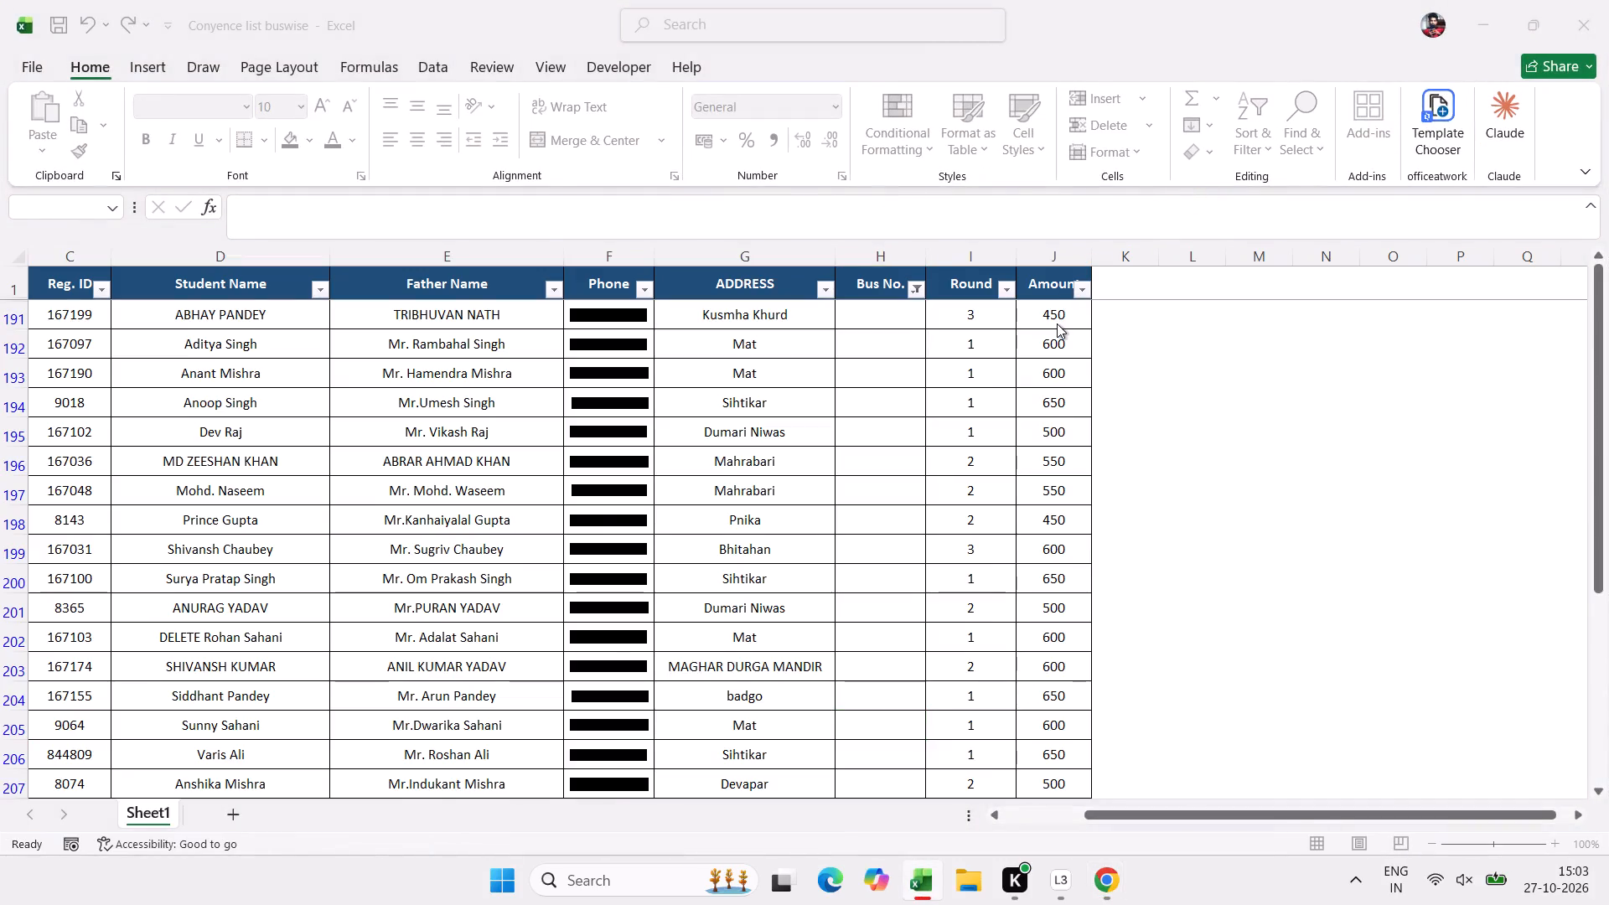
click(887, 109)
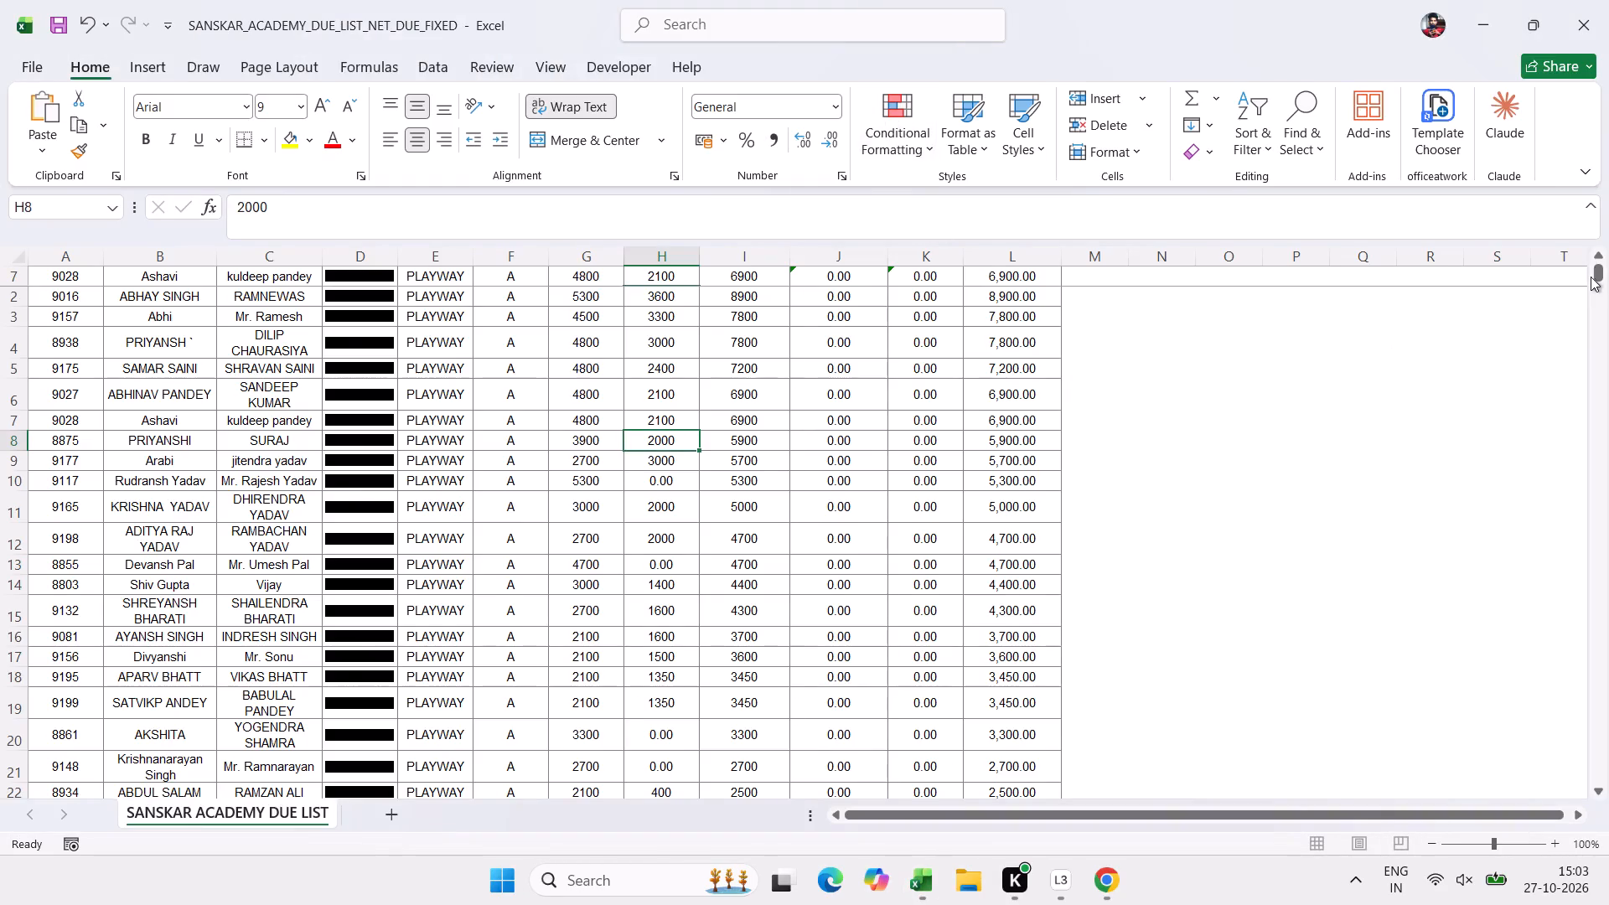
Unfreeze the panes of the SANSKAR ACADEMY DUE LIST sheet and go back to its header row.
drag(1596, 277, 1591, 239)
scroll(1533, 352, up, 3)
scroll(1119, 421, up, 2)
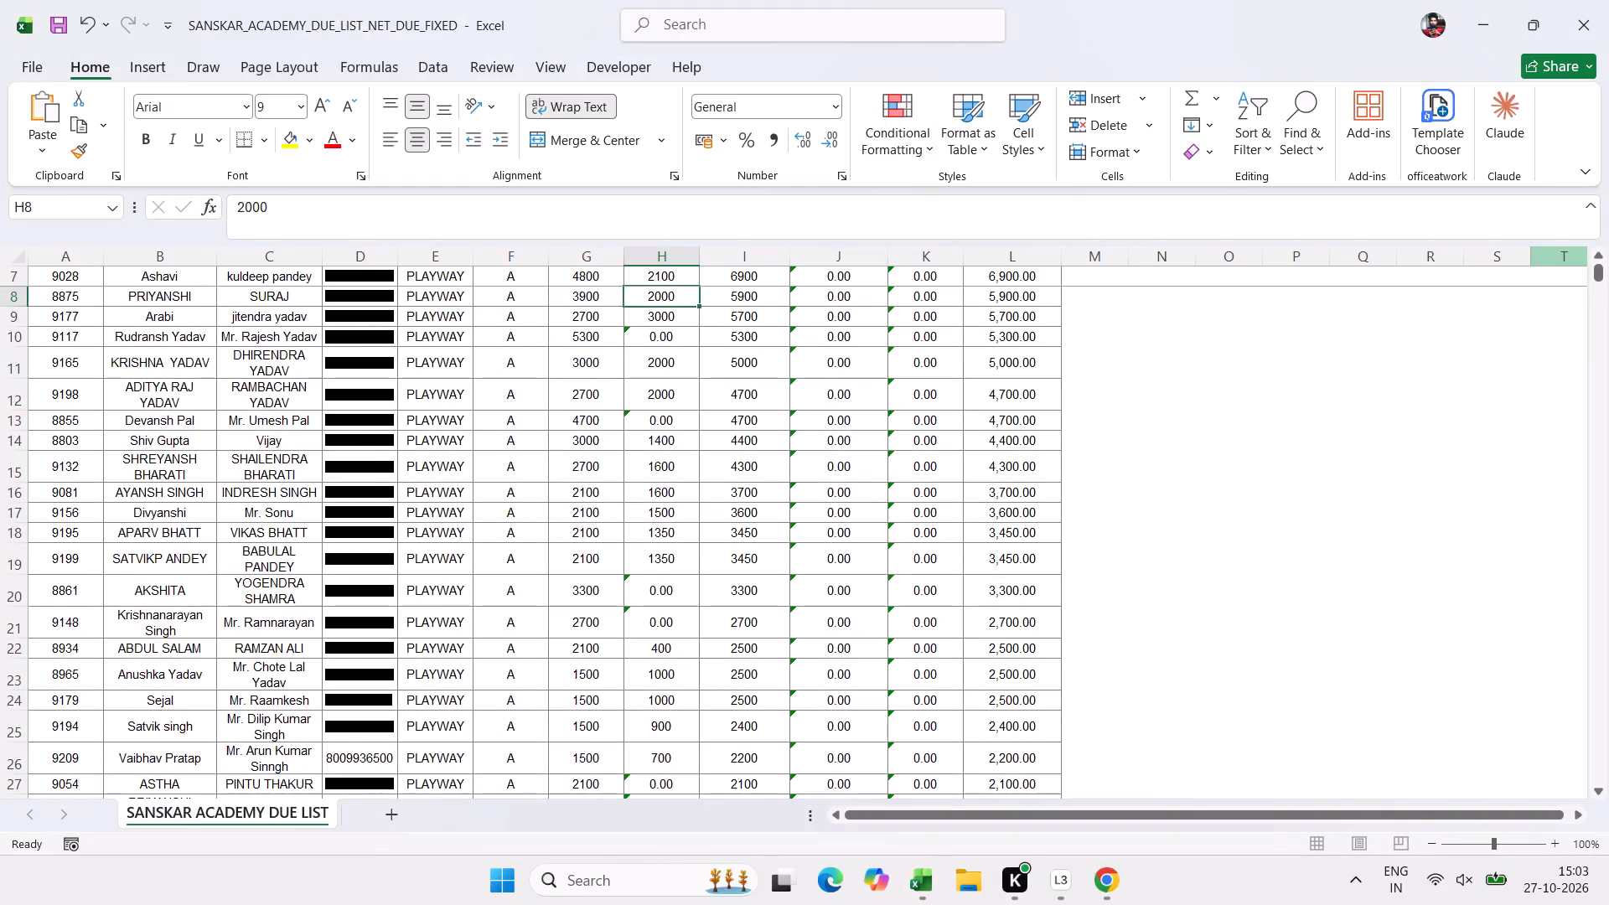
scroll(1119, 421, up, 4)
click(949, 436)
scroll(896, 438, up, 3)
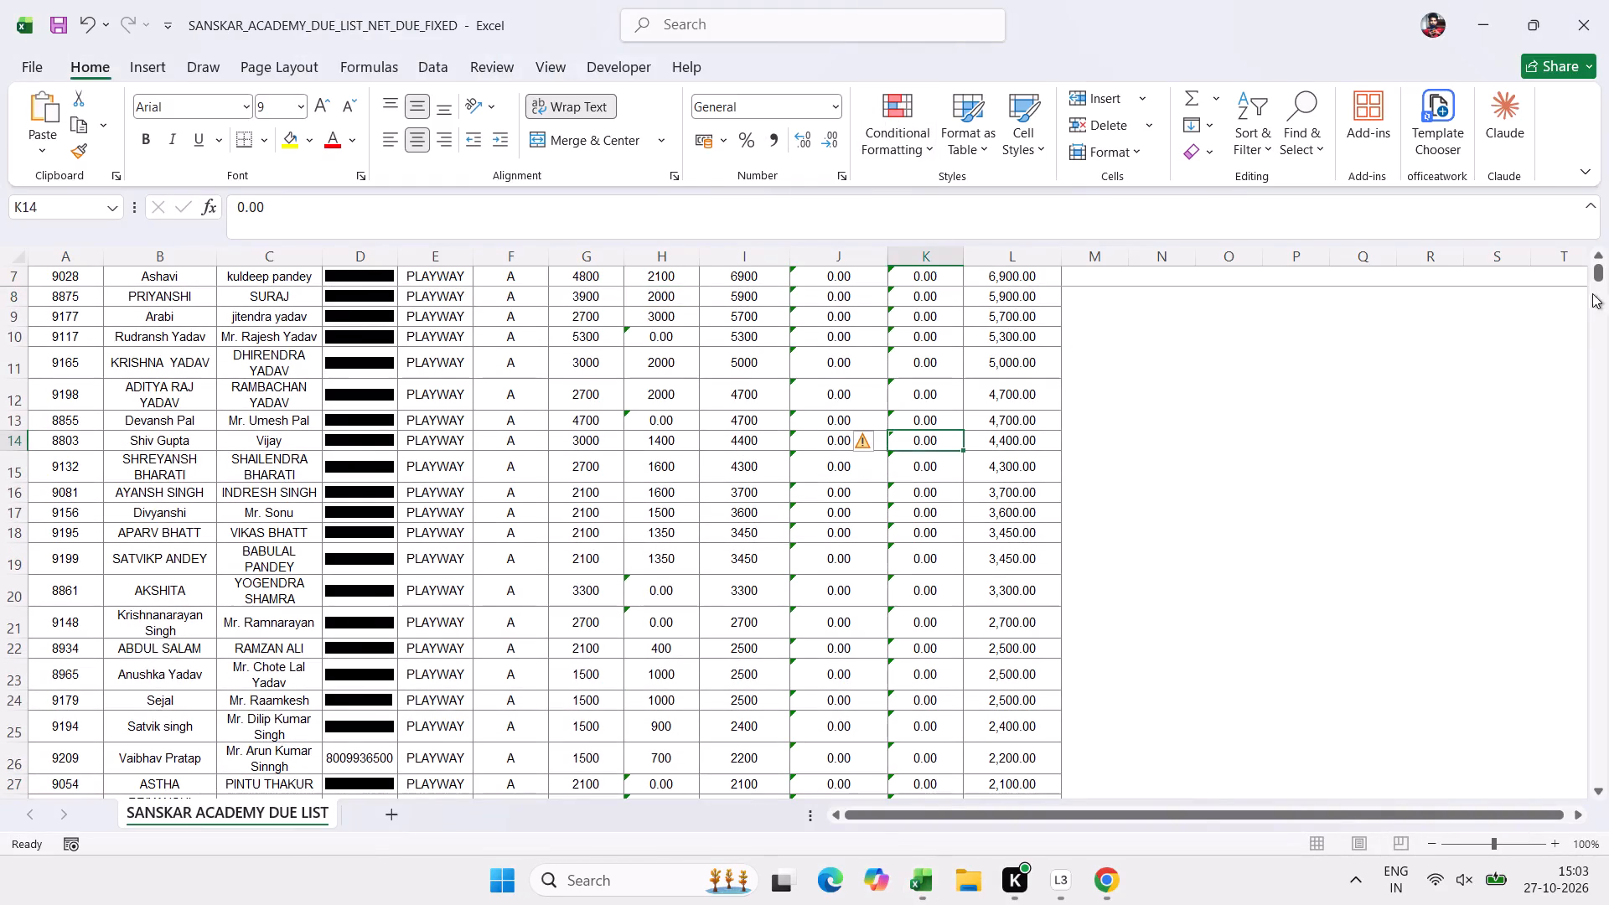
double_click(1604, 260)
double_click(1603, 262)
drag(1597, 284, 1596, 266)
drag(1596, 283, 1592, 238)
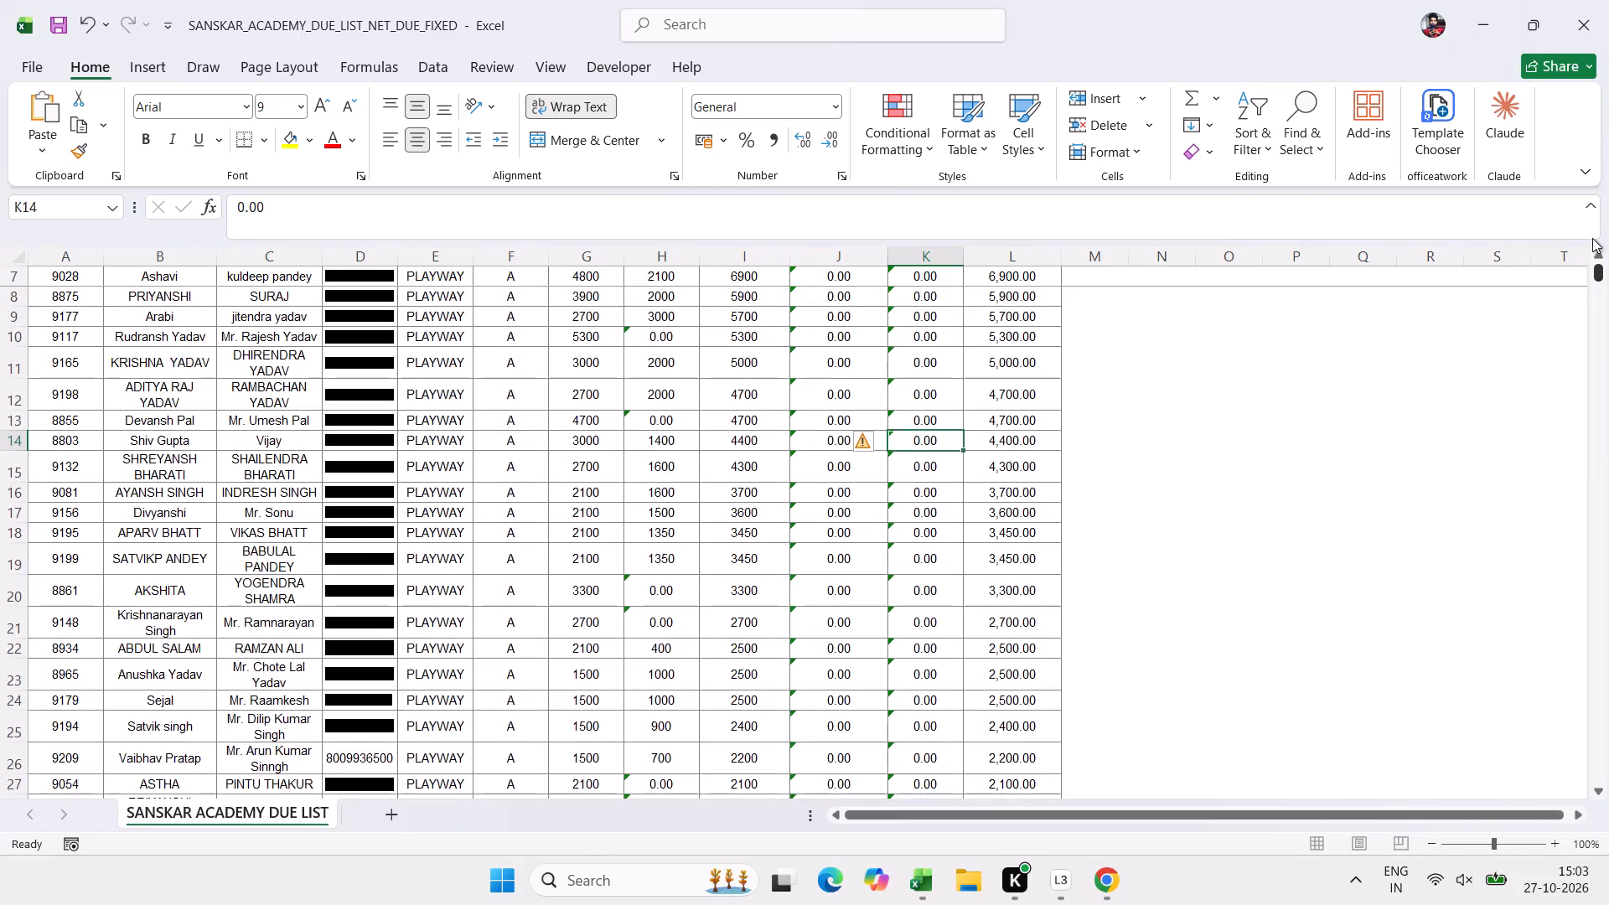
drag(1592, 238, 1590, 229)
click(519, 473)
click(552, 79)
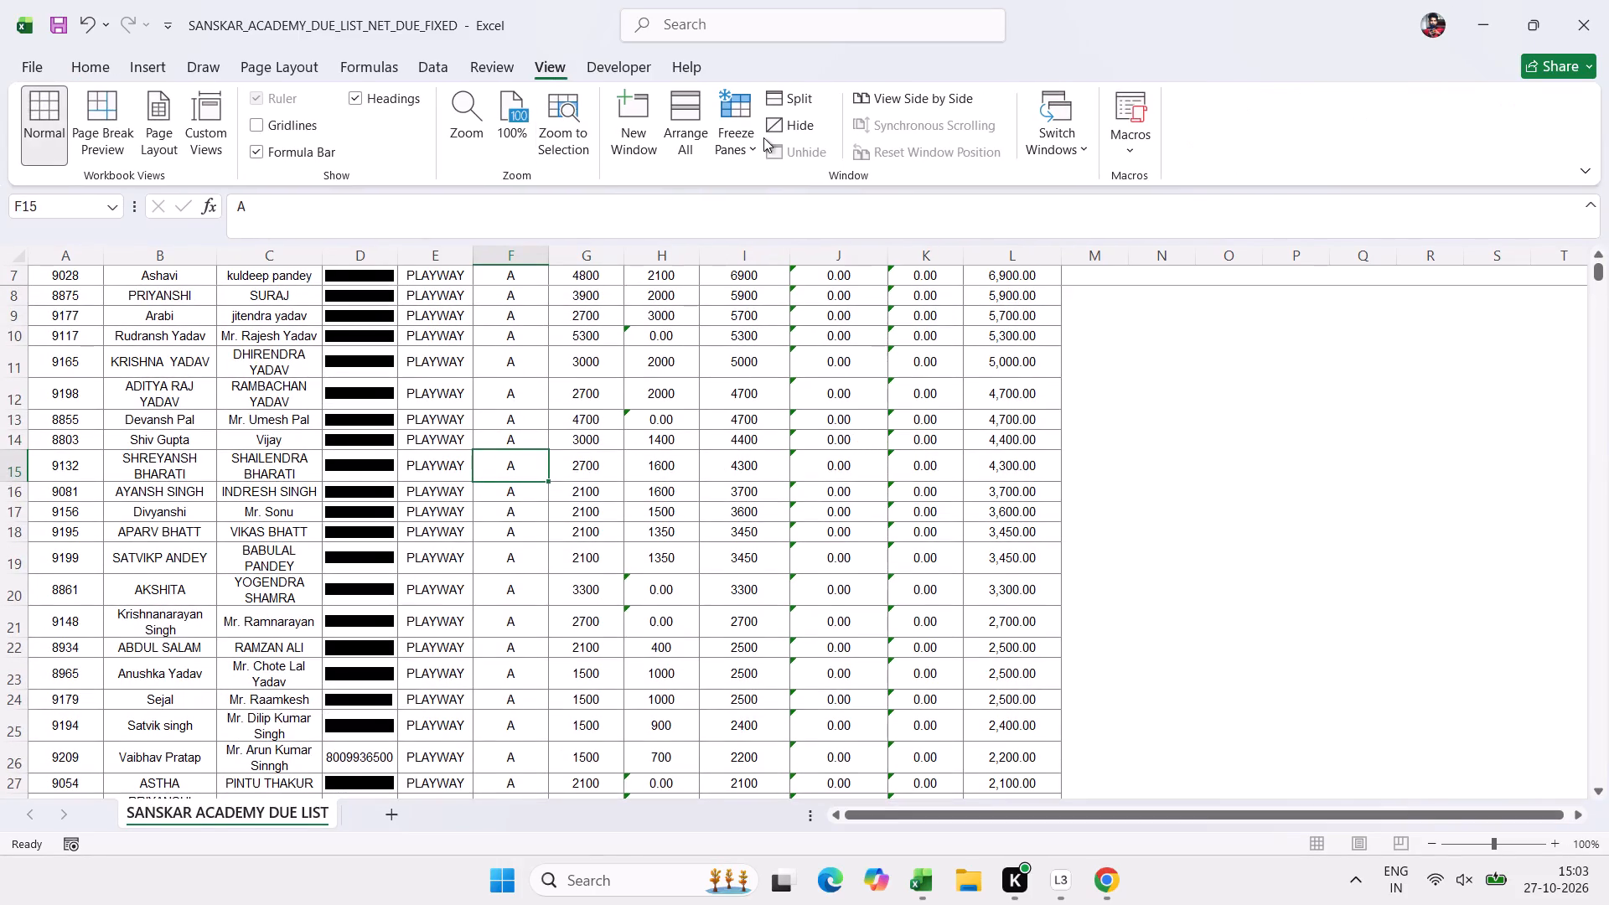
click(730, 128)
click(750, 190)
scroll(698, 348, down, 1)
scroll(698, 348, up, 1)
scroll(698, 348, down, 1)
scroll(698, 348, up, 9)
click(714, 370)
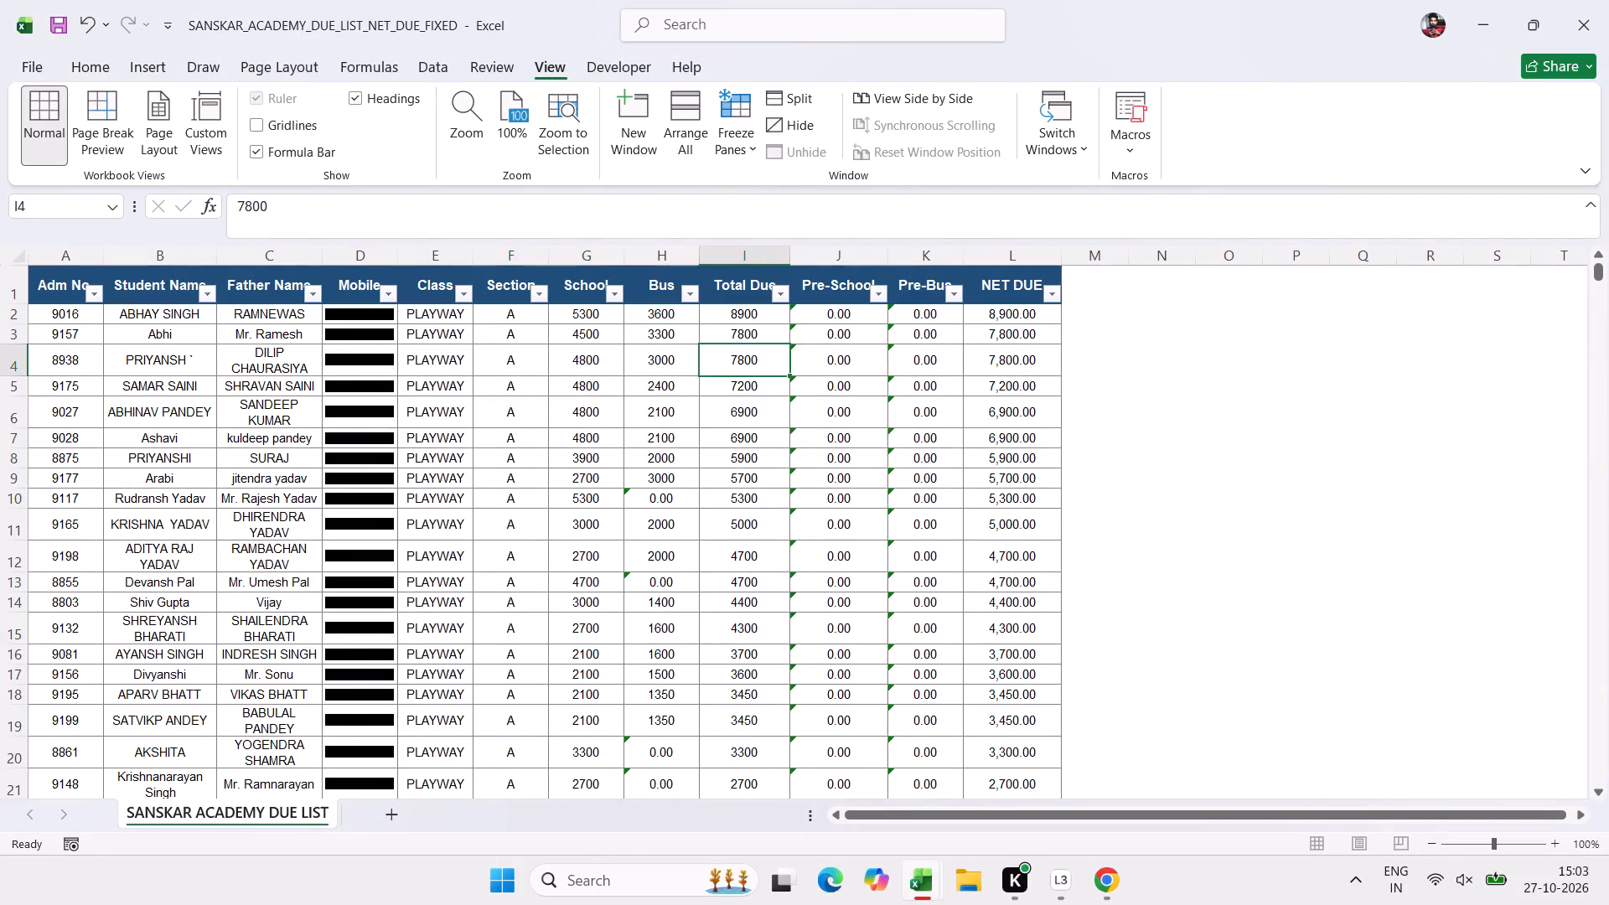
Select the whole due list and autofit its column widths.
drag(751, 336, 896, 539)
click(742, 689)
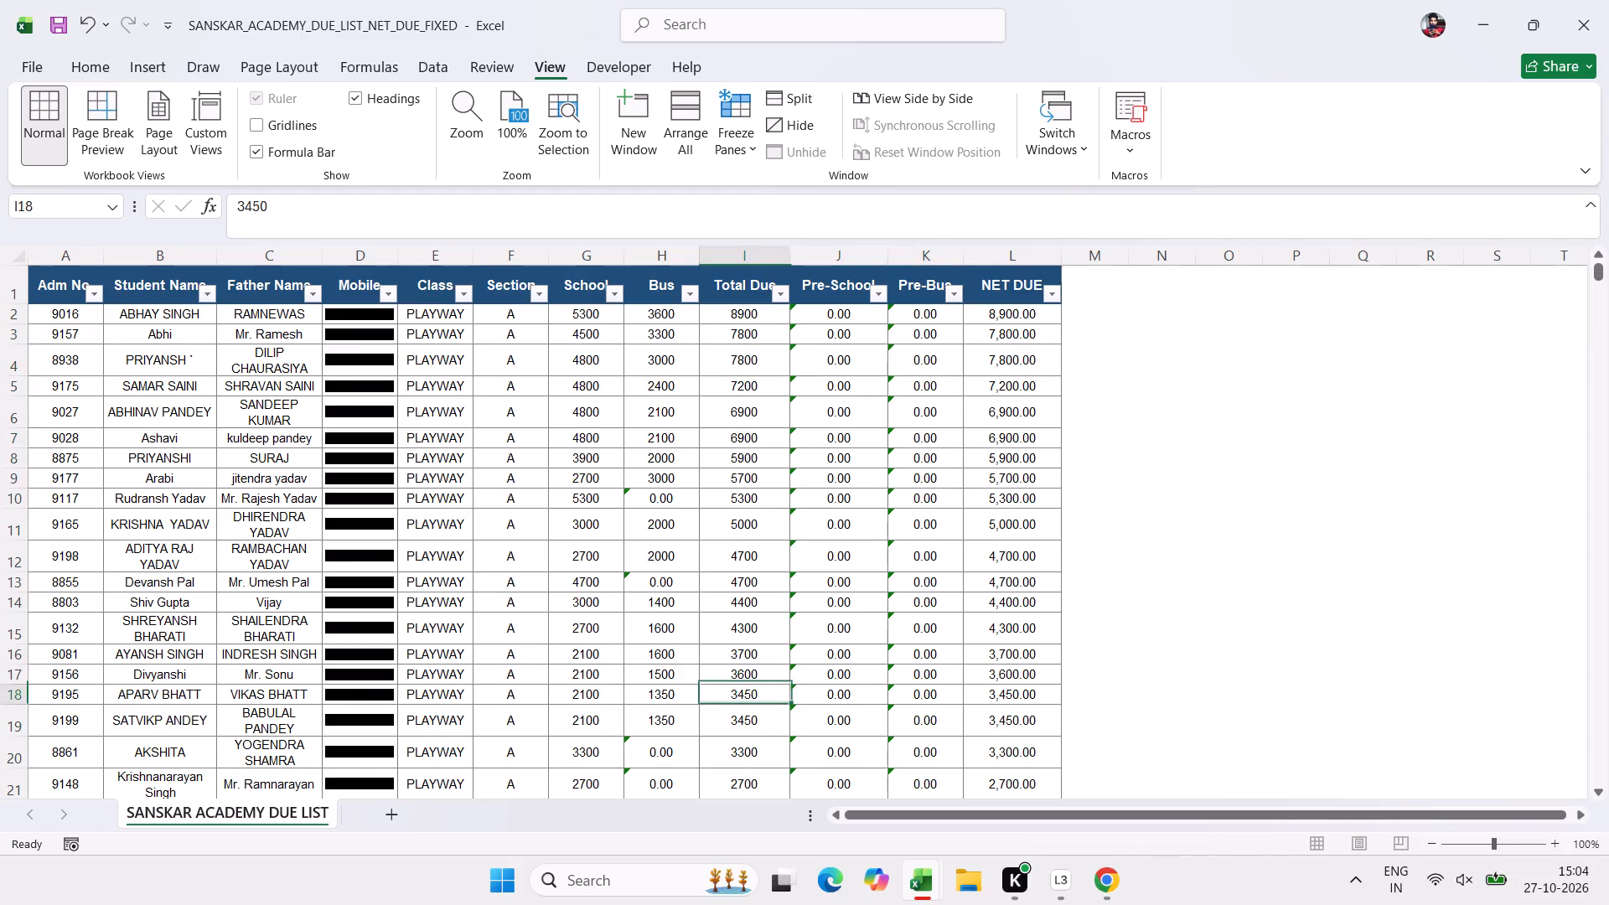
key(ctrl+a)
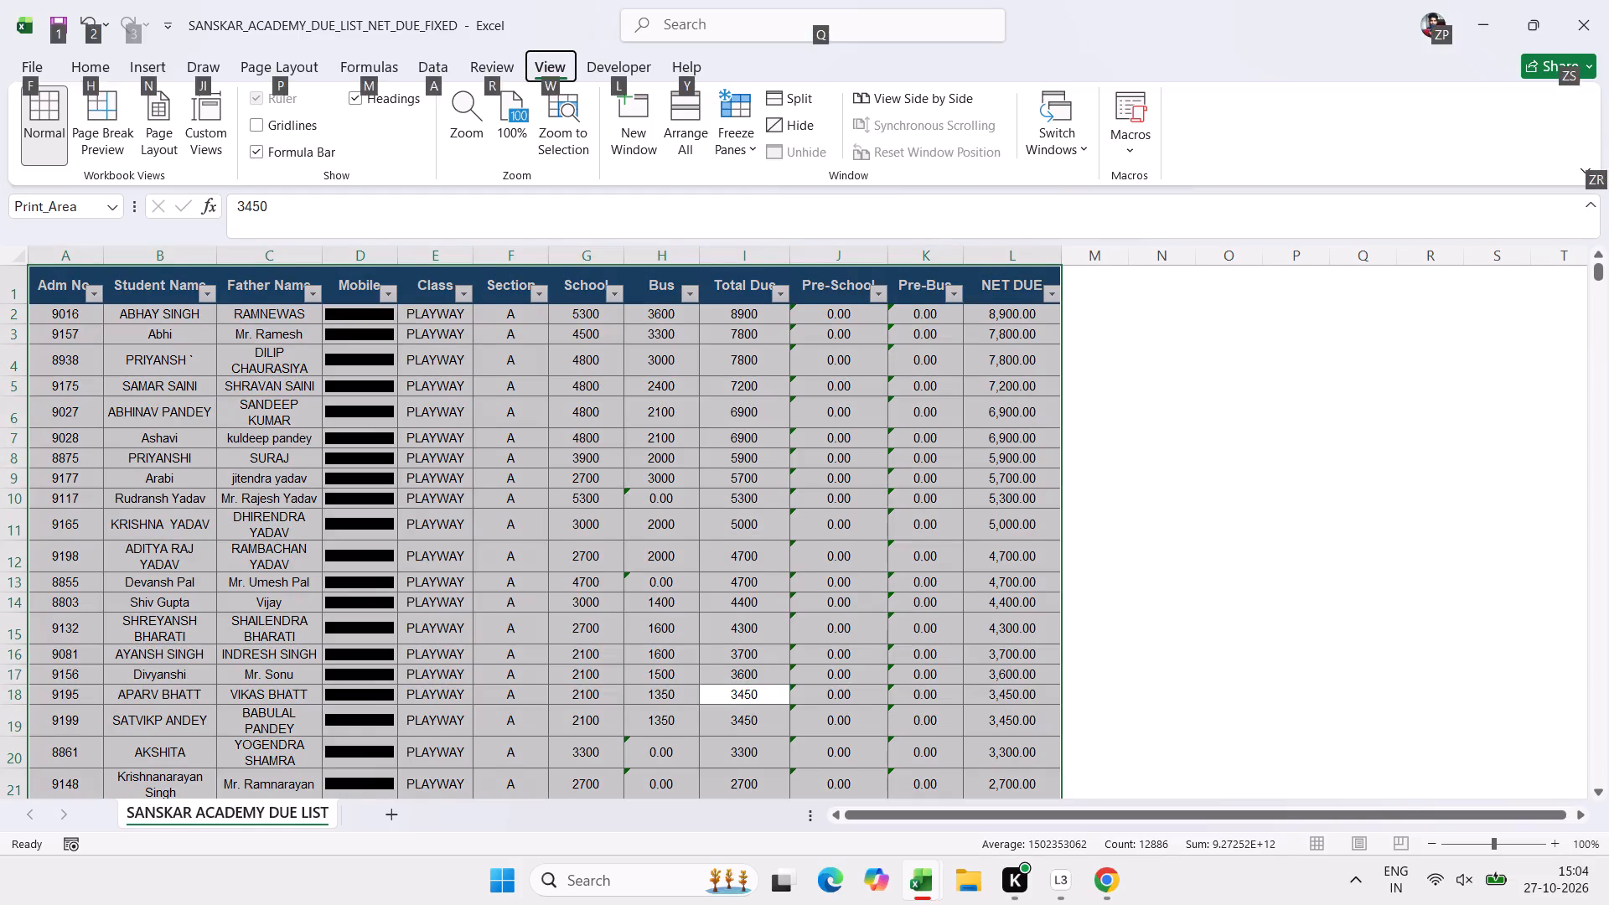
text(HOI)
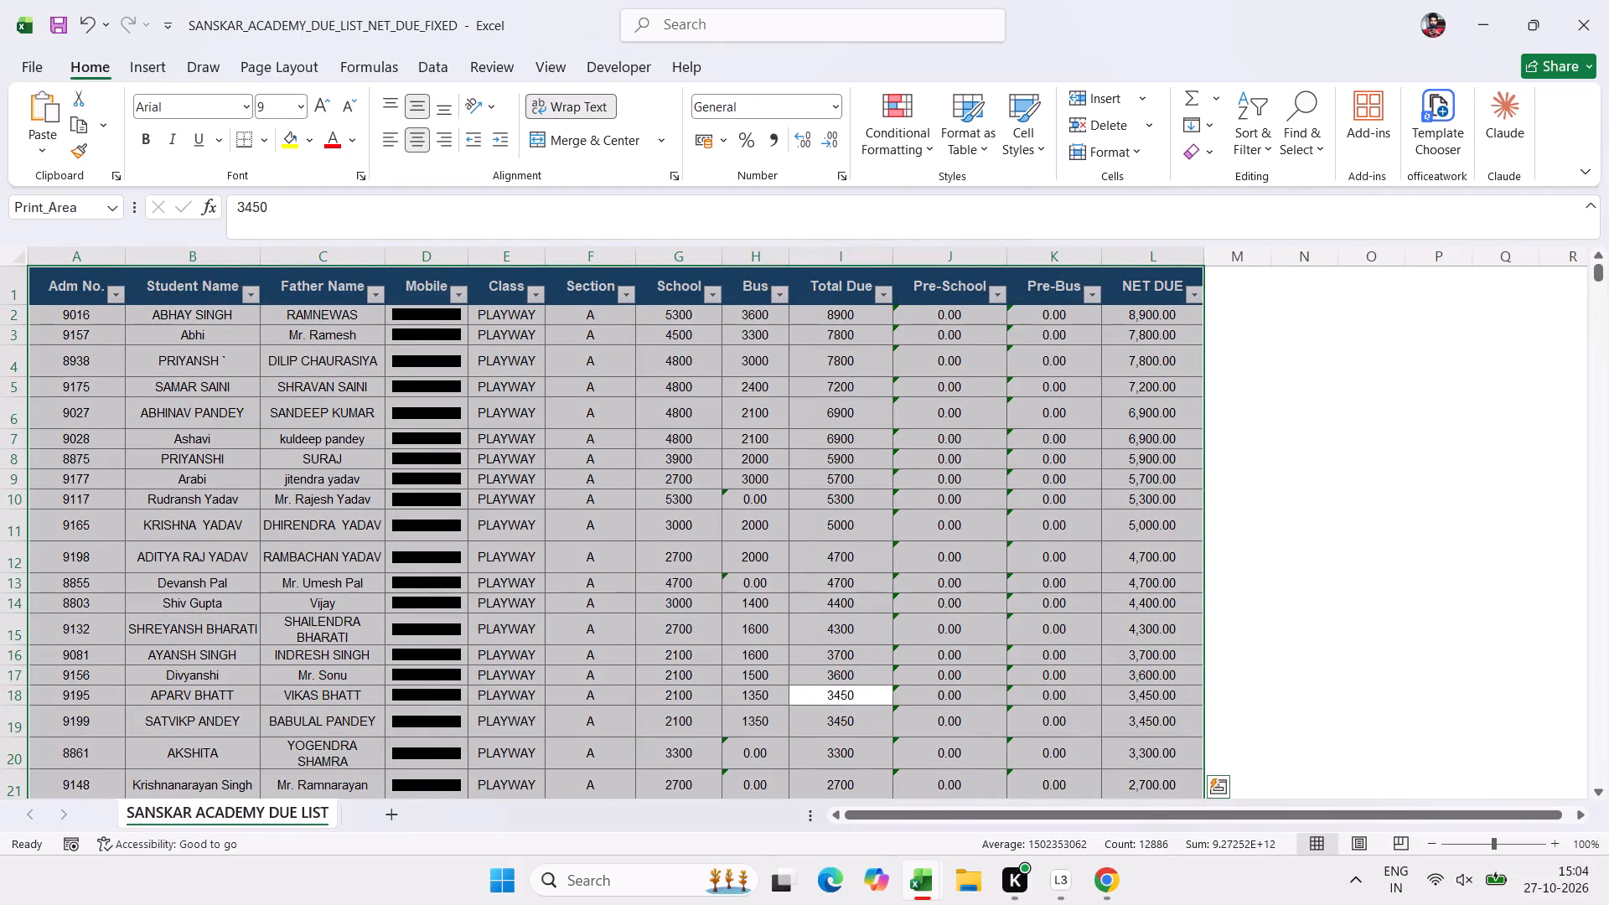
Apply all borders to every cell of the selected due list.
text(HBA)
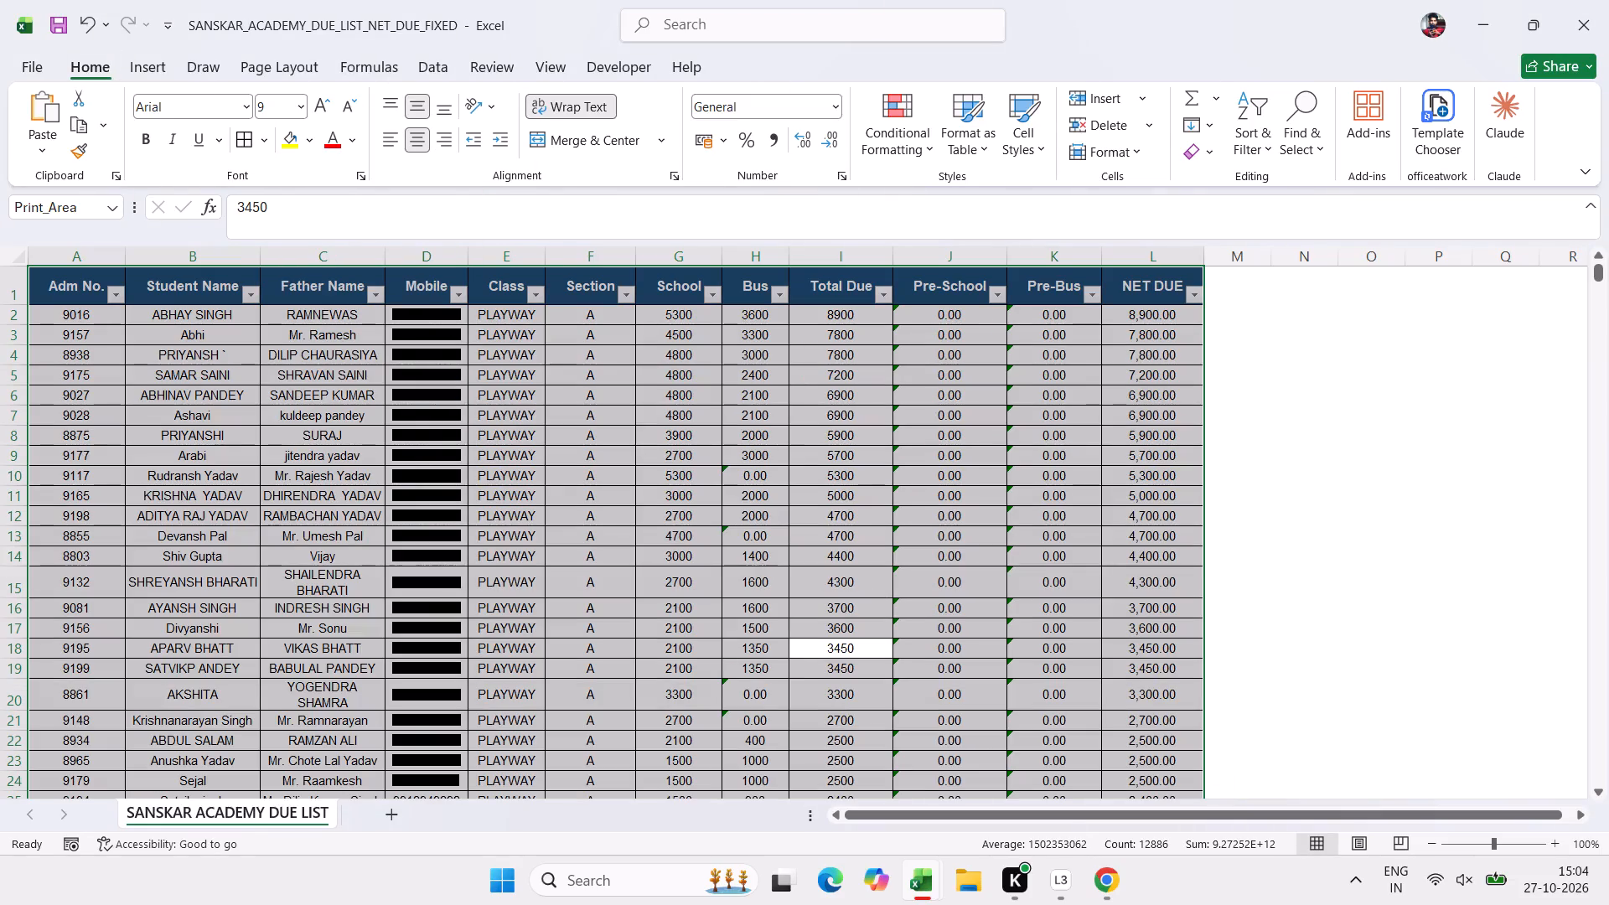
Autofit the row heights of the whole selected due list.
text(HOA)
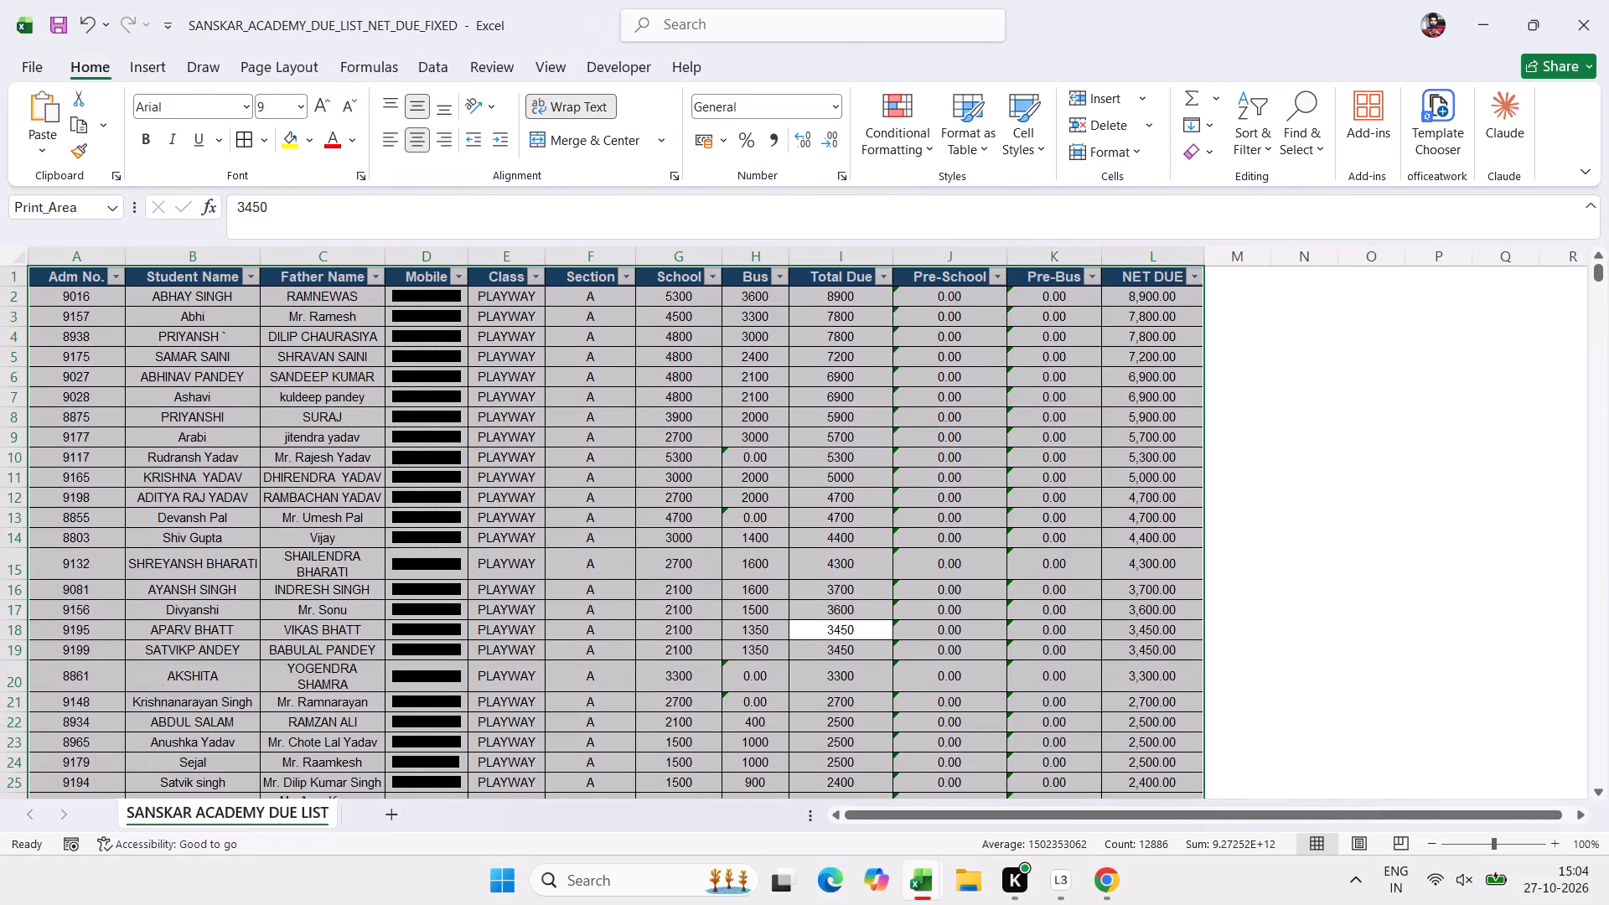
click(204, 417)
scroll(491, 460, up, 1)
scroll(491, 460, down, 4)
scroll(494, 460, up, 5)
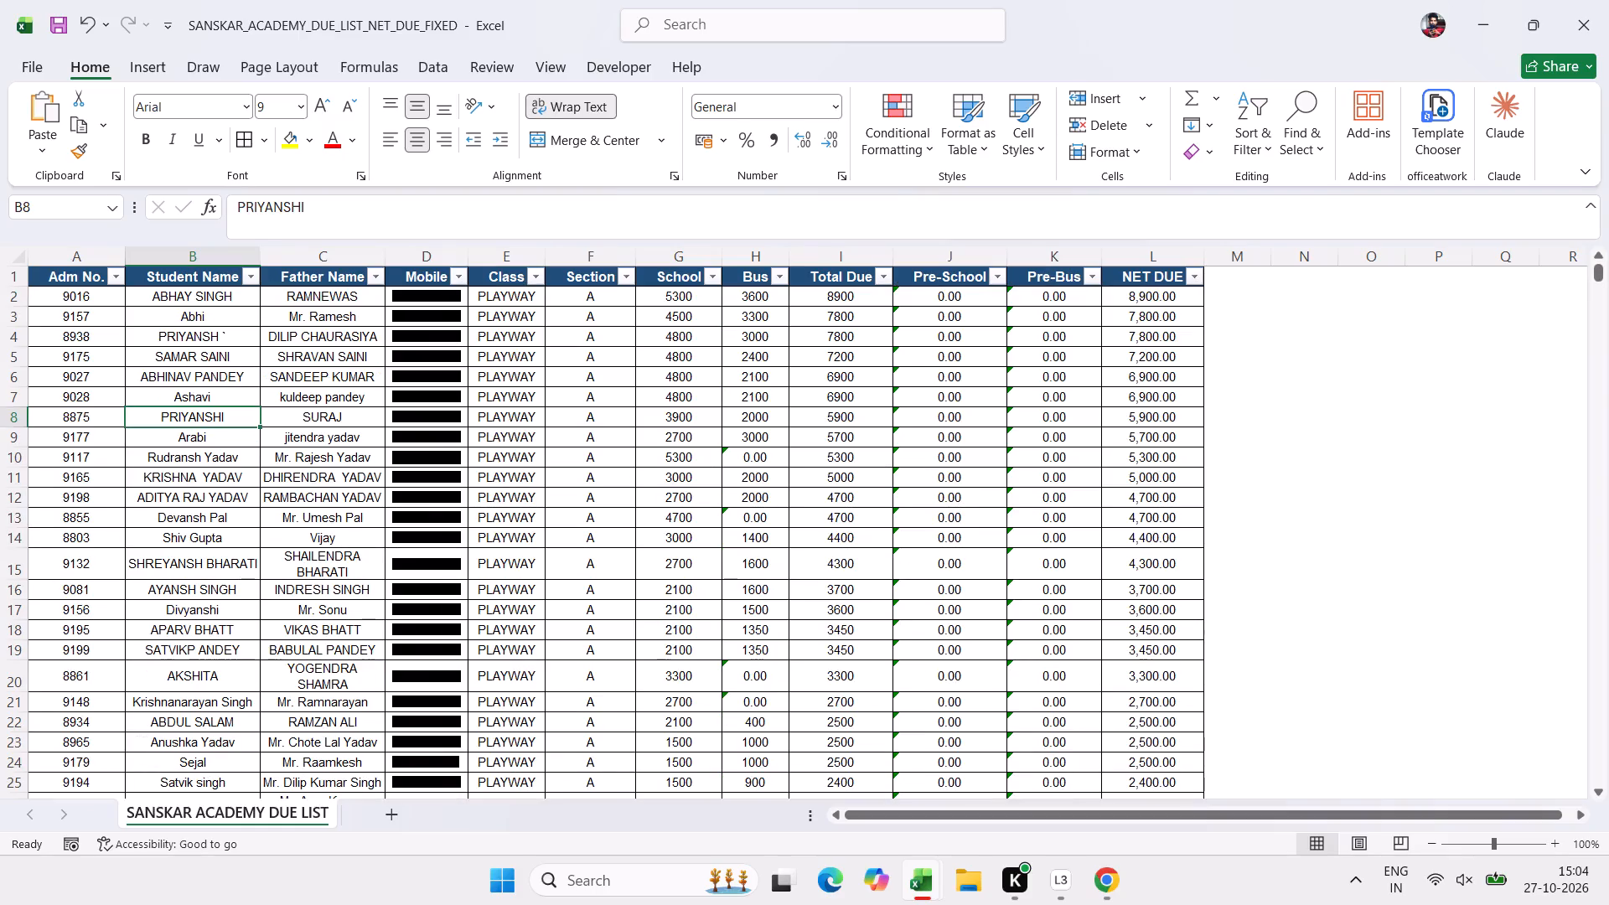
In the print preview, zoom to the page, show the margin handles and reduce the top margin to 0.48 cm.
click(494, 460)
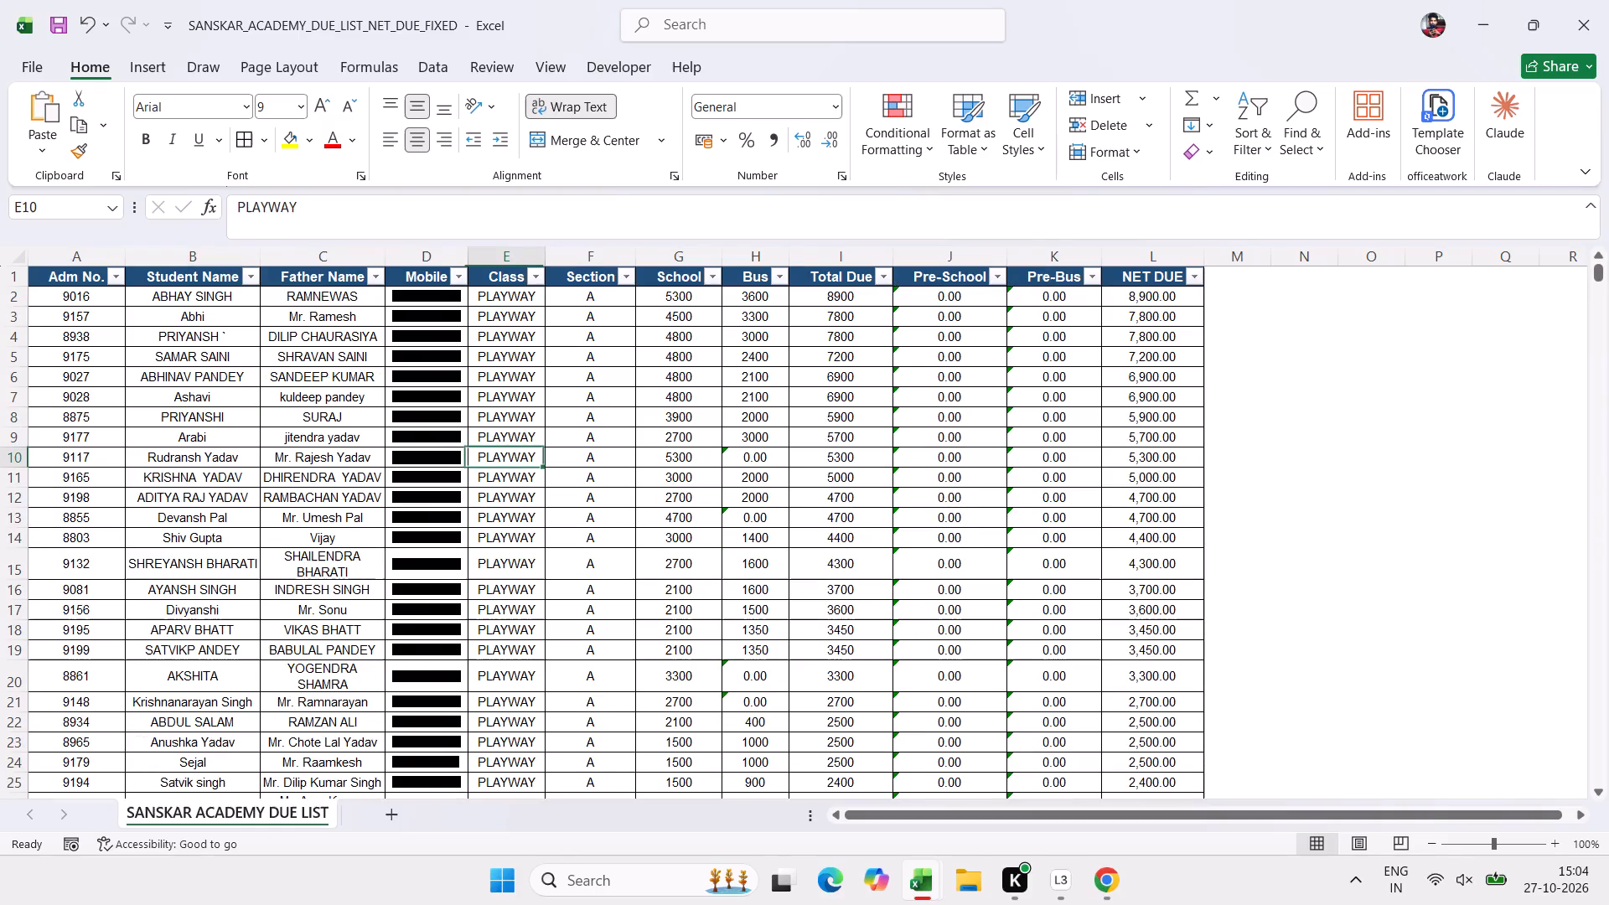
key(ctrl+p)
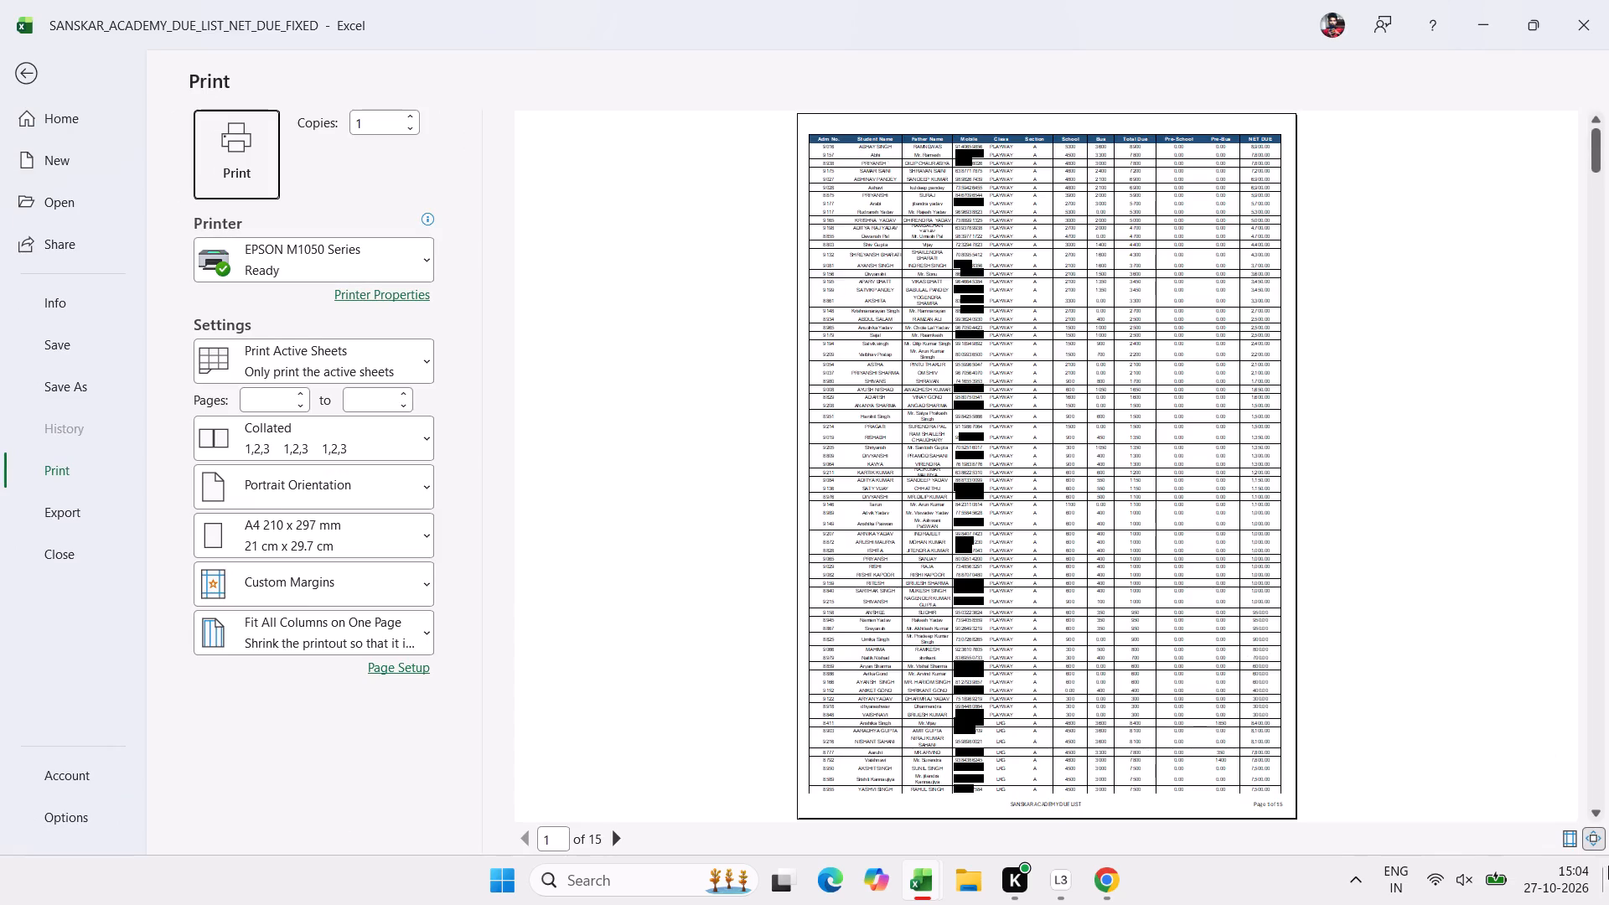
click(1597, 849)
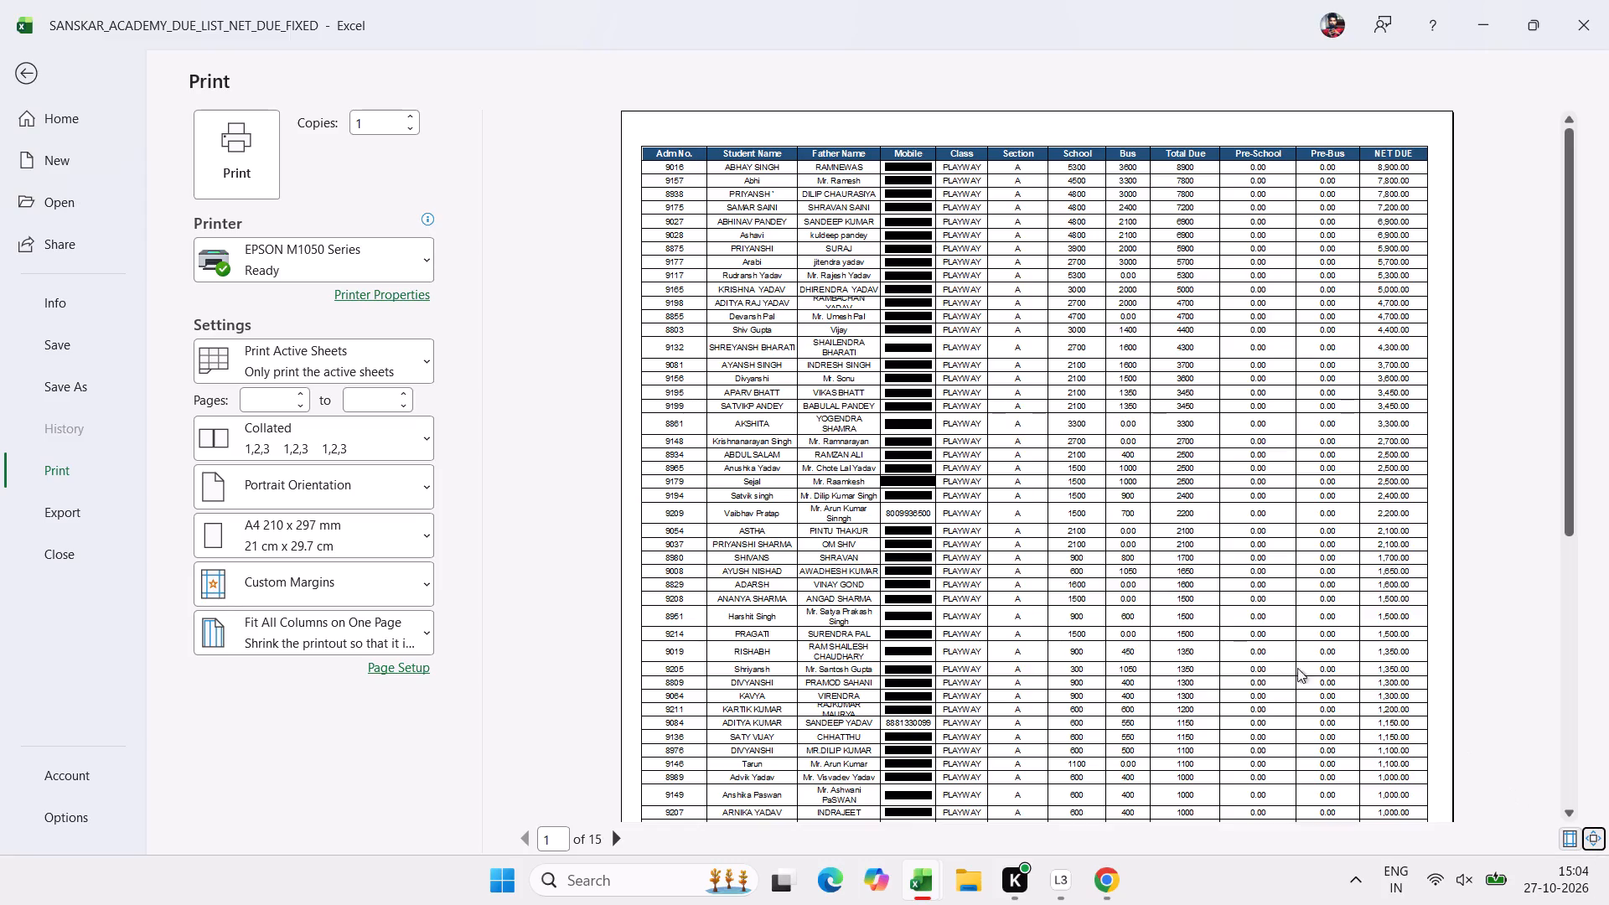
click(1575, 834)
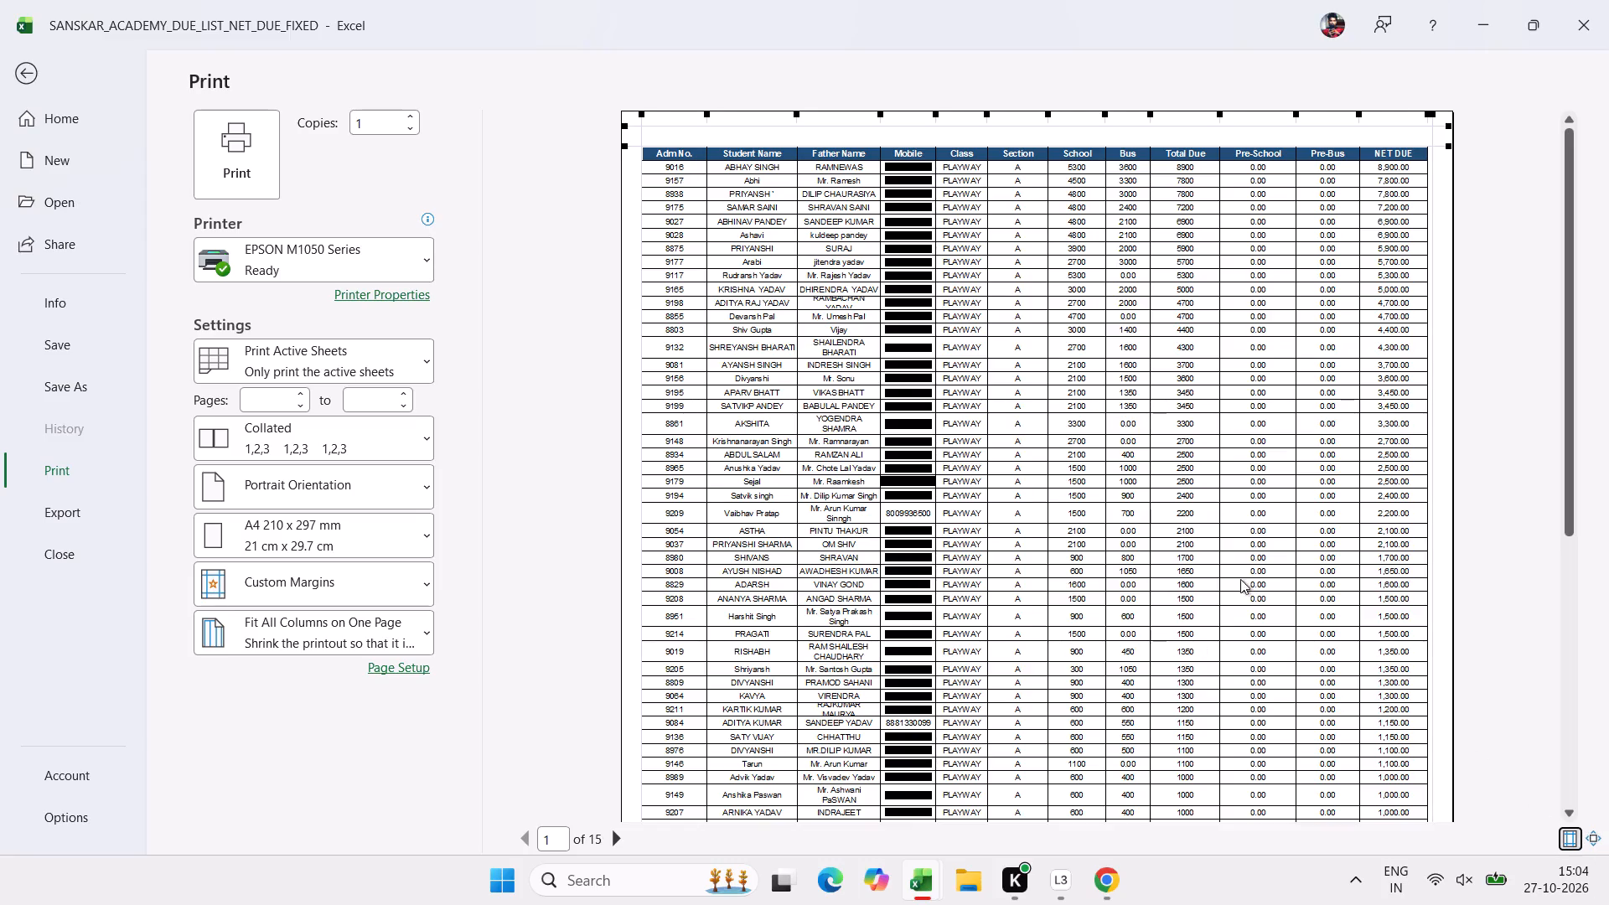
drag(633, 145, 635, 129)
Examine the first page of the print preview down to its footer, checking how the classes run, and leave the preview.
scroll(835, 510, down, 3)
scroll(842, 529, up, 1)
scroll(842, 530, down, 1)
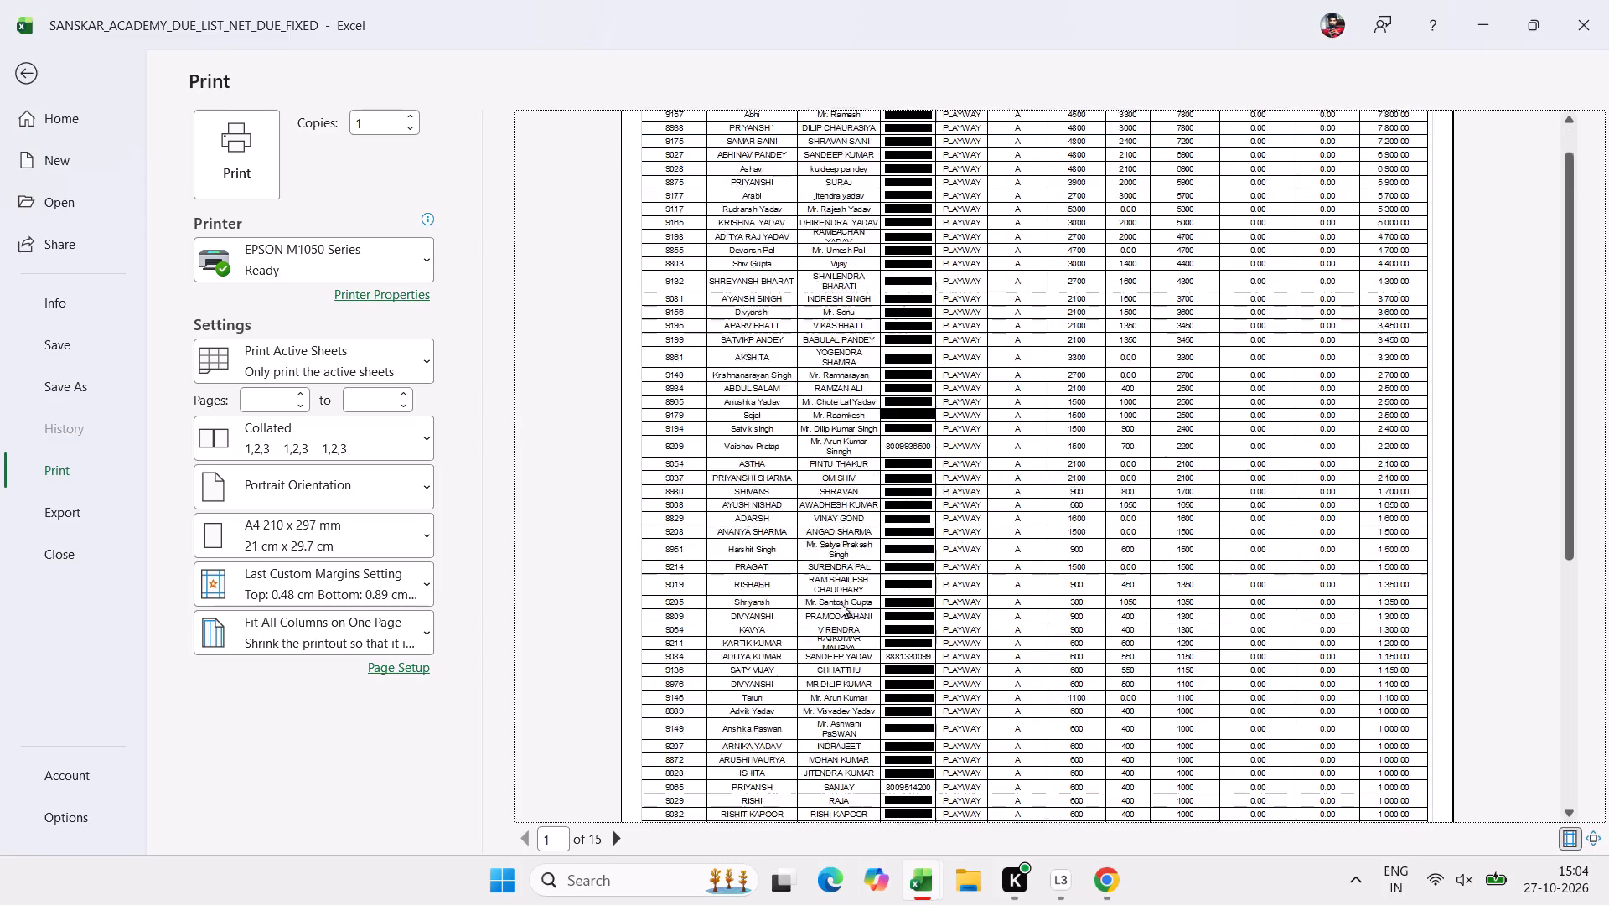
scroll(809, 684, down, 5)
scroll(779, 748, down, 1)
scroll(779, 748, up, 1)
scroll(779, 750, down, 1)
scroll(778, 750, up, 1)
scroll(776, 750, down, 7)
scroll(775, 750, up, 1)
scroll(775, 750, down, 2)
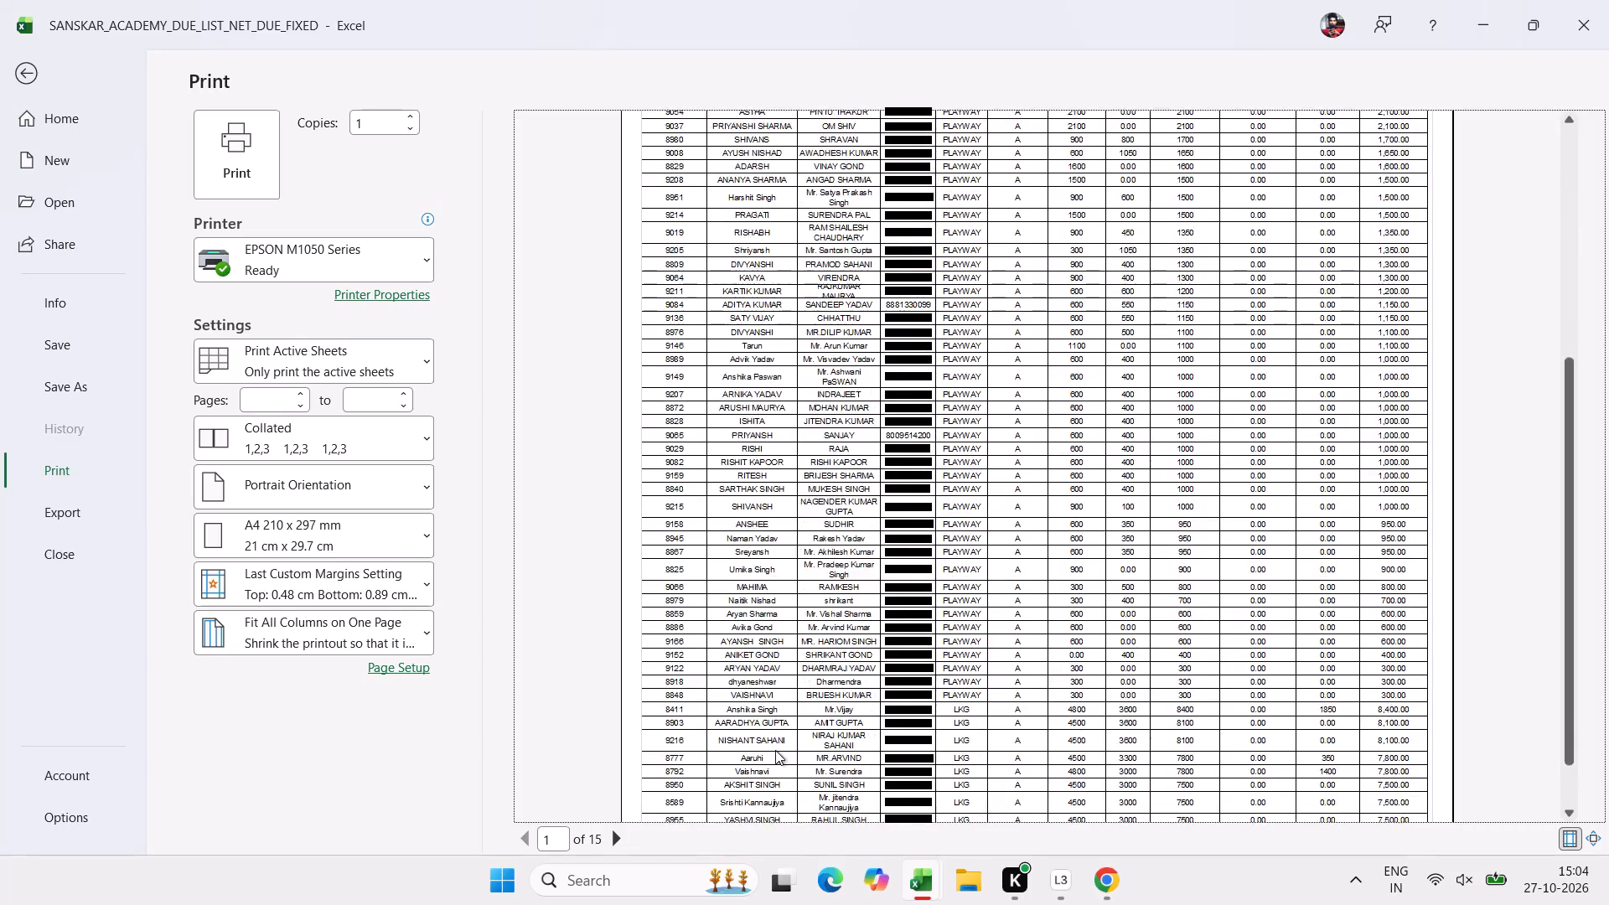
scroll(775, 750, down, 5)
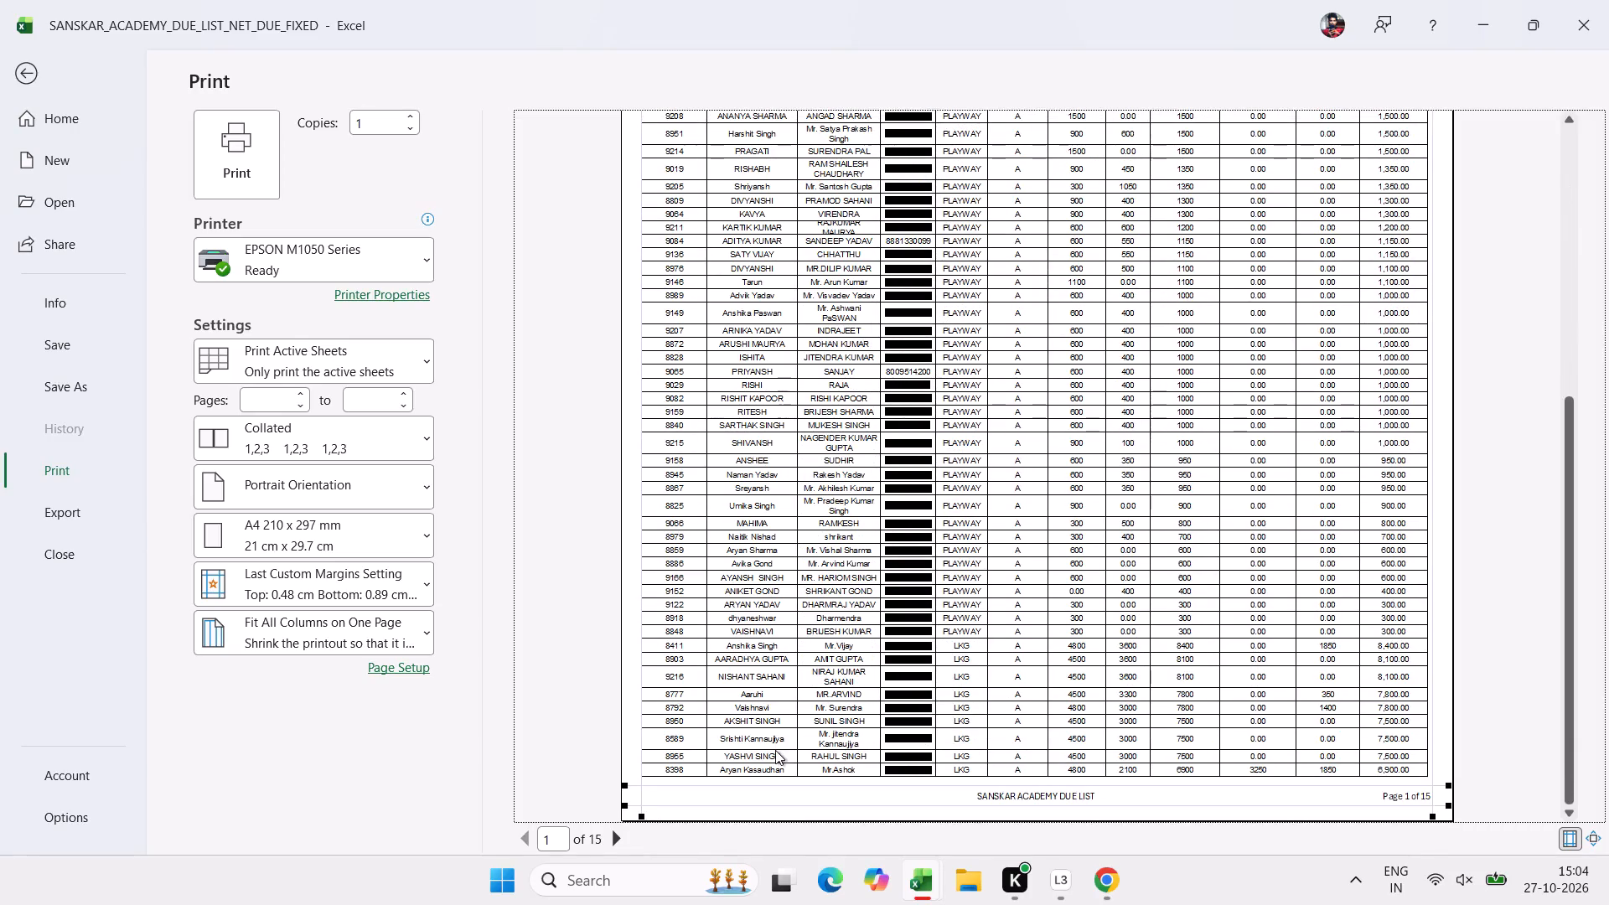
key(Escape)
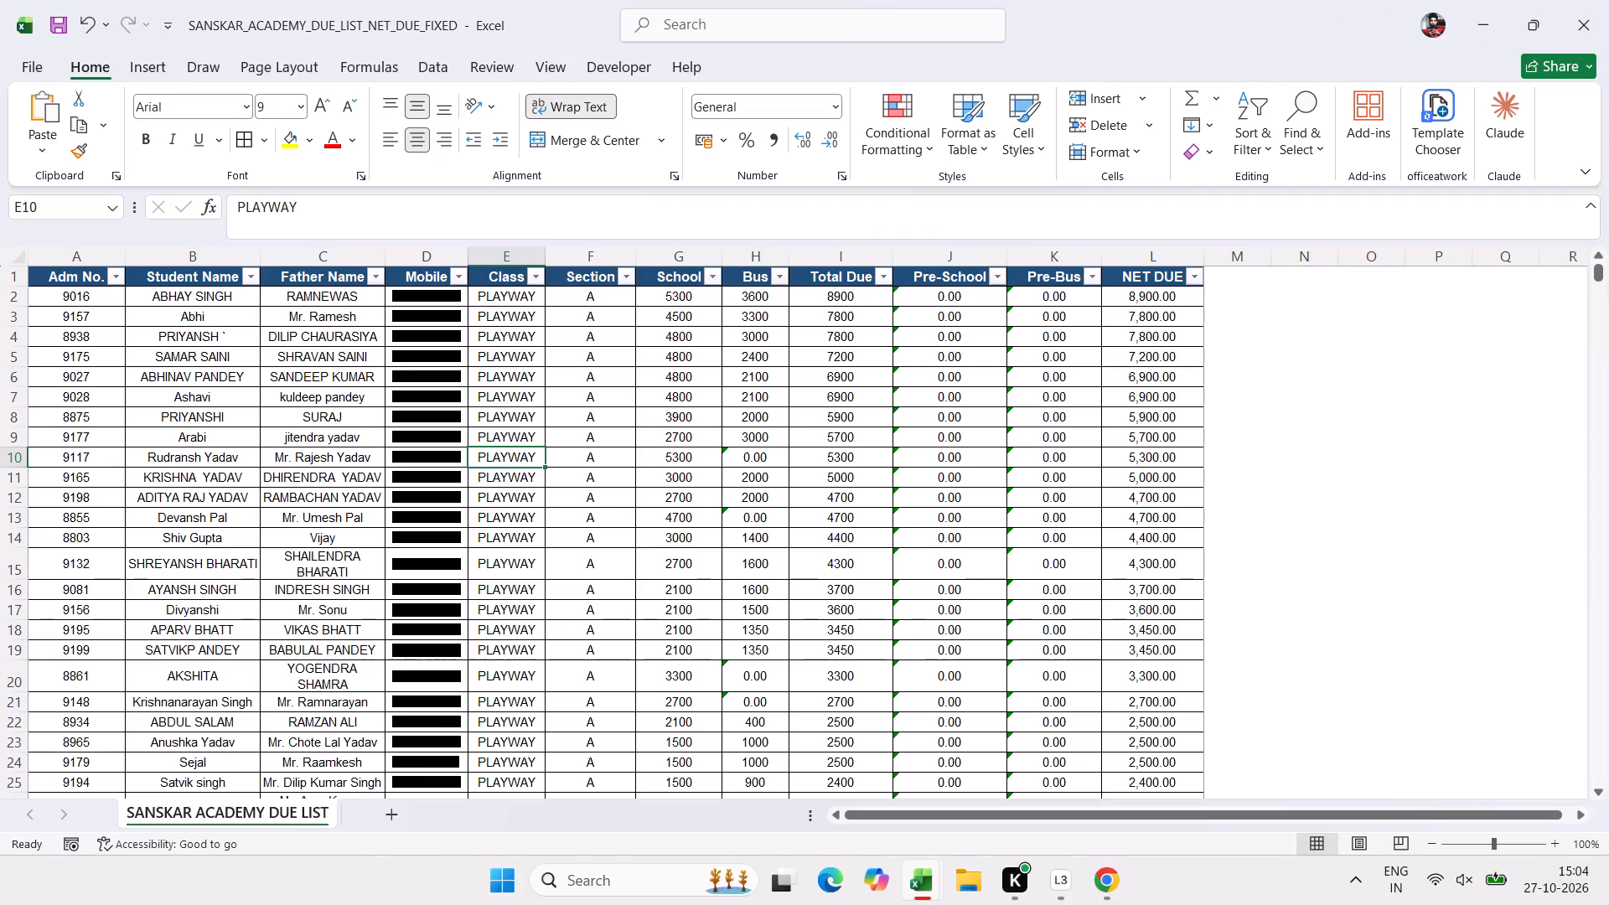
Filter the Class column of the due list to show only PLAYWAY.
click(646, 618)
scroll(646, 618, down, 4)
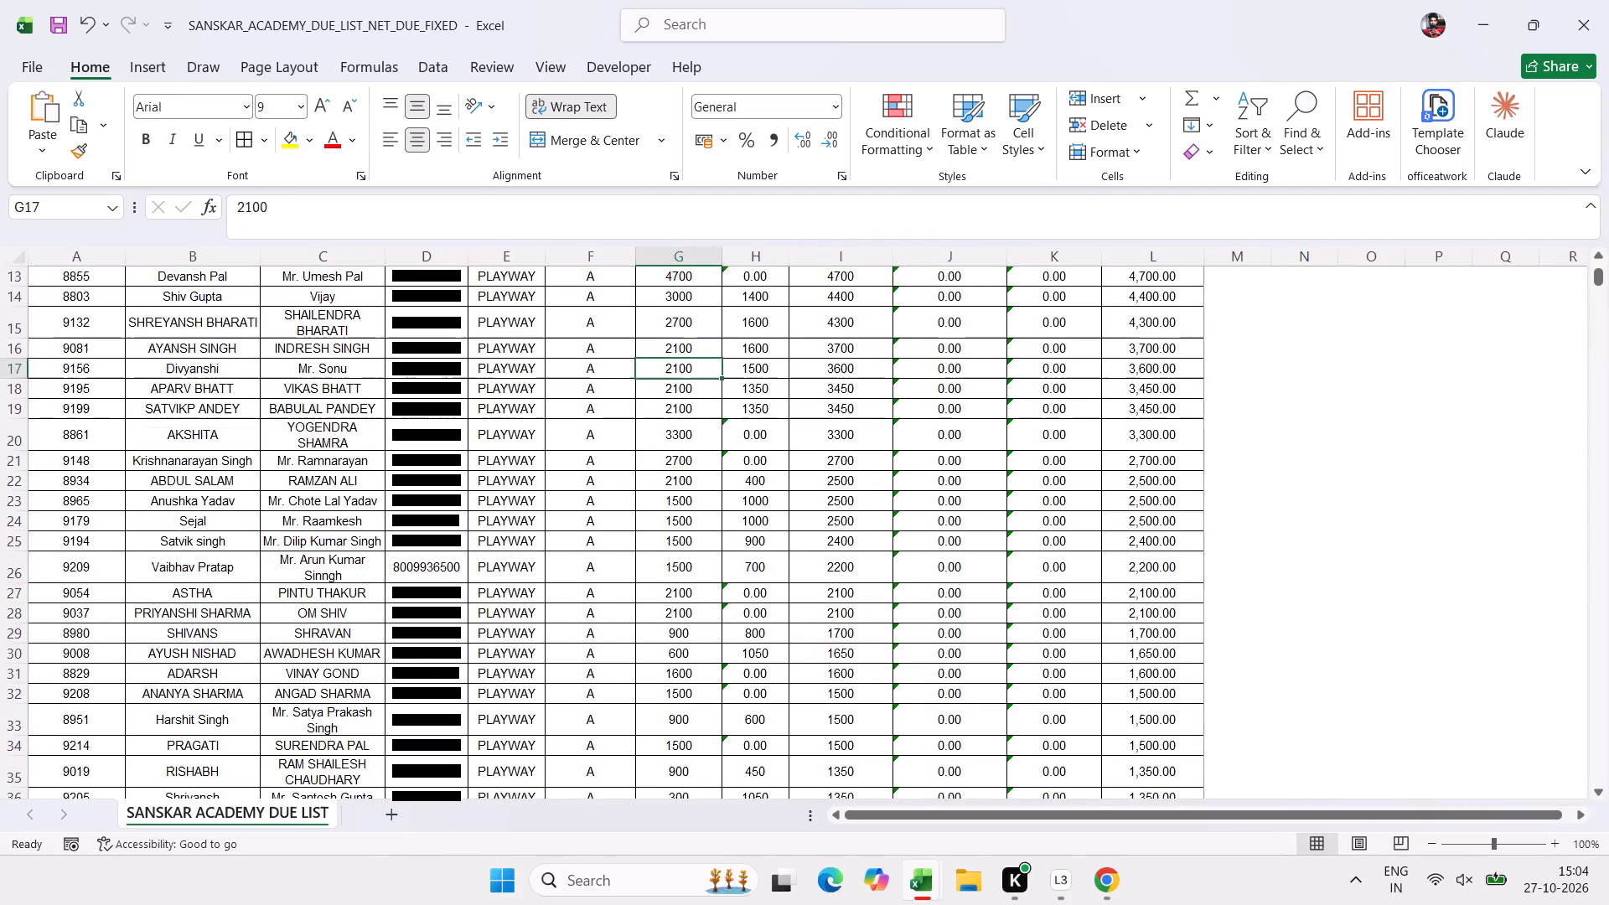
scroll(638, 606, up, 4)
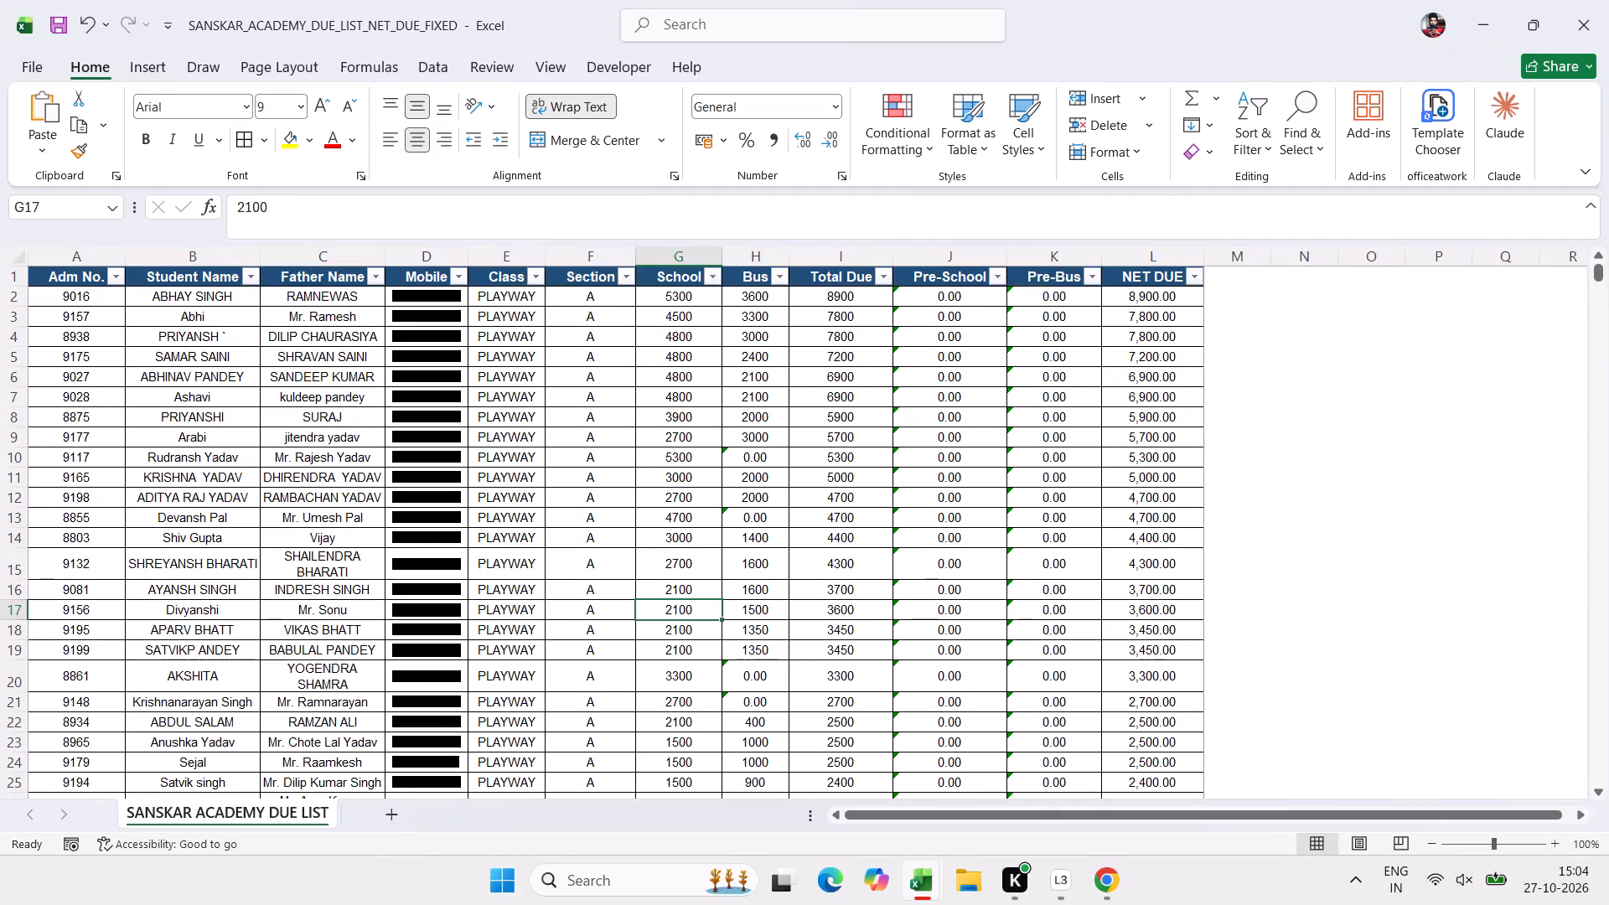
click(537, 275)
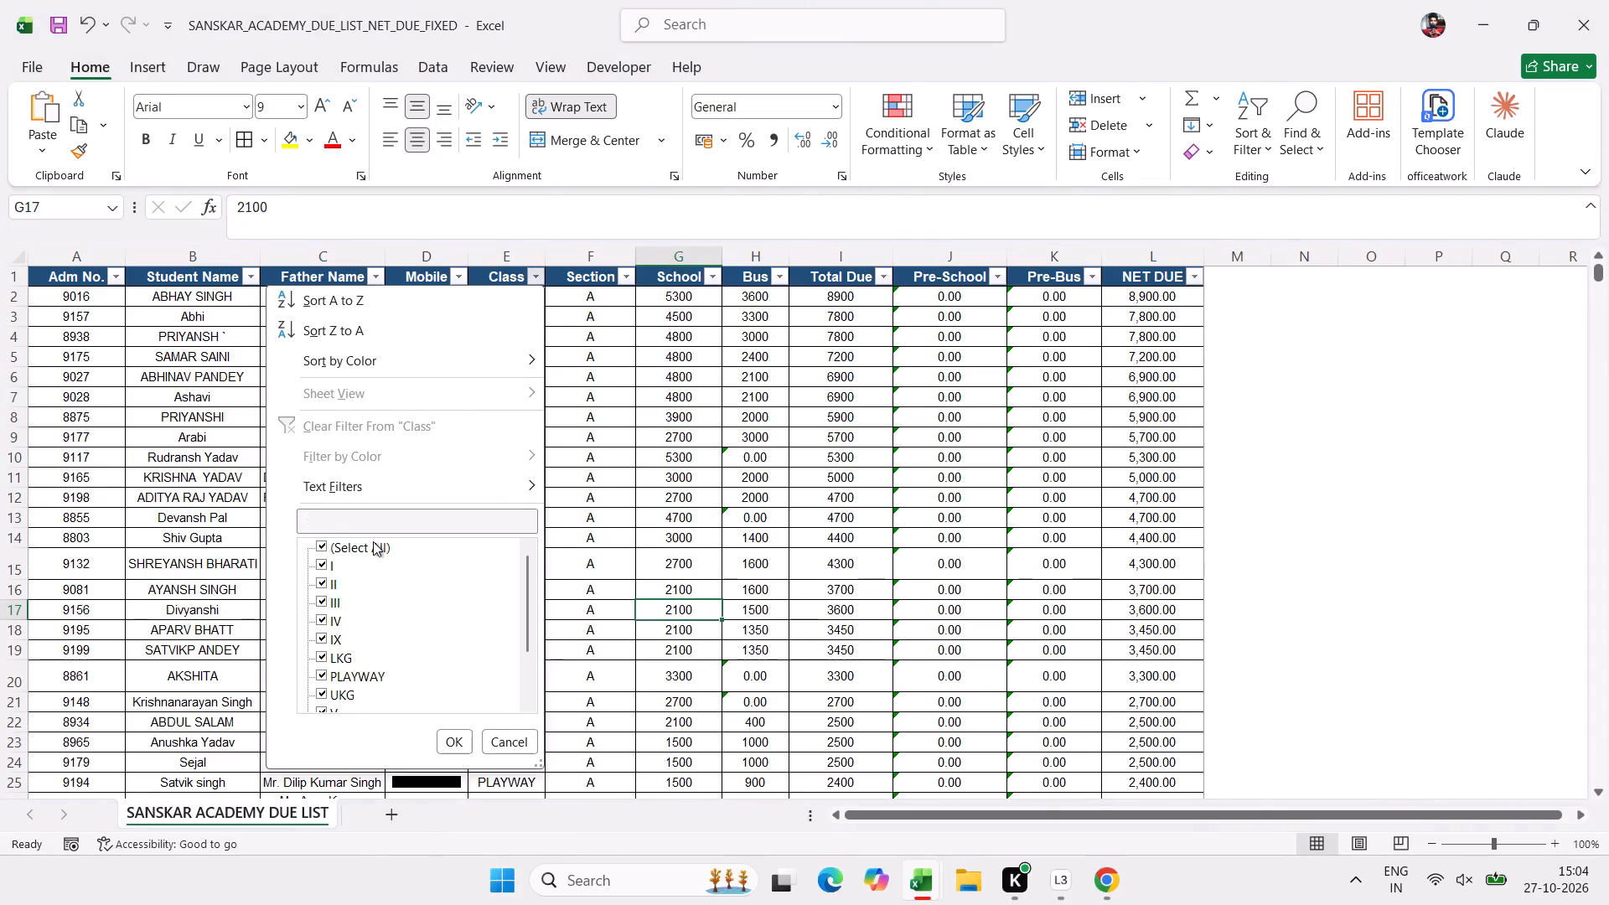
click(373, 541)
scroll(332, 701, up, 1)
click(340, 667)
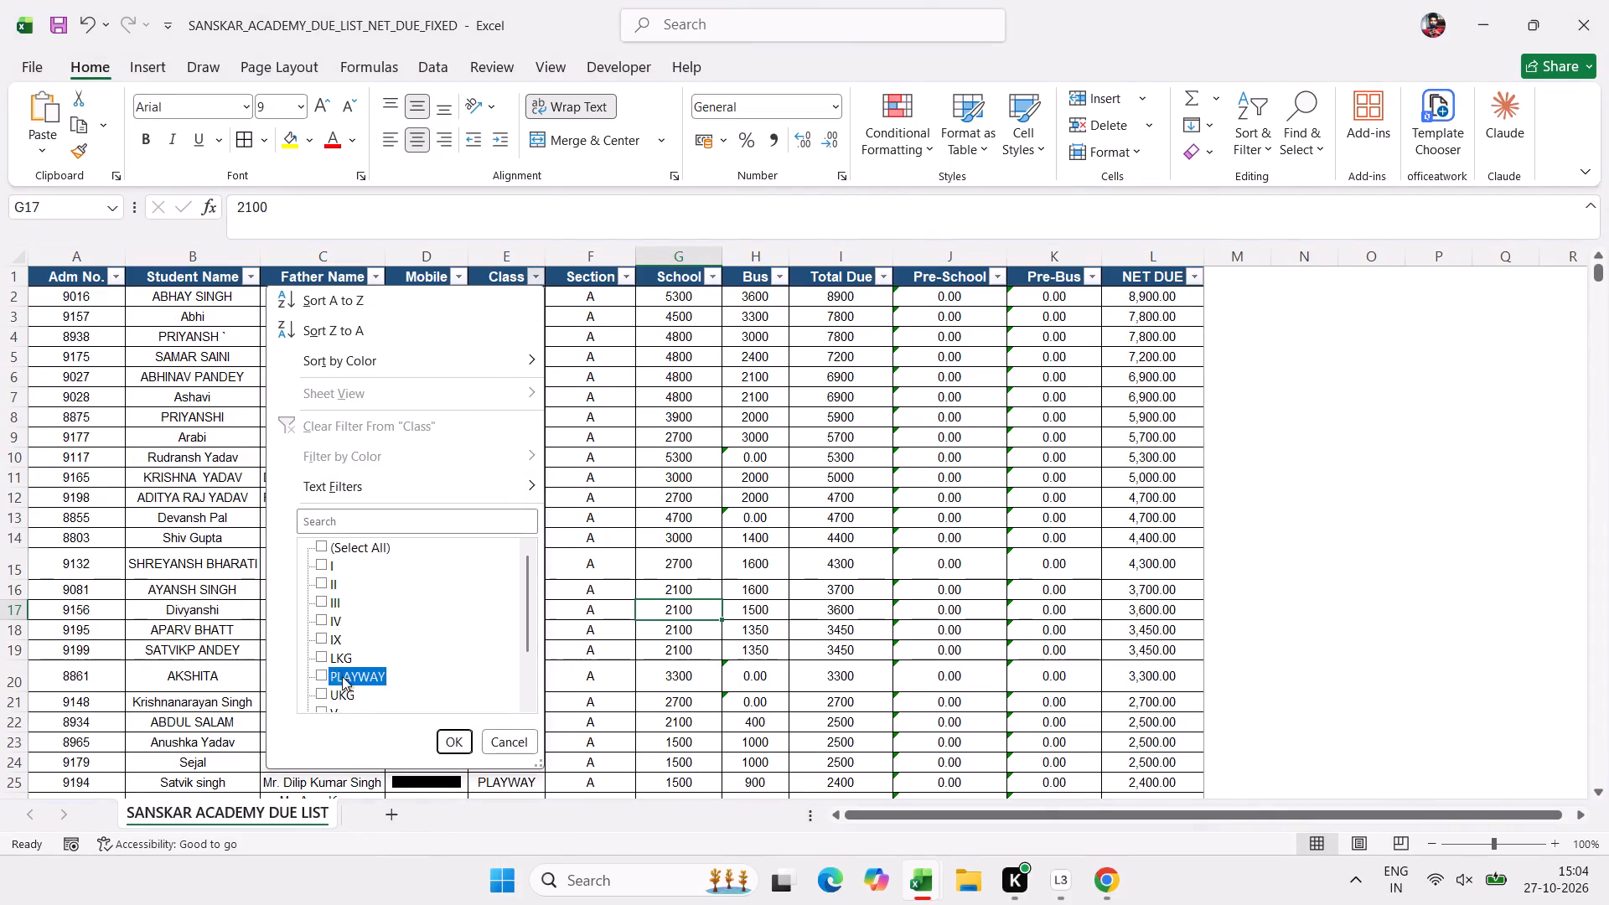
click(463, 749)
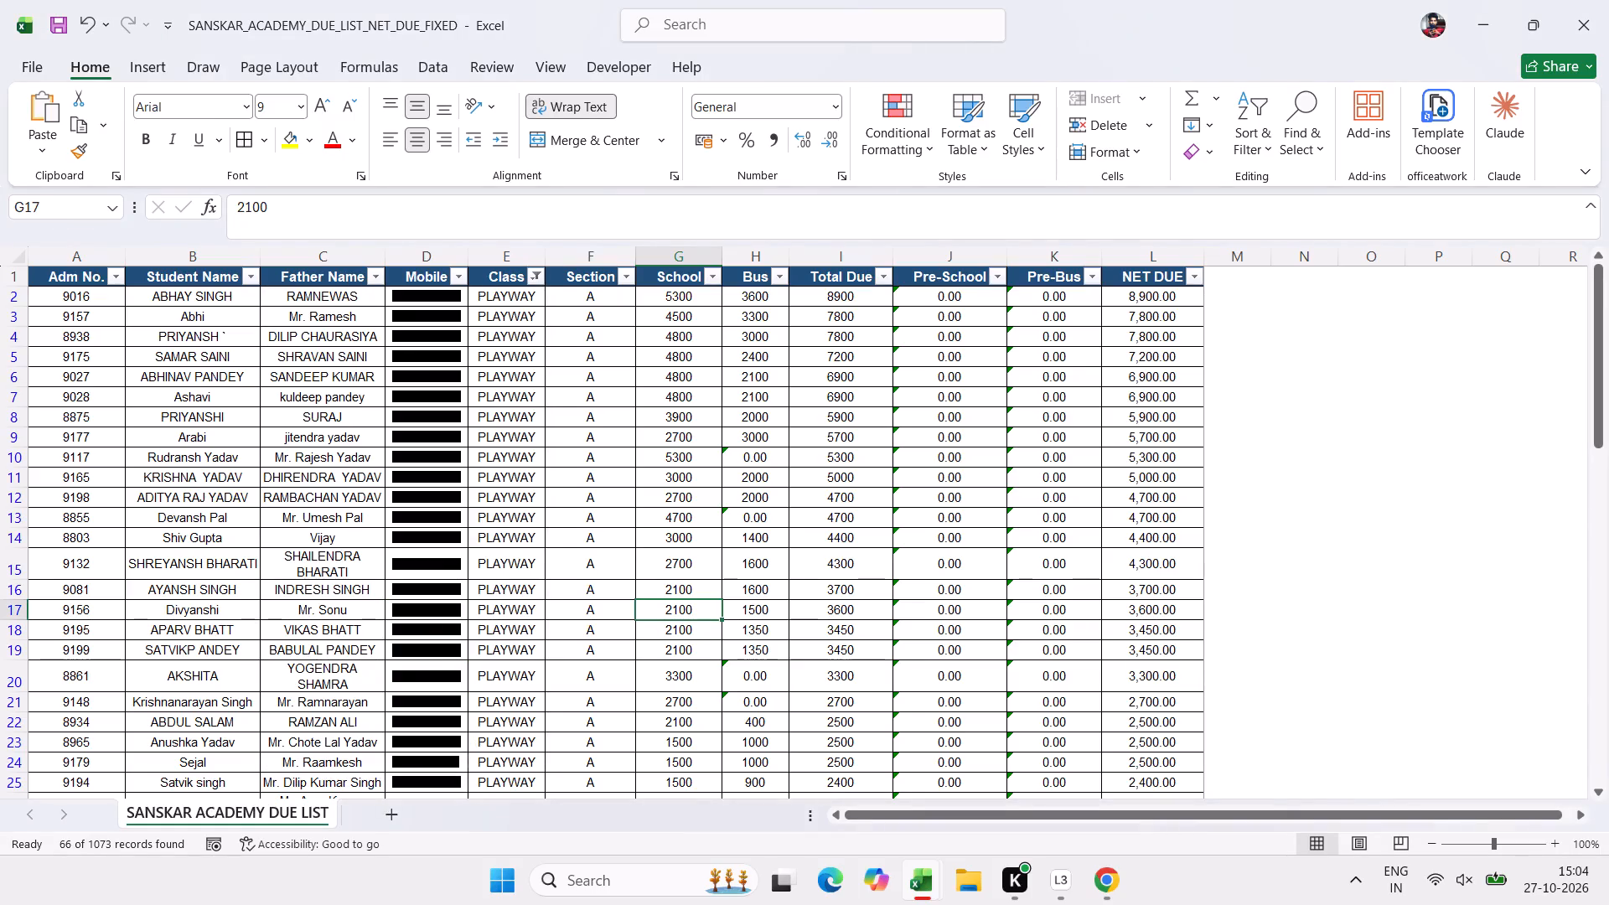
Print one copy of the PLAYWAY due list on A4 portrait with the EPSON M1050 Series printer.
click(518, 562)
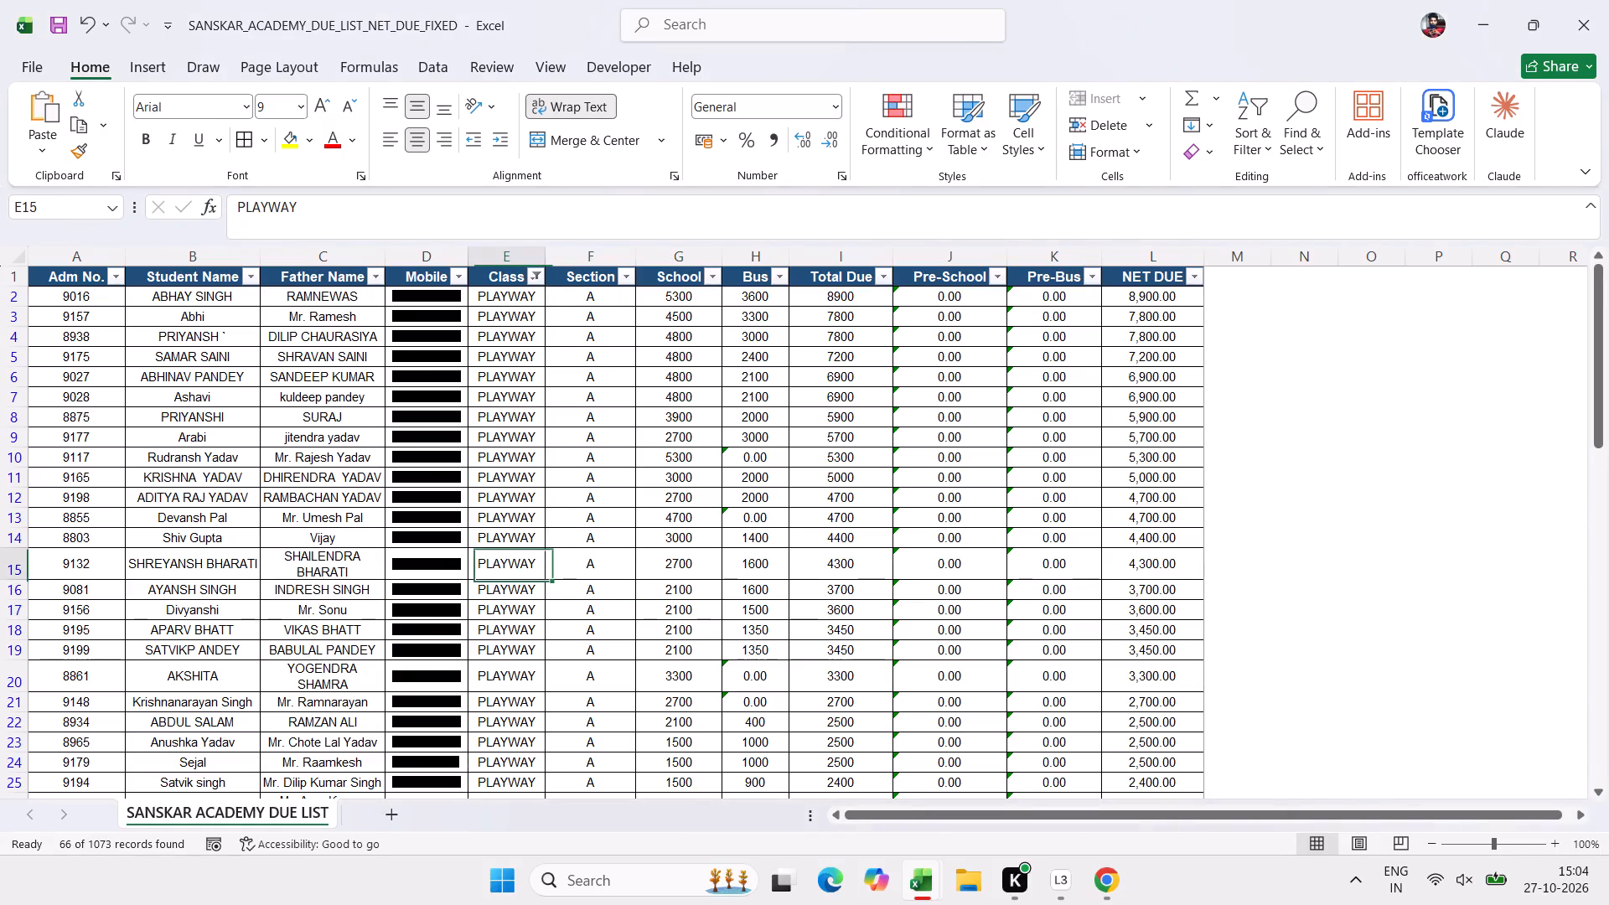
scroll(505, 644, down, 3)
click(505, 644)
key(ctrl+p)
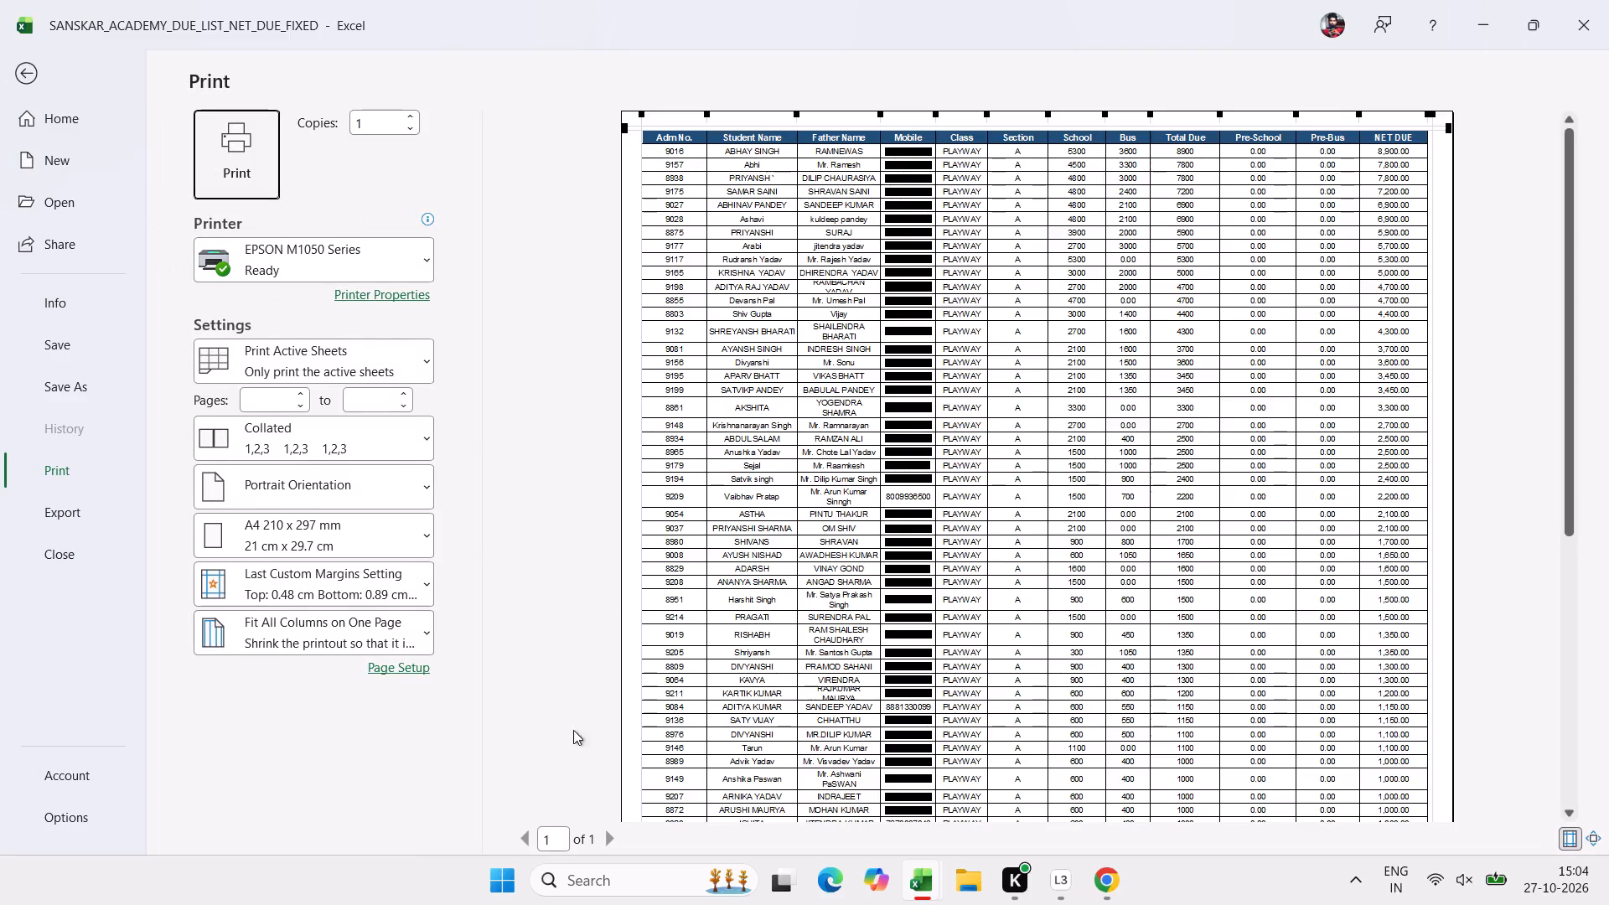
click(254, 180)
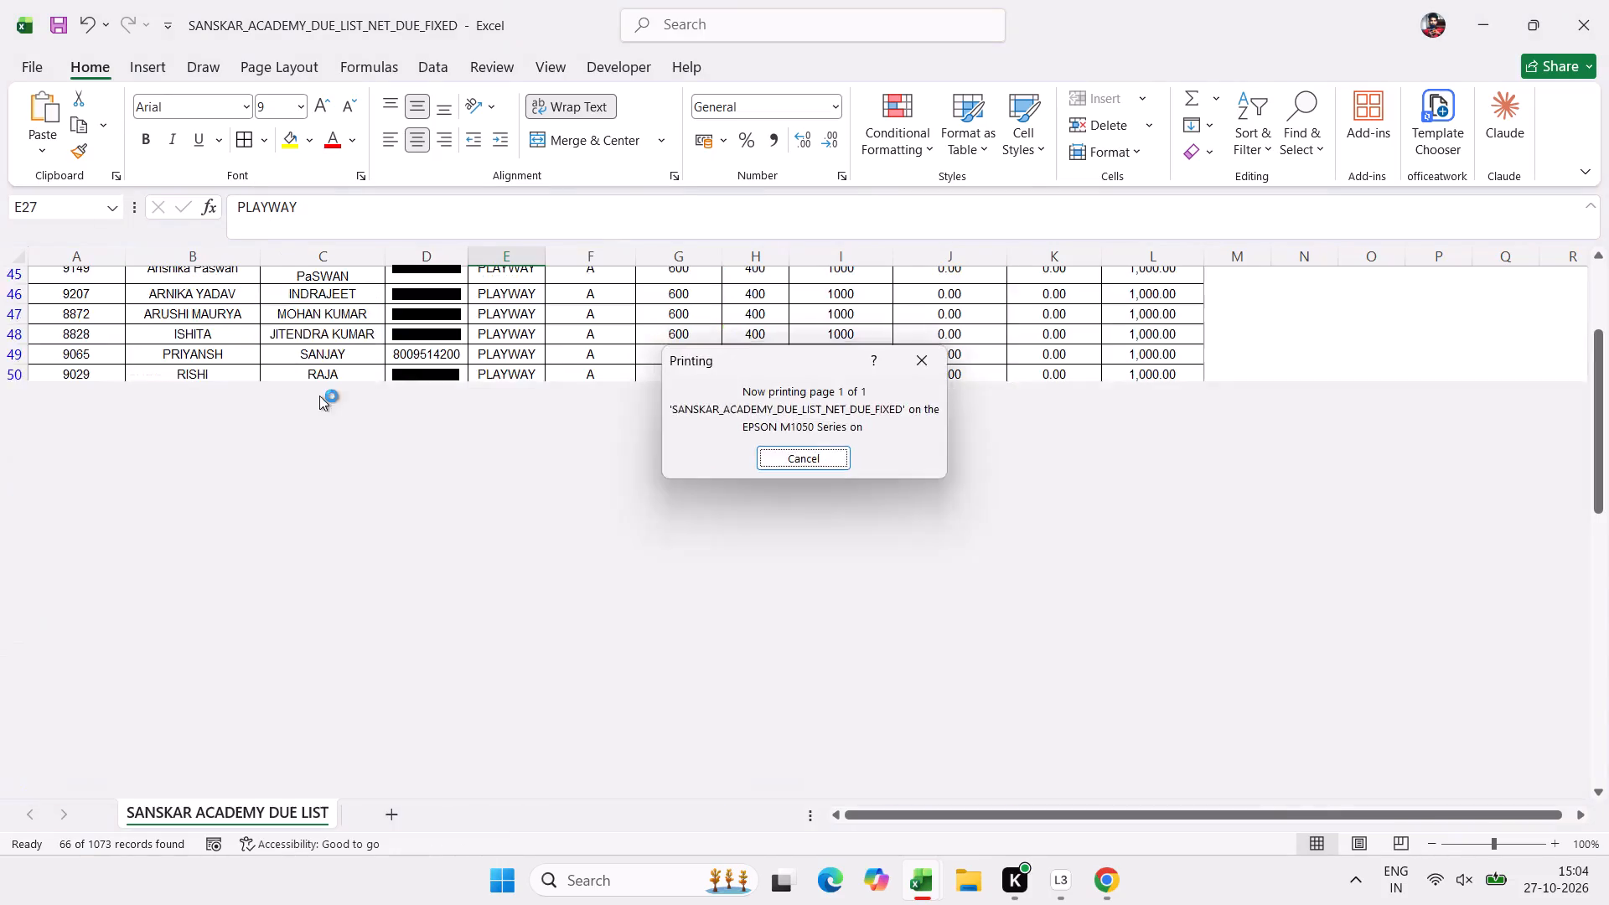
Reopen the print preview of the PLAYWAY list and move the left page margin slightly outward.
scroll(454, 567, up, 2)
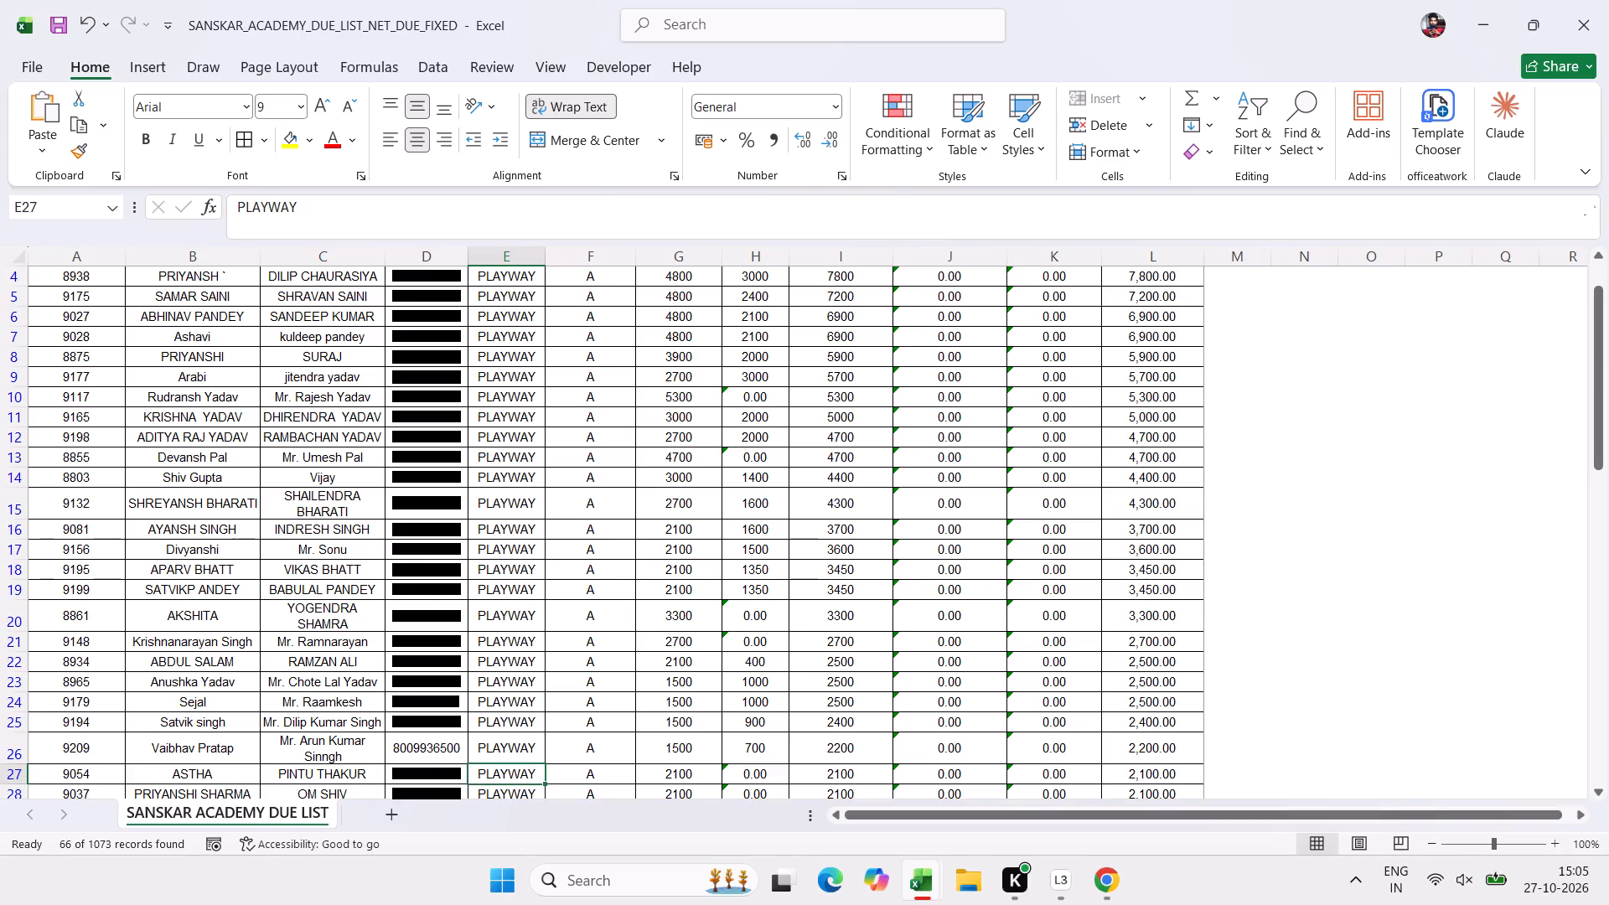
key(ctrl+p)
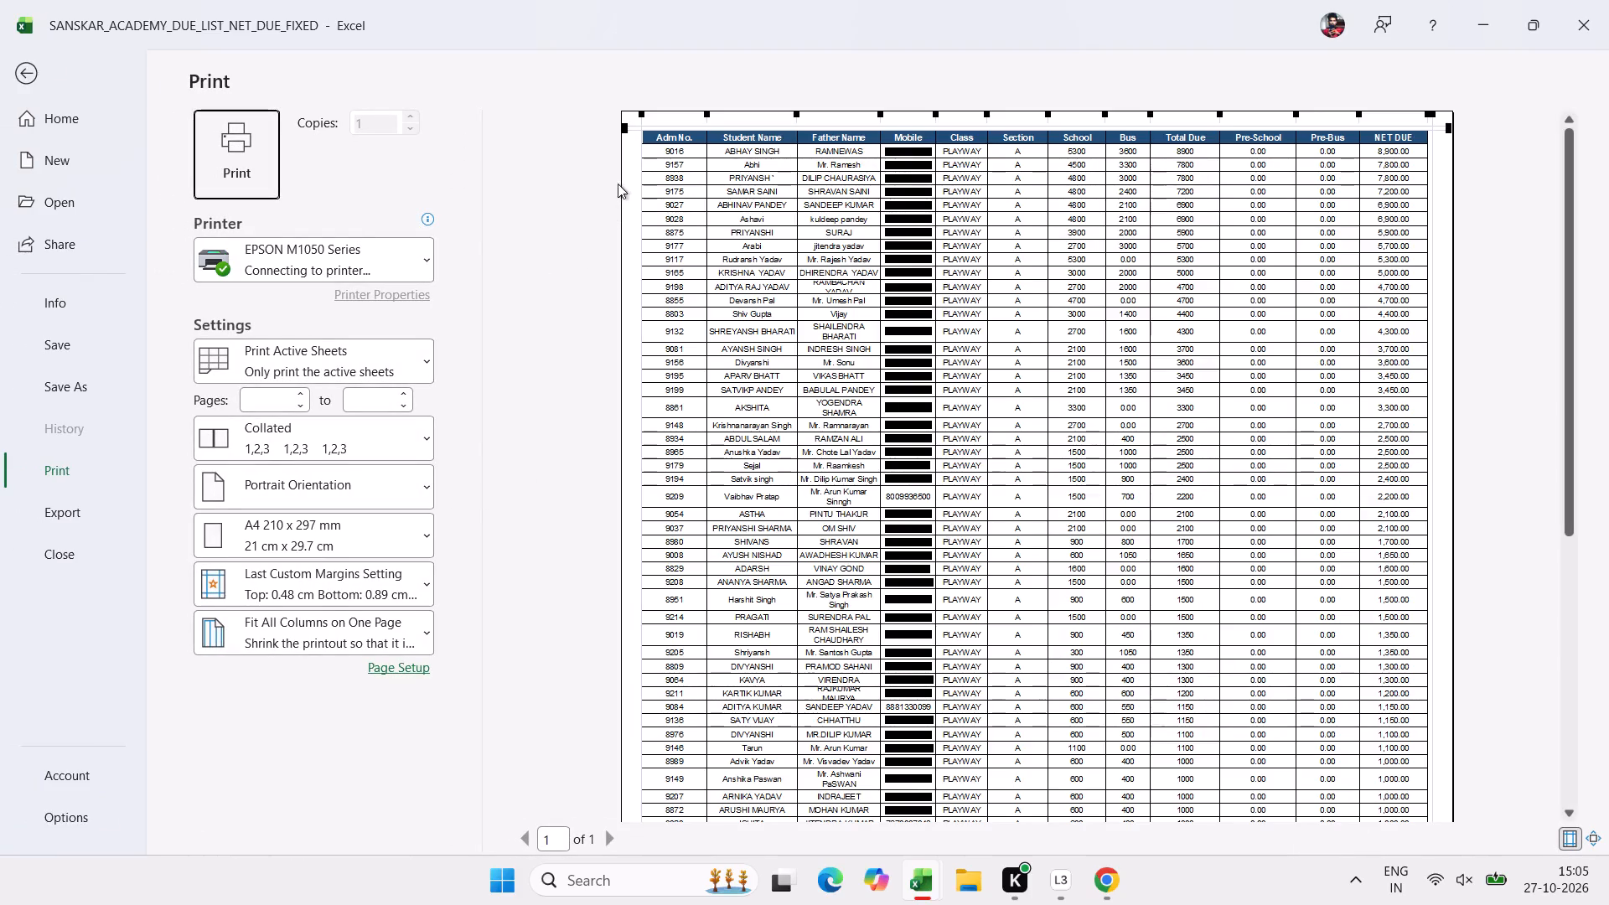
click(643, 116)
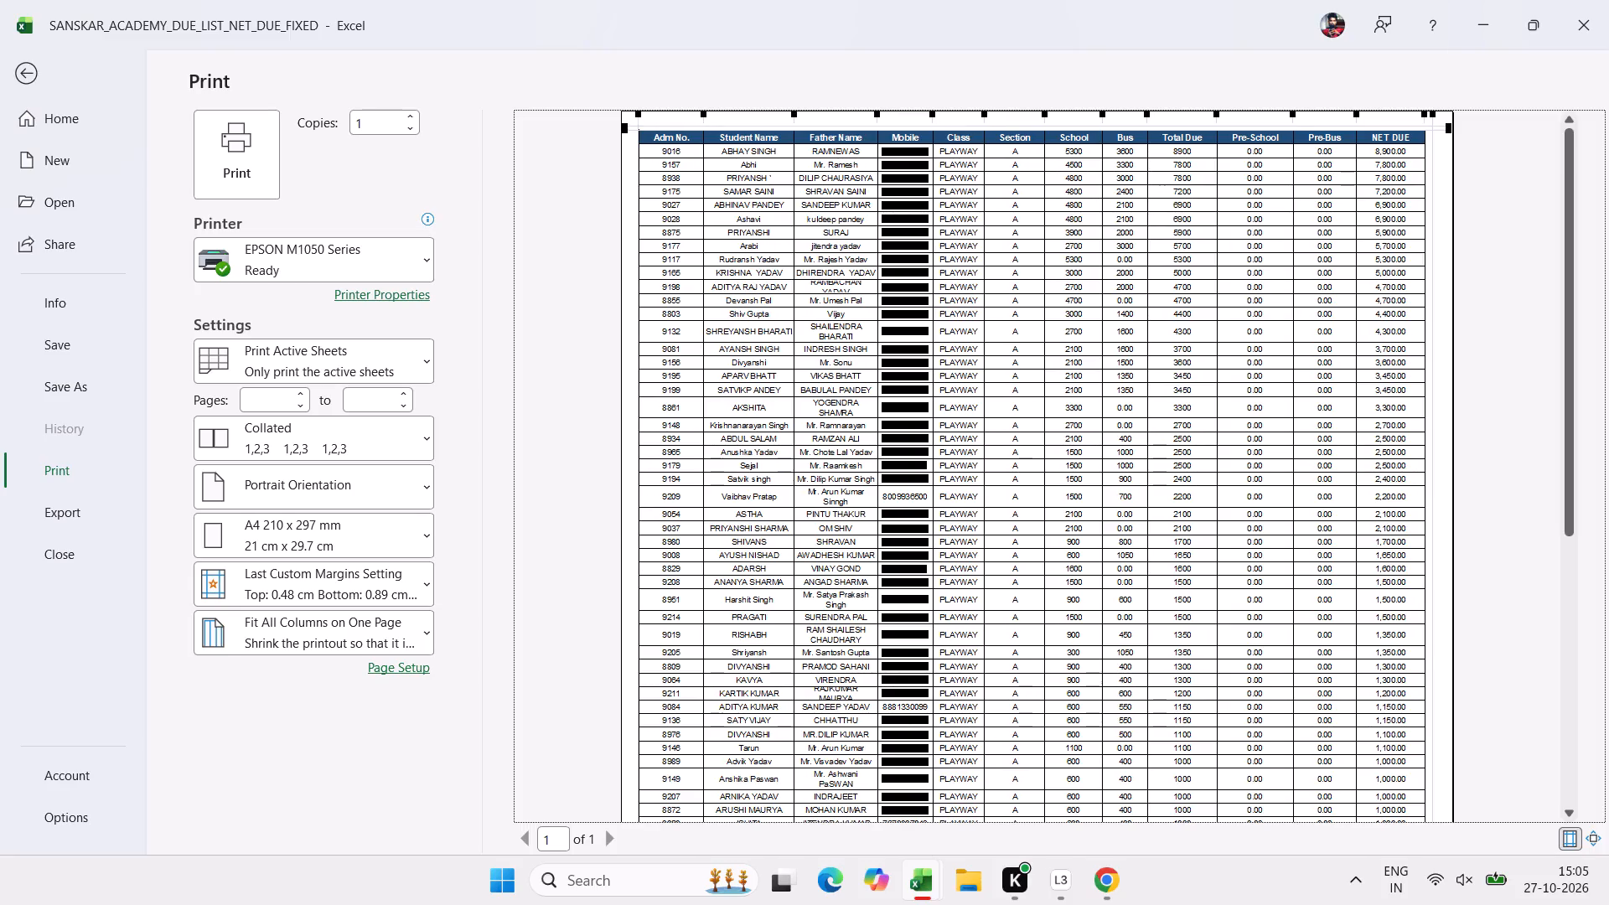
Examine the PLAYWAY page in the print preview from the header row down to the footer, and leave the preview.
scroll(705, 655, down, 4)
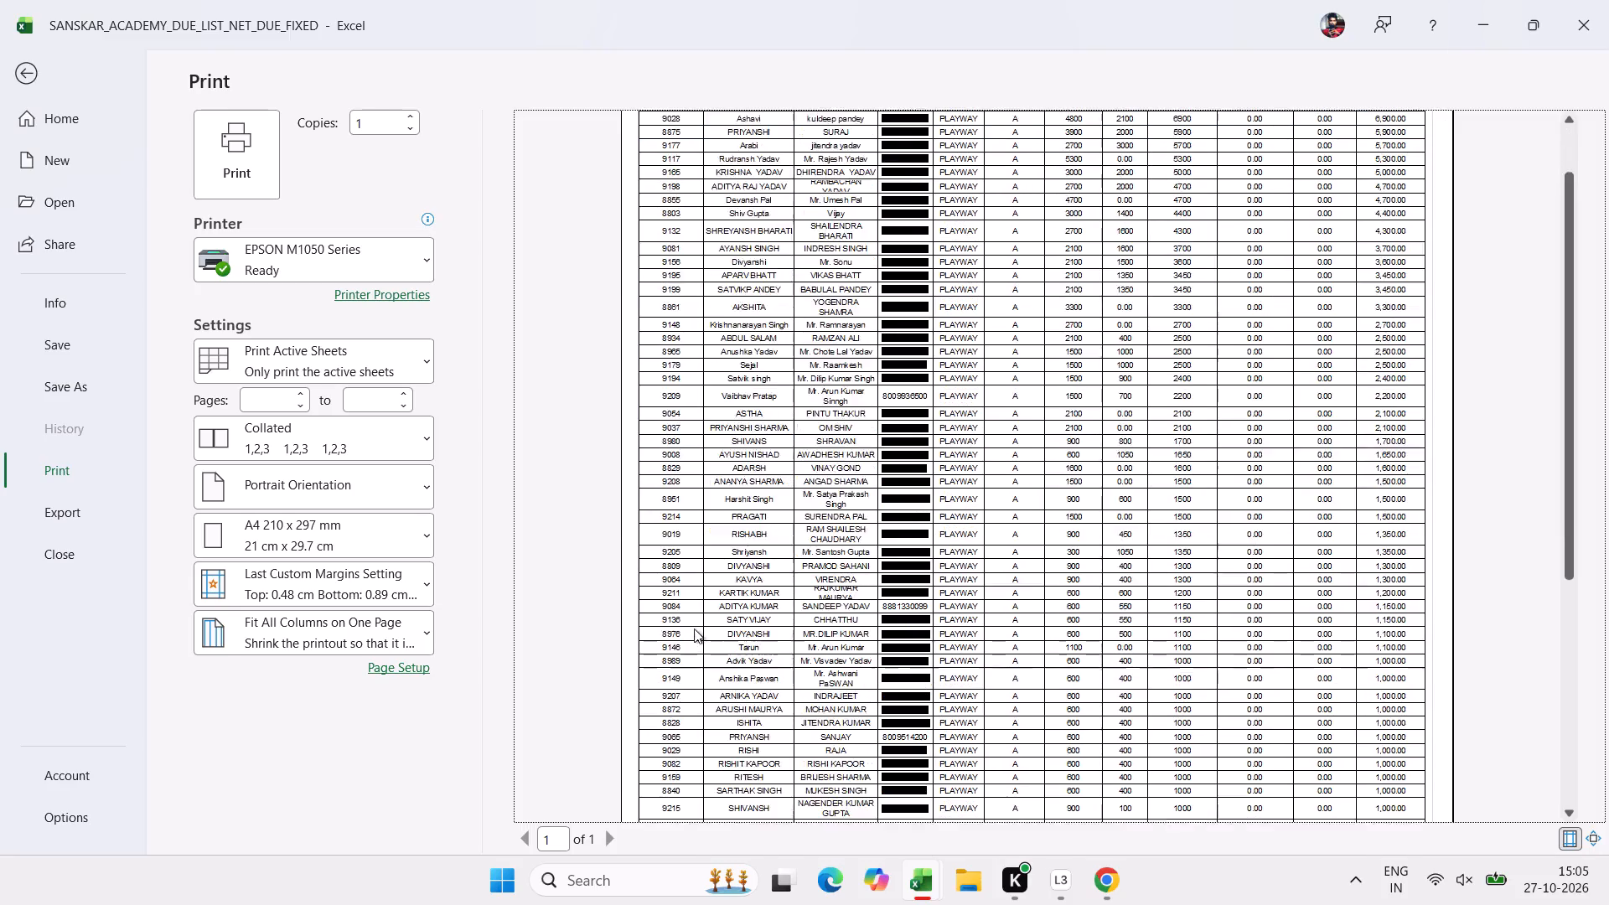
scroll(728, 600, up, 1)
scroll(728, 600, down, 1)
scroll(728, 600, up, 1)
scroll(728, 600, down, 1)
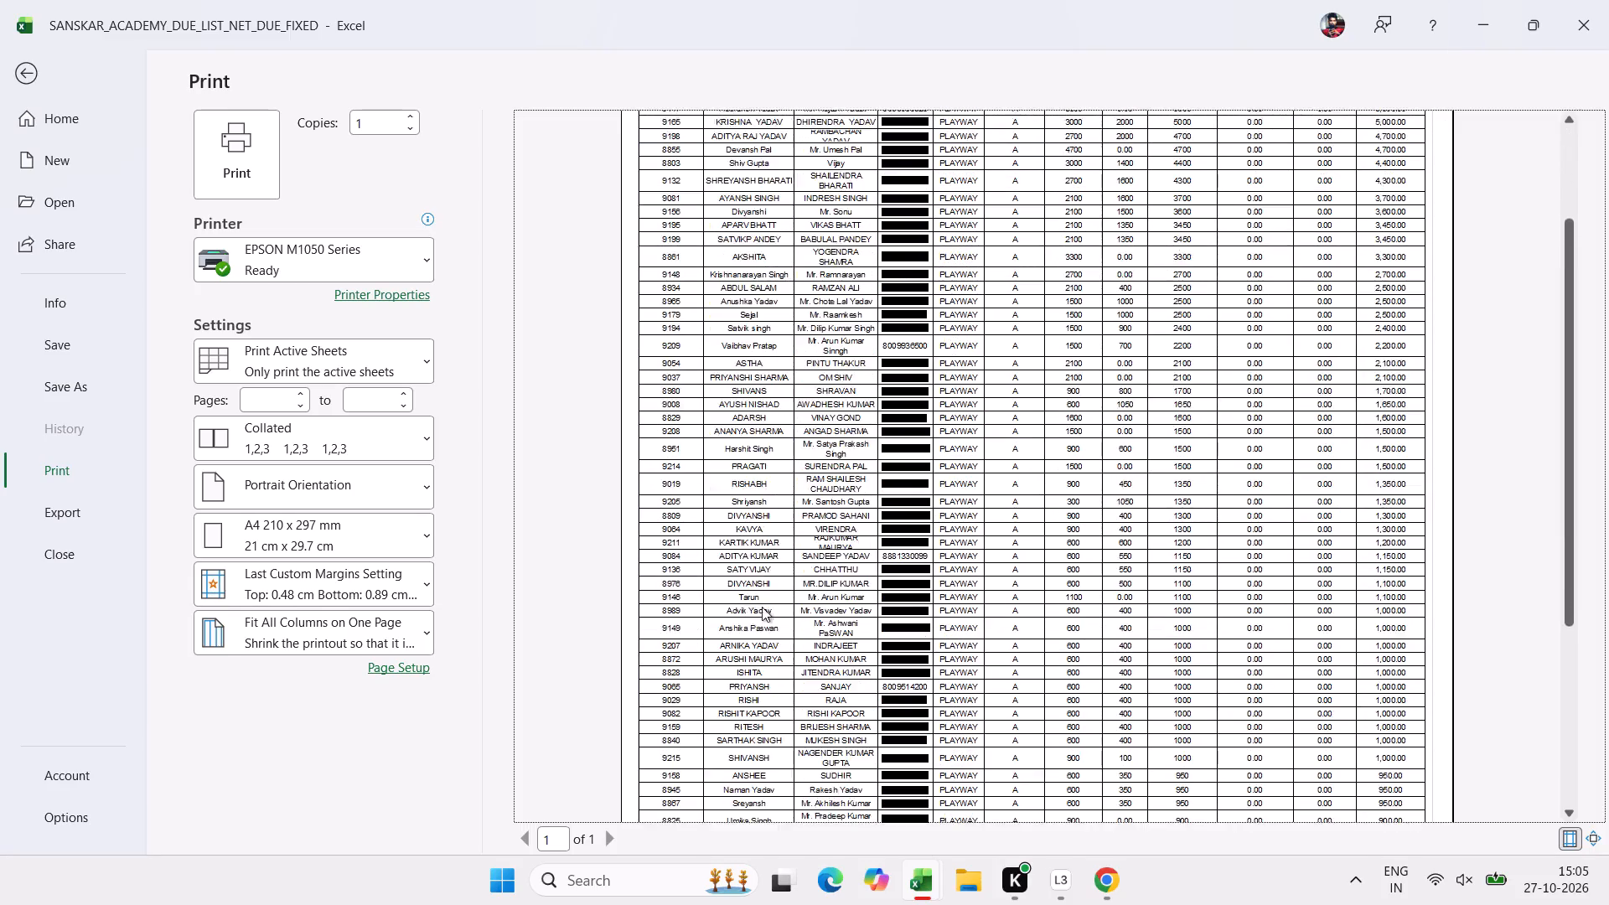
scroll(779, 607, down, 3)
scroll(958, 656, down, 1)
scroll(961, 657, up, 1)
scroll(962, 658, down, 1)
scroll(962, 658, up, 1)
scroll(963, 658, down, 1)
scroll(1023, 678, up, 1)
scroll(1023, 678, down, 3)
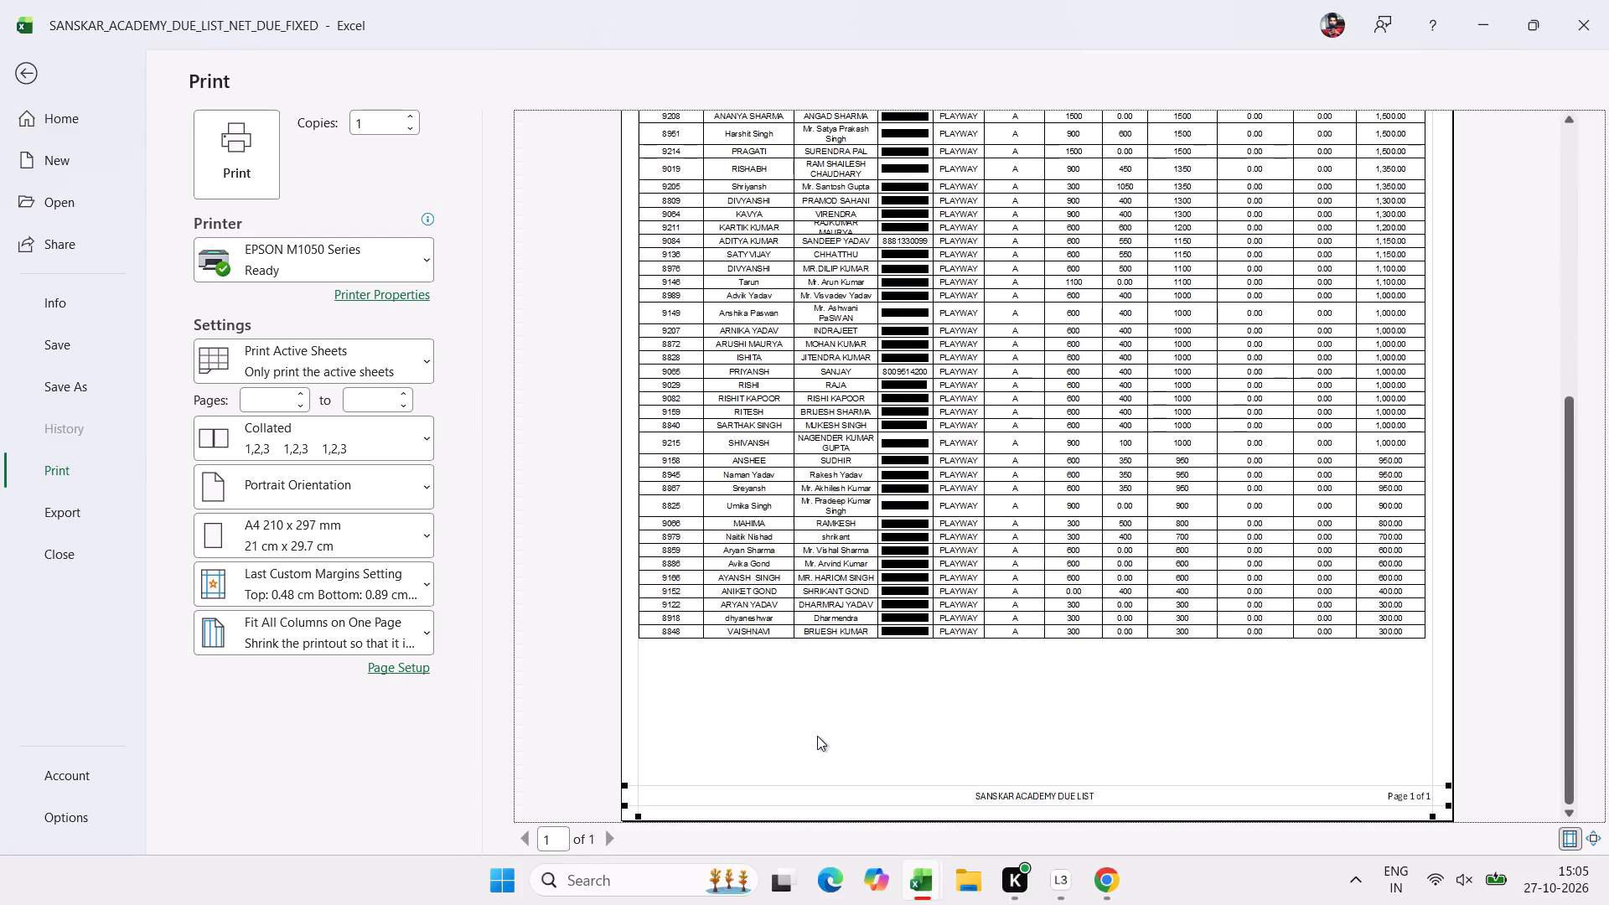
scroll(829, 711, up, 9)
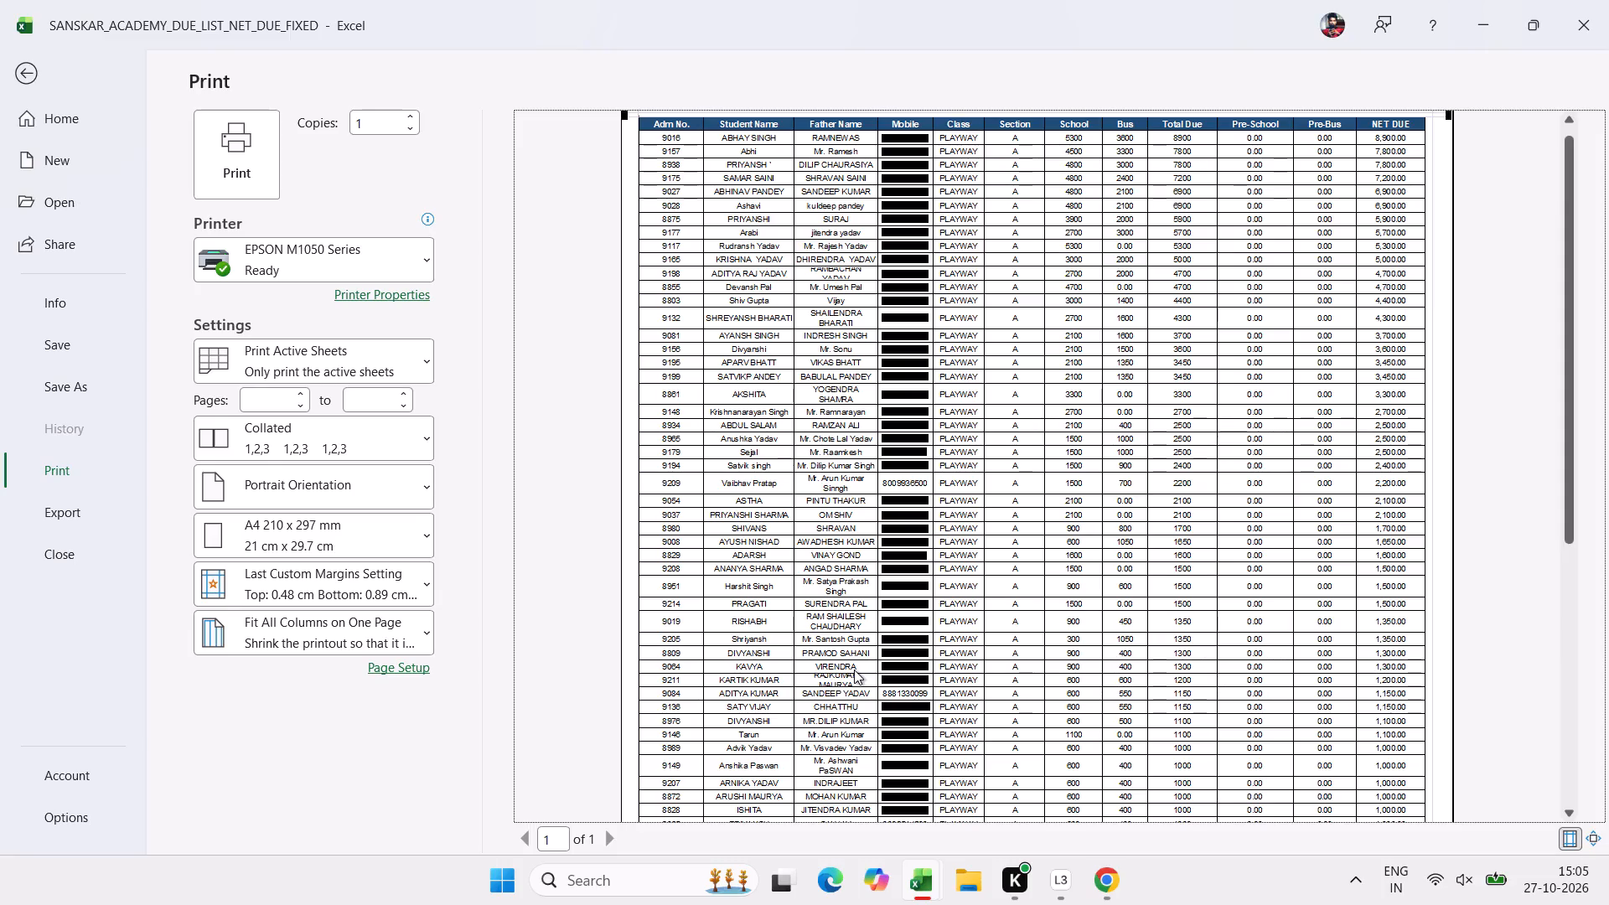
click(27, 71)
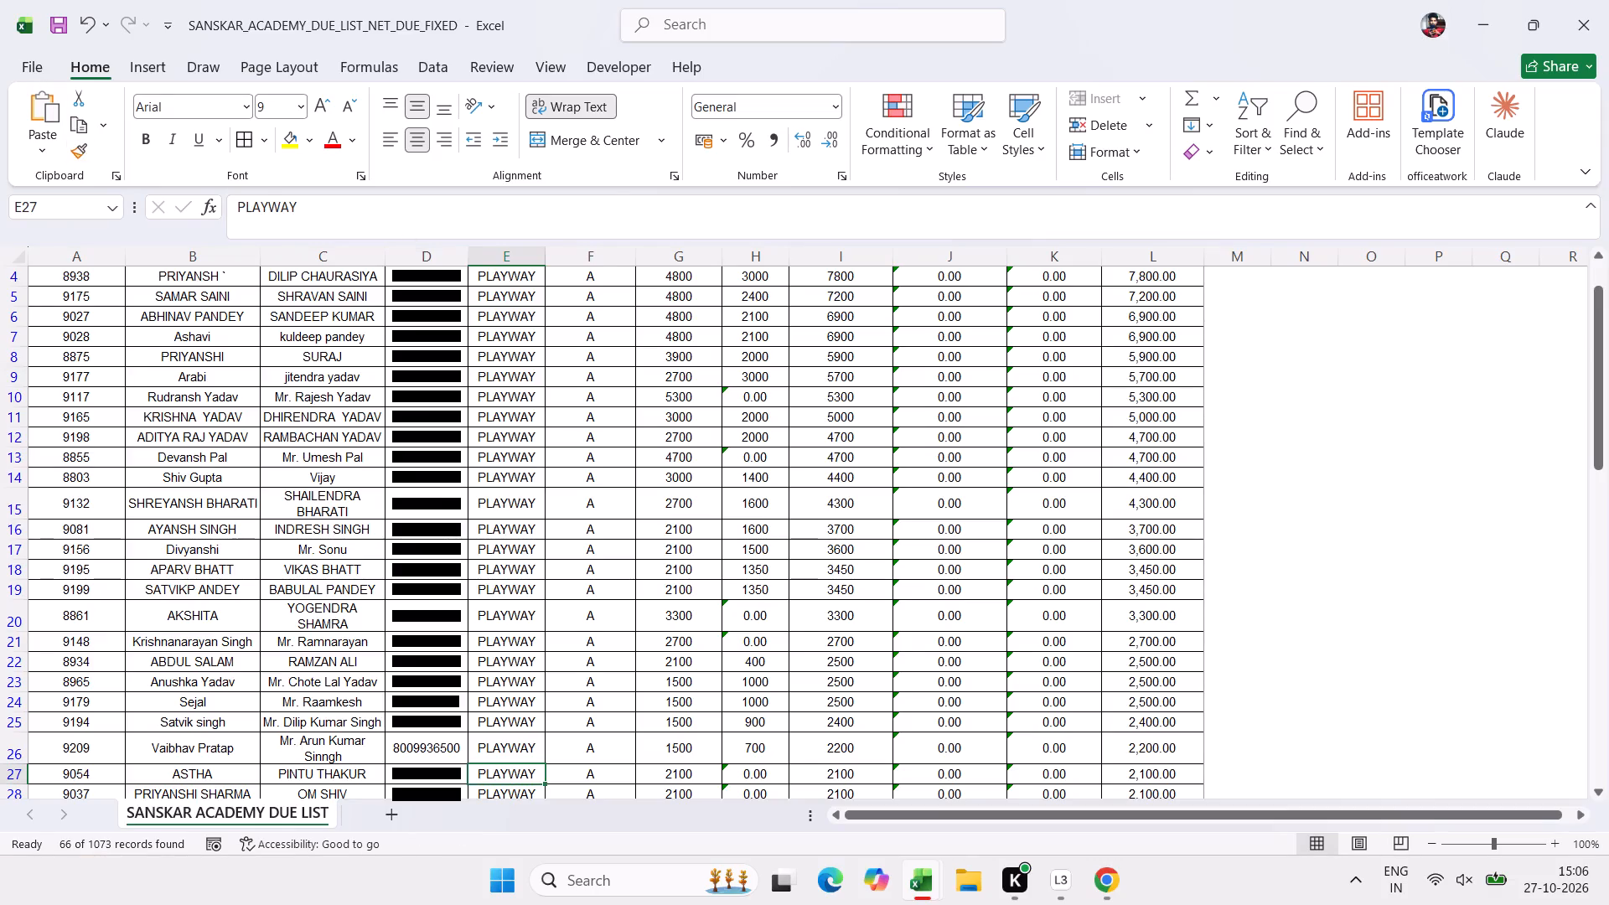
Change the Class column filter of the due list from PLAYWAY to show only LKG.
drag(1598, 437, 1608, 375)
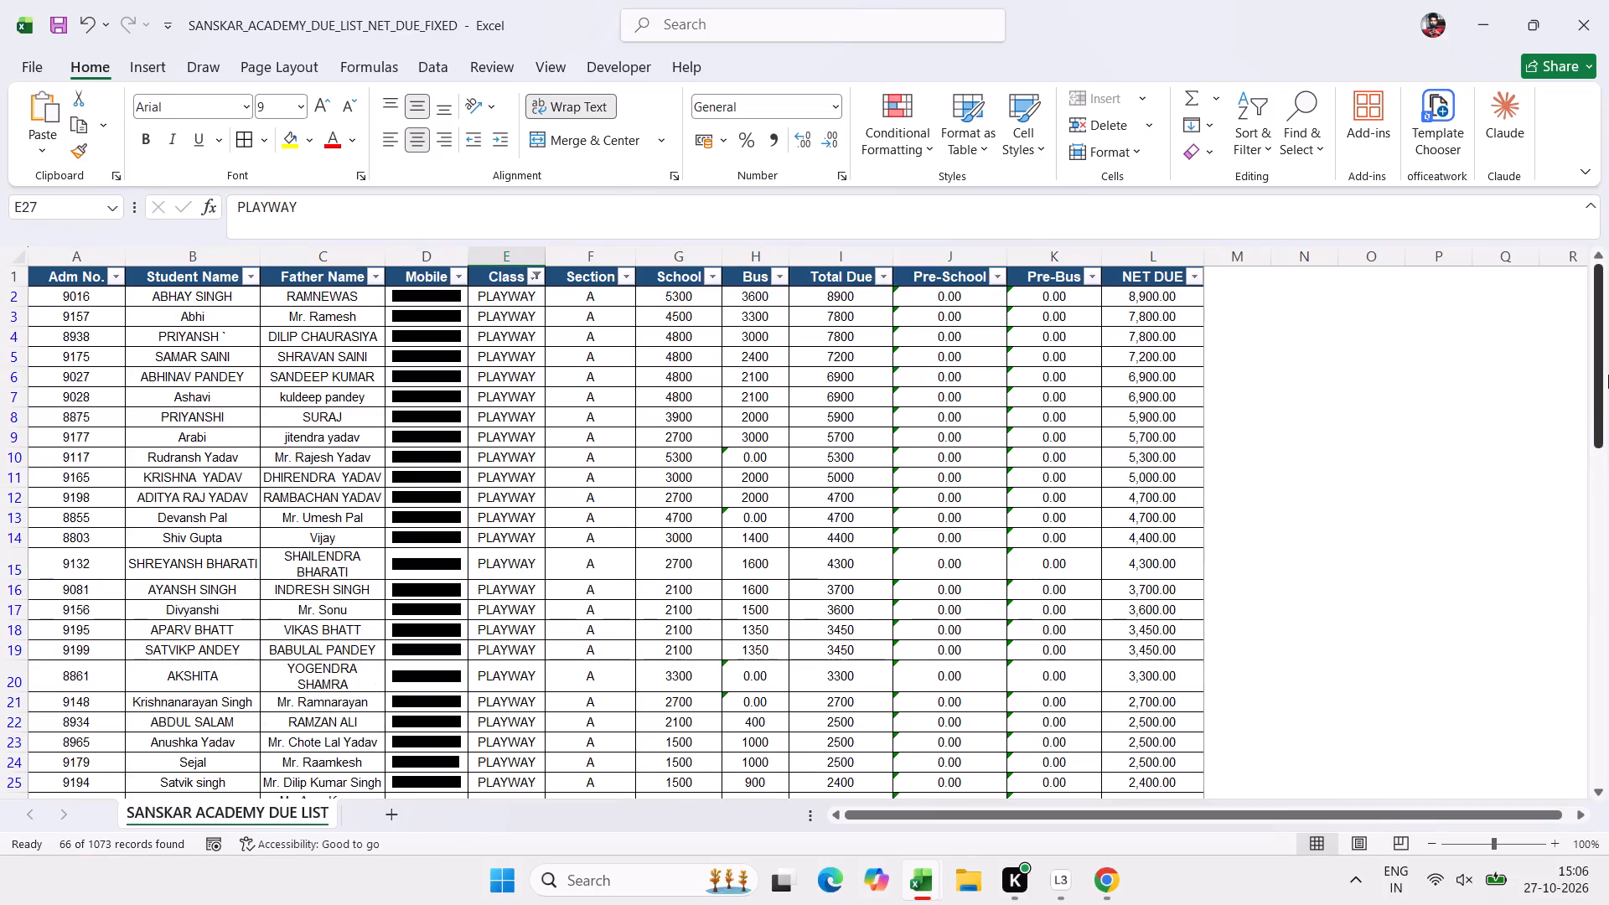
drag(1608, 375, 1604, 520)
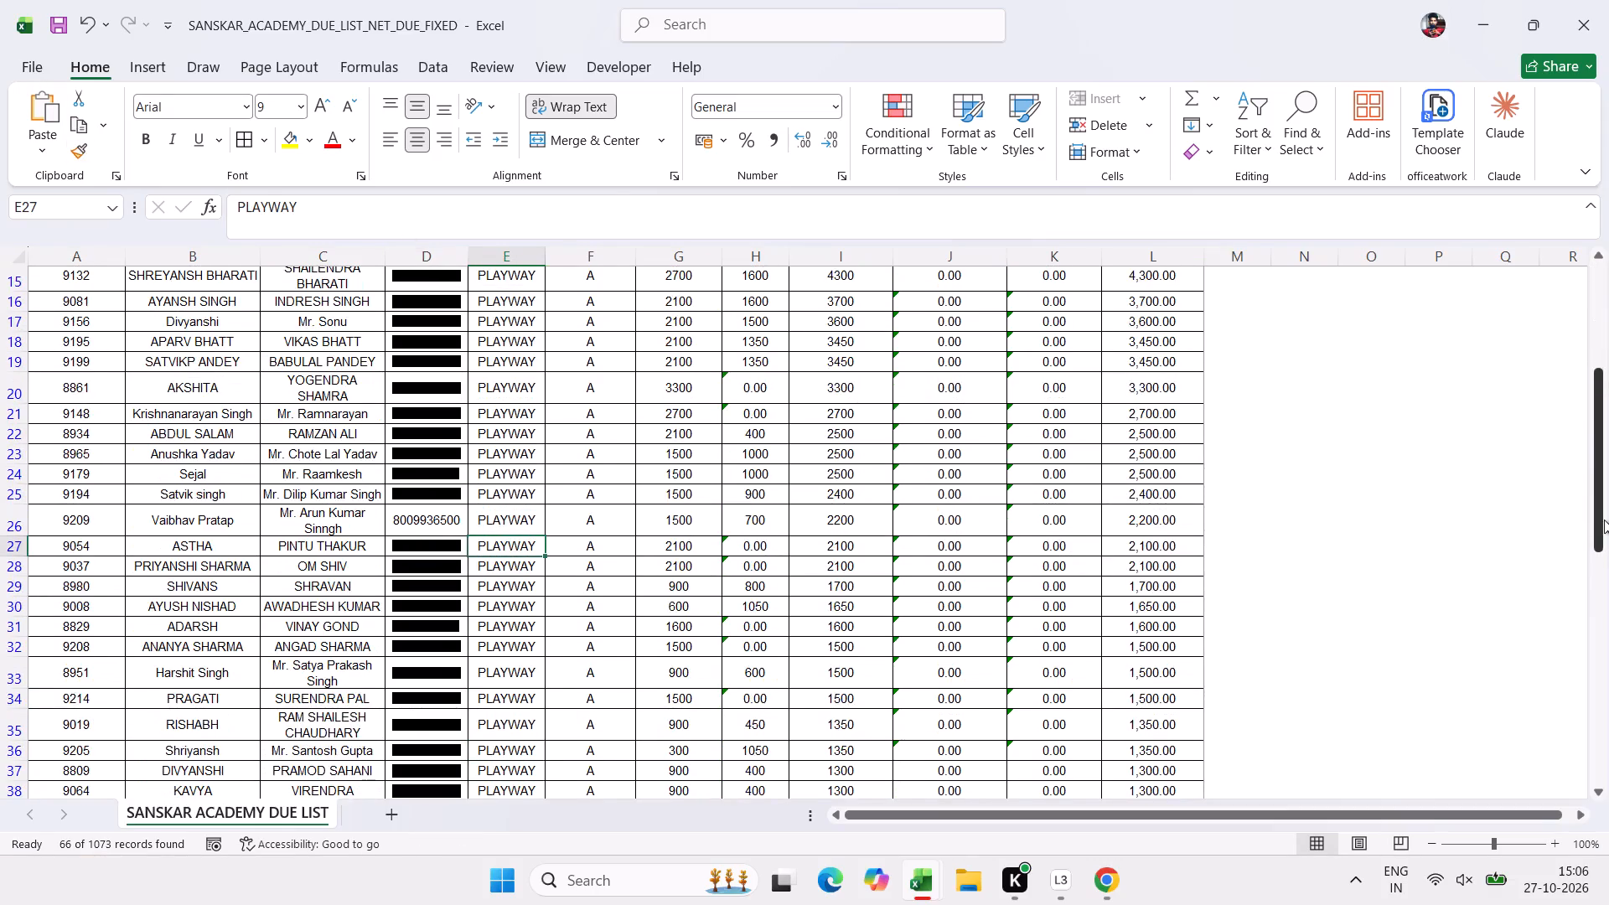
drag(1604, 520, 1574, 824)
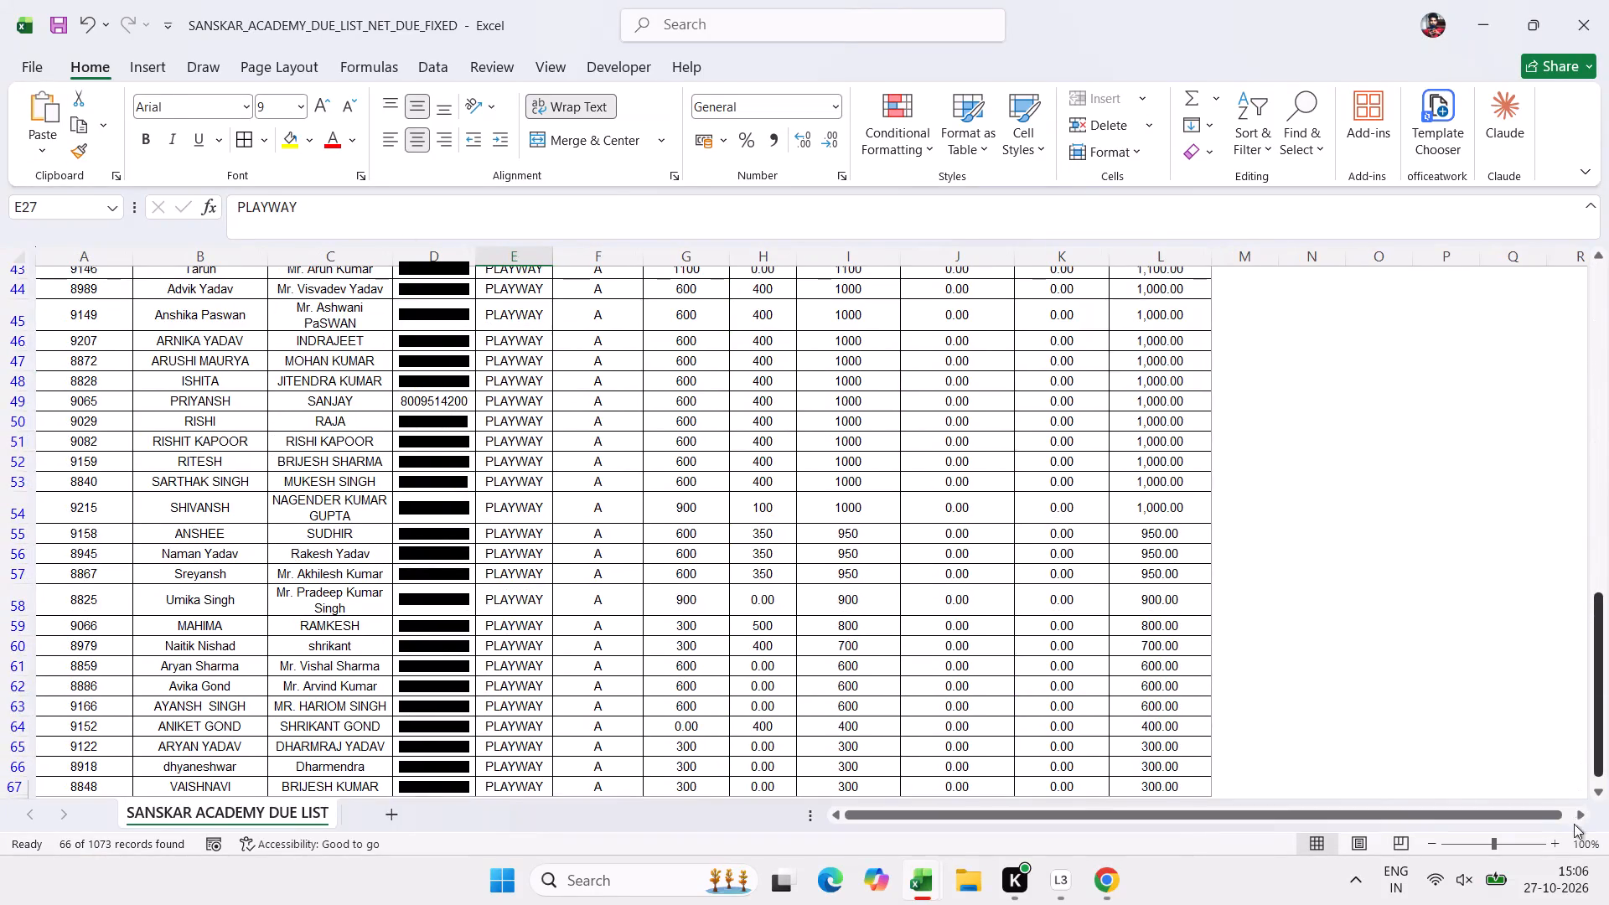
drag(1574, 824, 1608, 405)
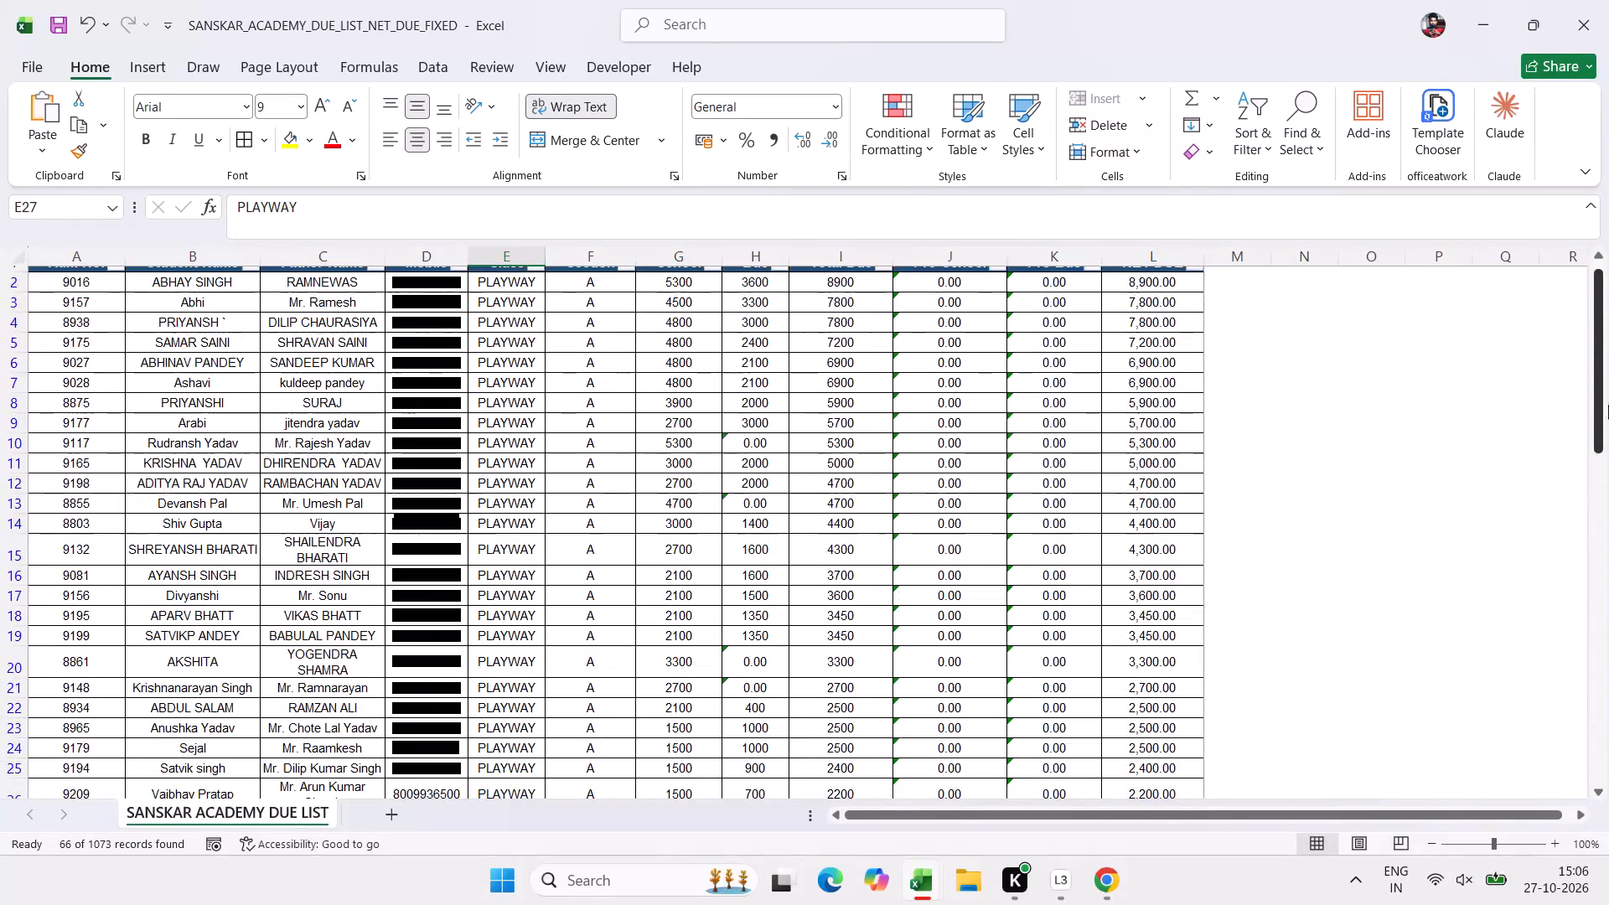
drag(1608, 405, 1608, 343)
scroll(637, 399, up, 3)
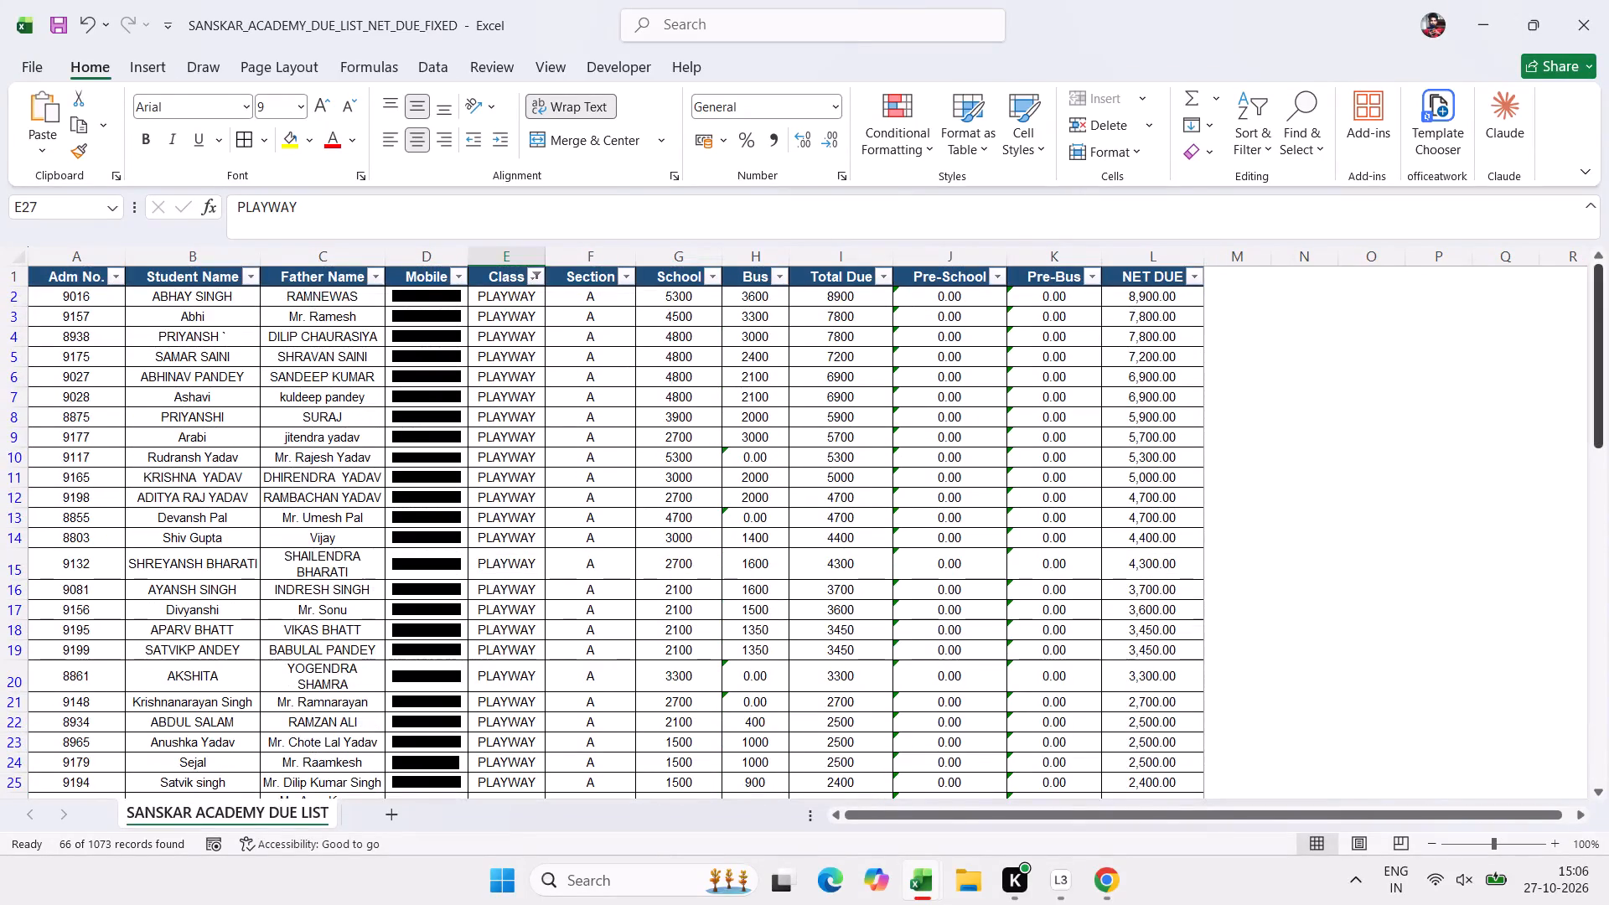
click(541, 278)
click(337, 681)
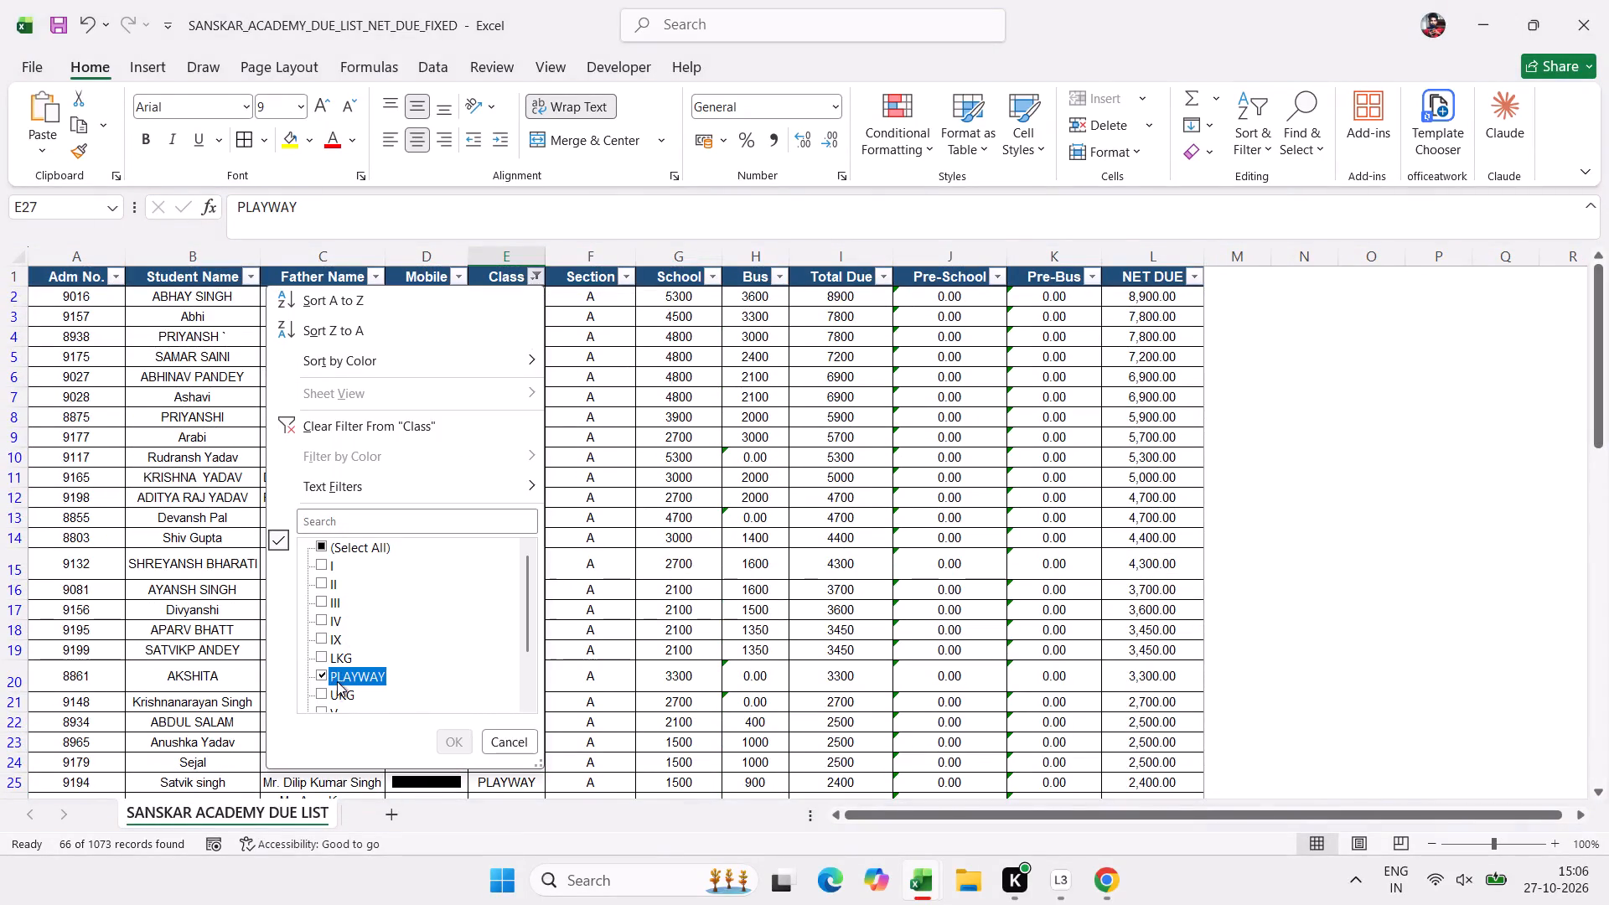
click(347, 665)
click(447, 744)
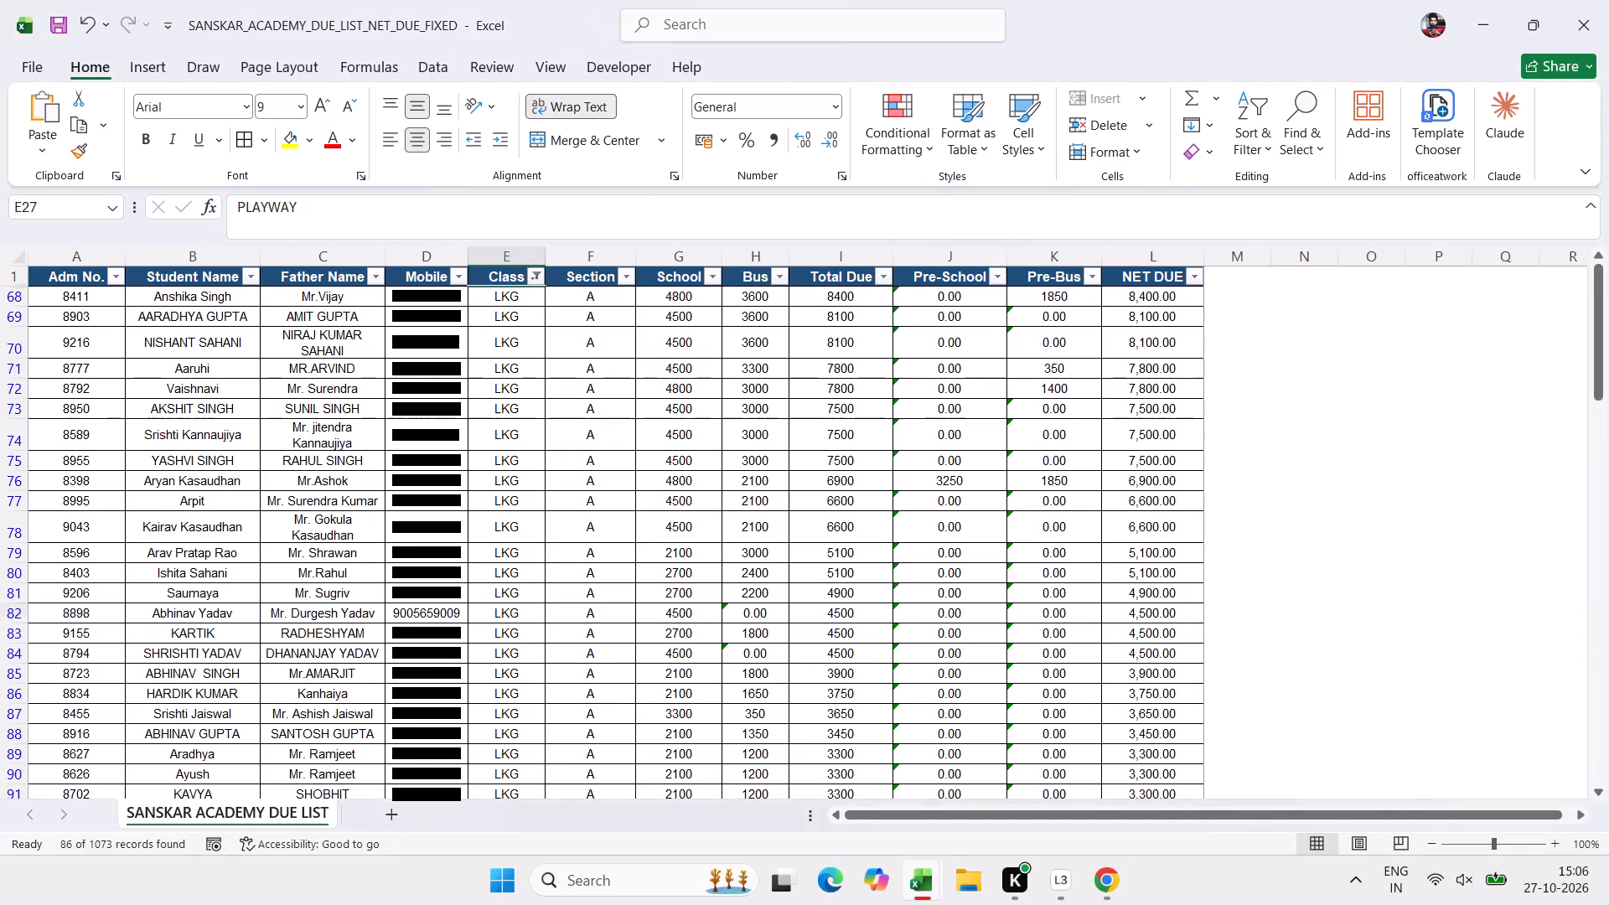
Open the print preview of the LKG due list and go to its second page to check the overflow.
click(468, 622)
scroll(468, 622, up, 1)
scroll(468, 622, down, 1)
scroll(468, 622, up, 3)
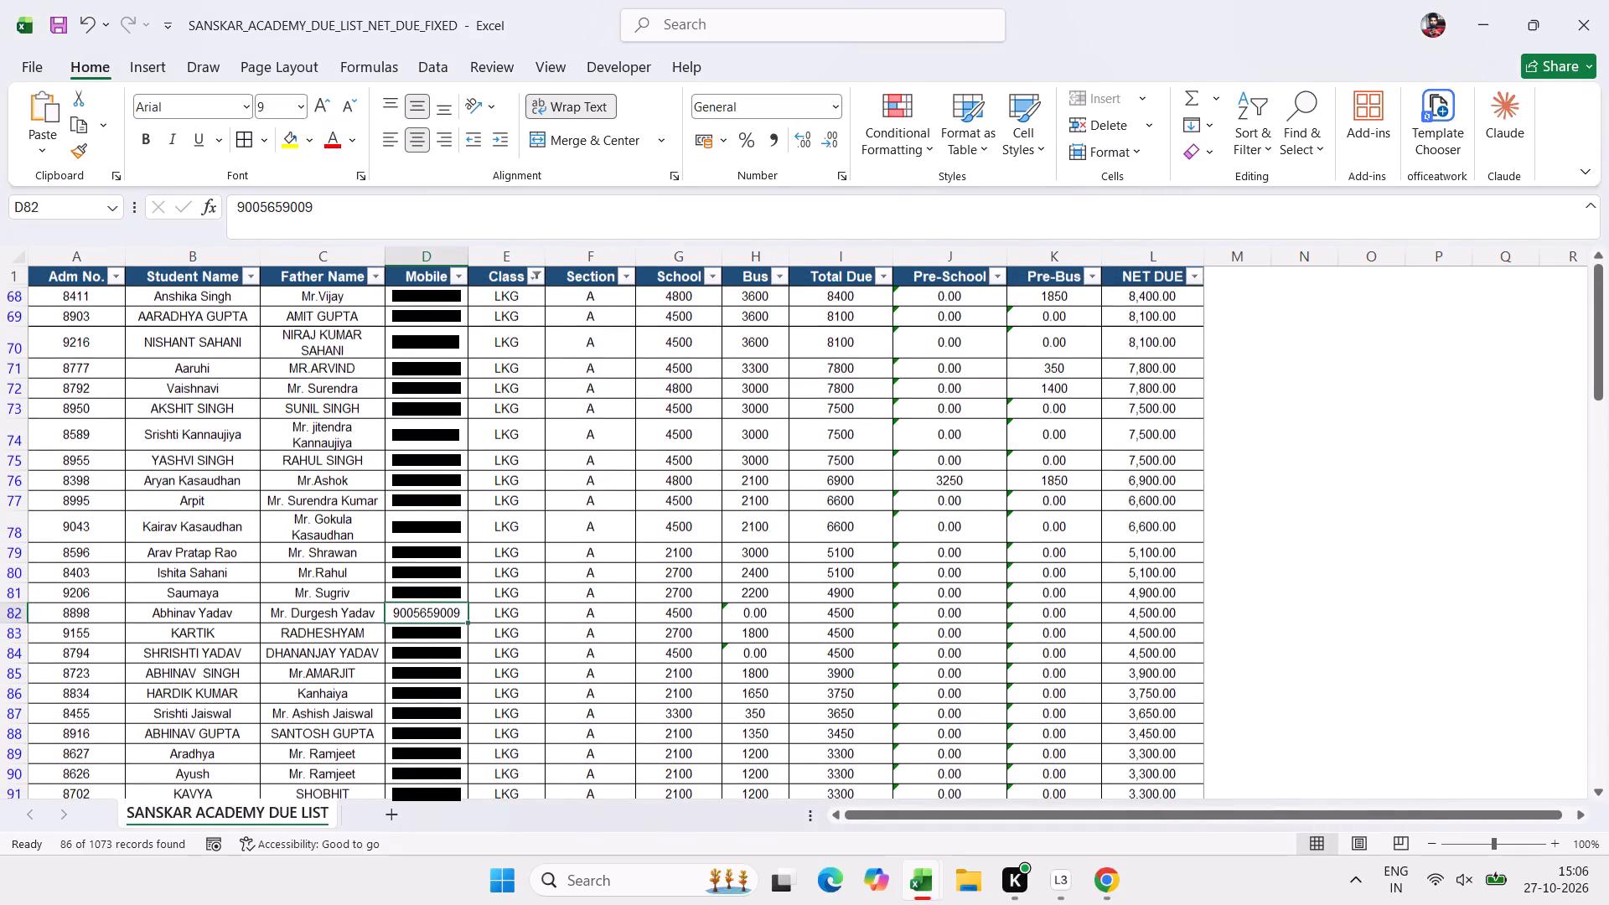
click(533, 343)
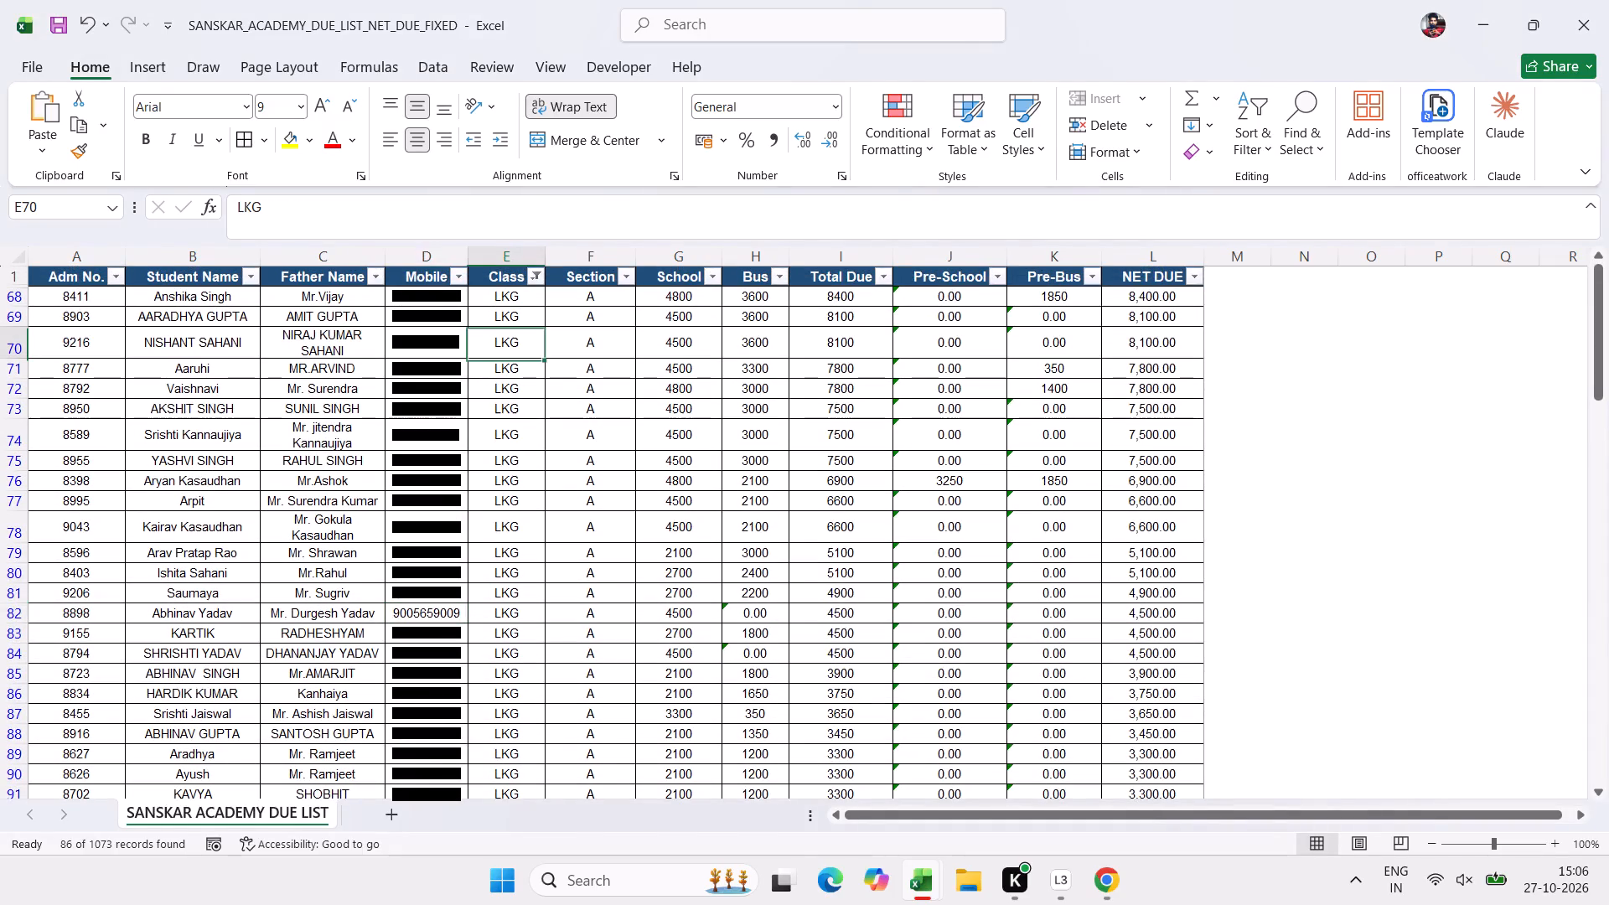
key(ctrl+p)
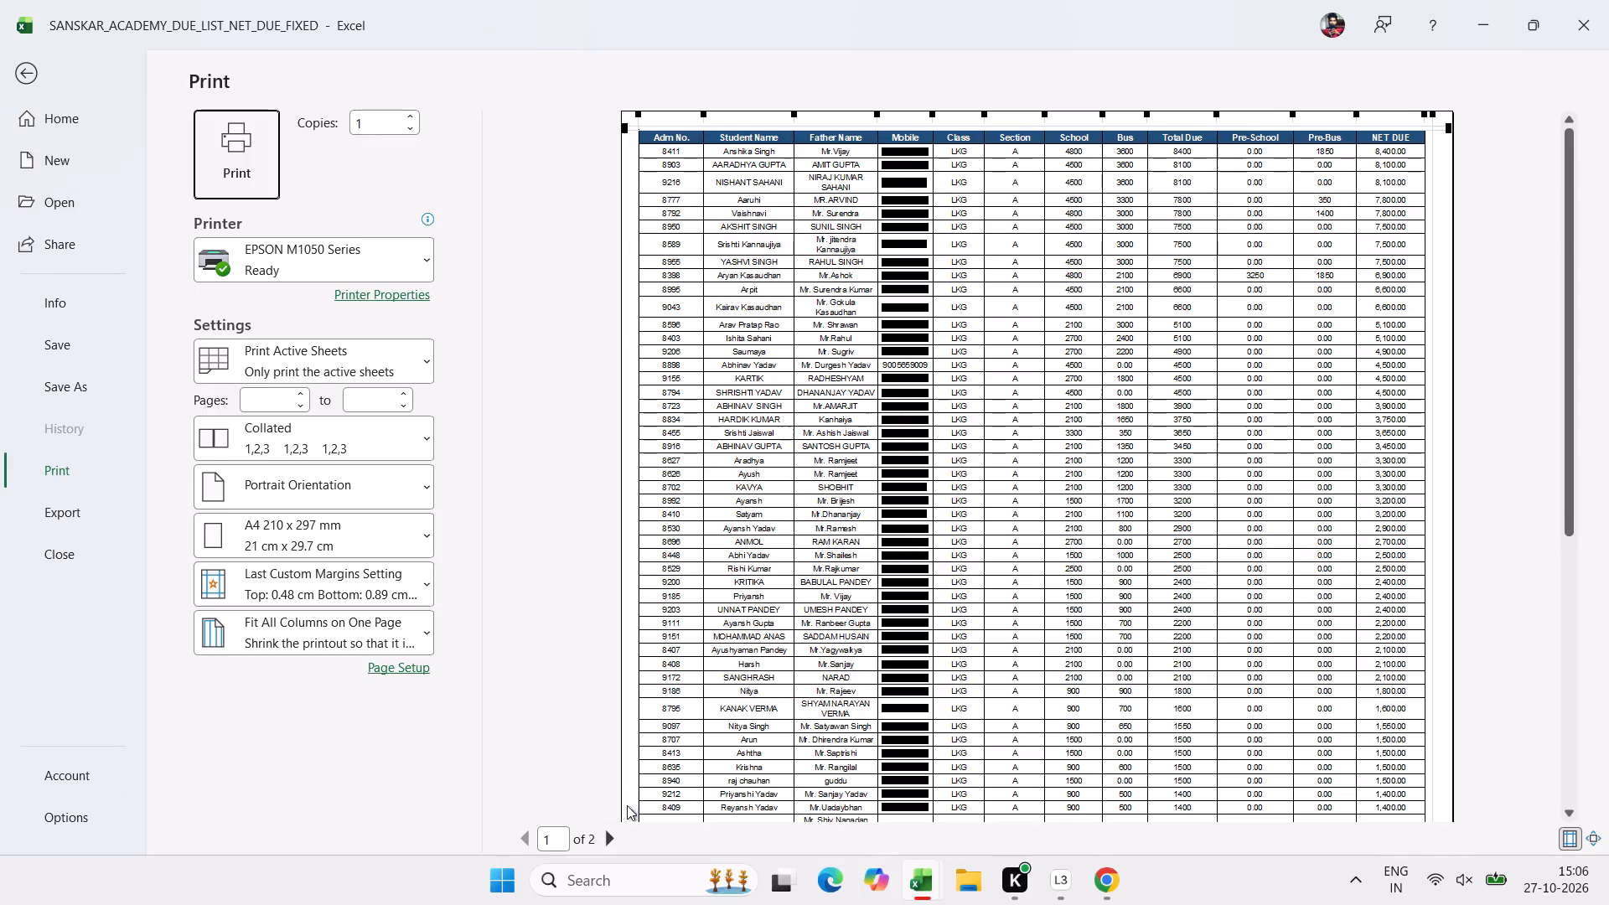
click(617, 825)
click(615, 831)
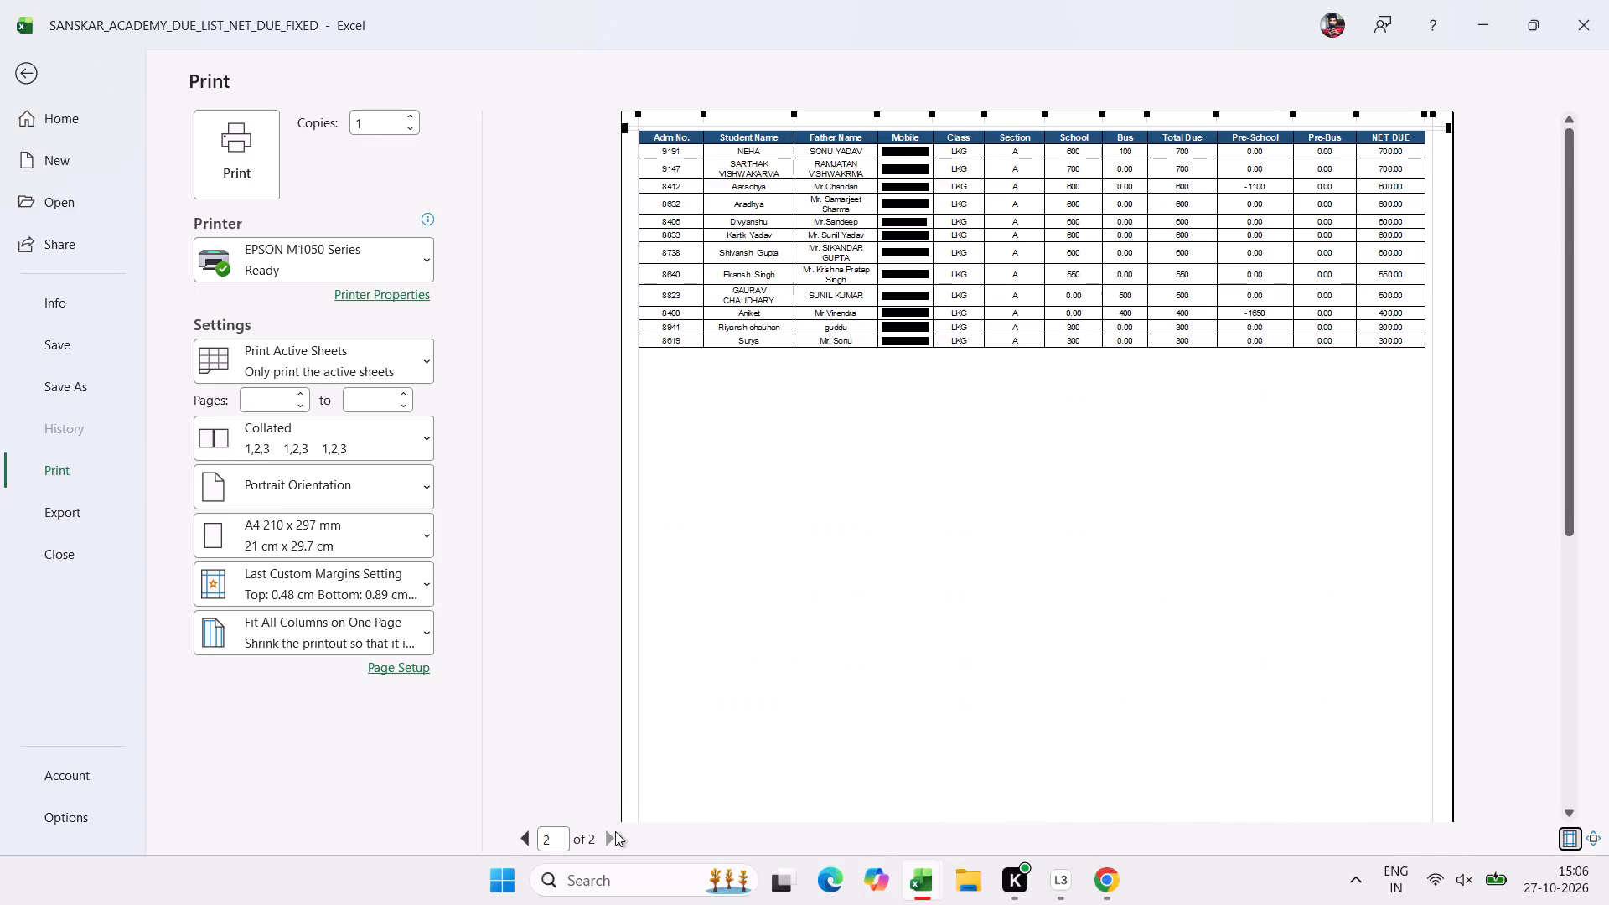
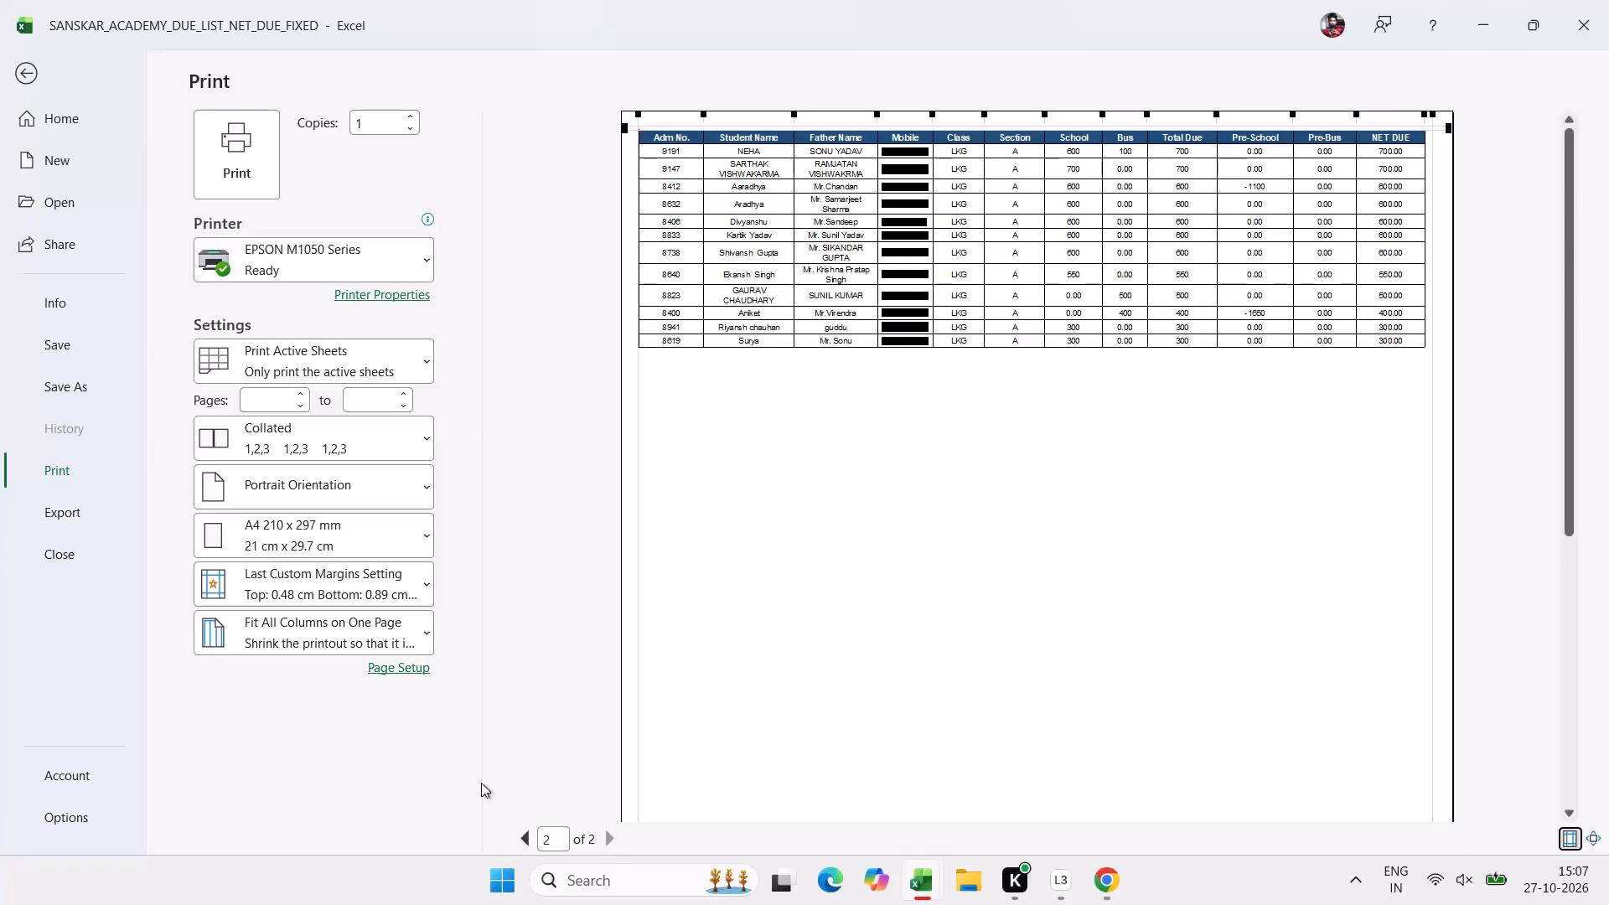
Print only page 1 of the LKG due list by setting the page range to 1 to 1.
click(391, 756)
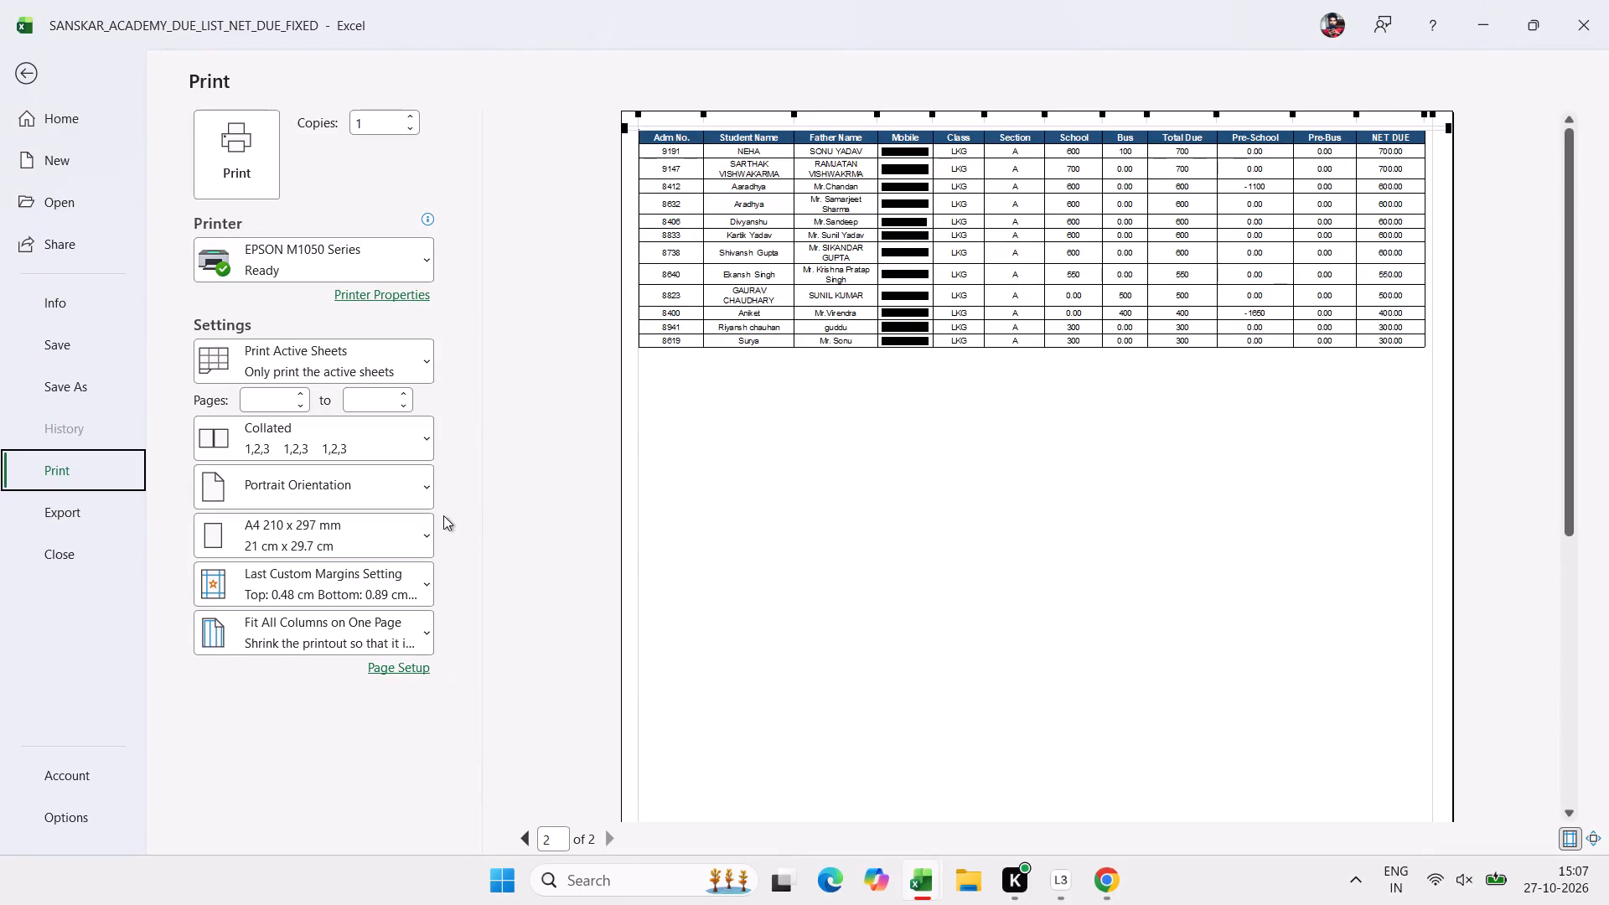
click(256, 402)
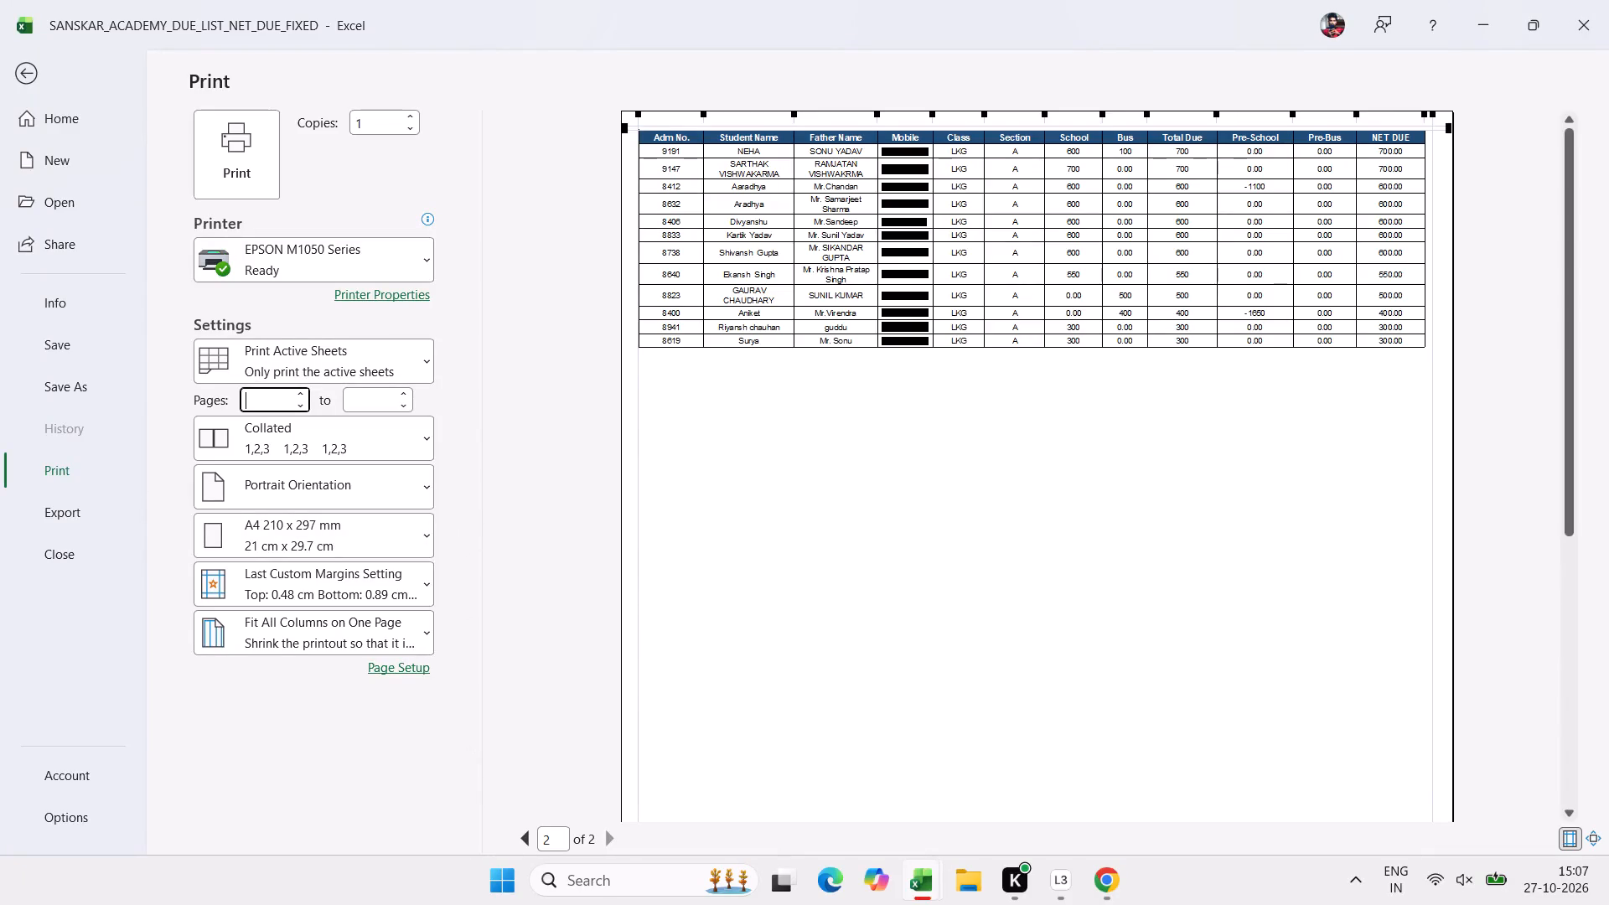
key(1)
key(Tab)
key(1)
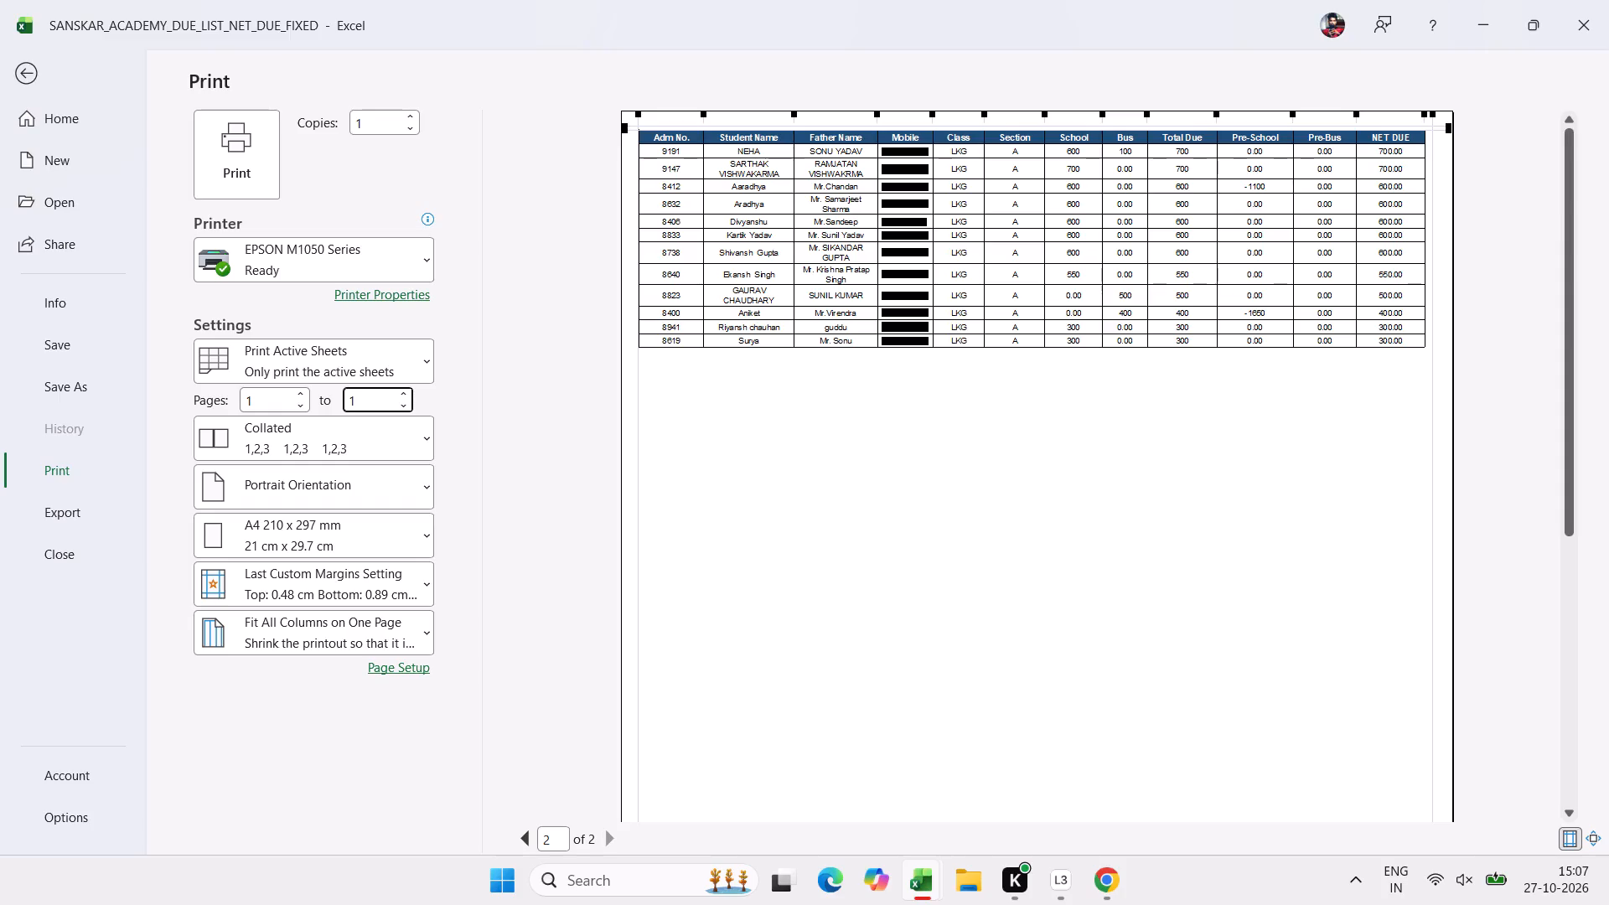
click(202, 173)
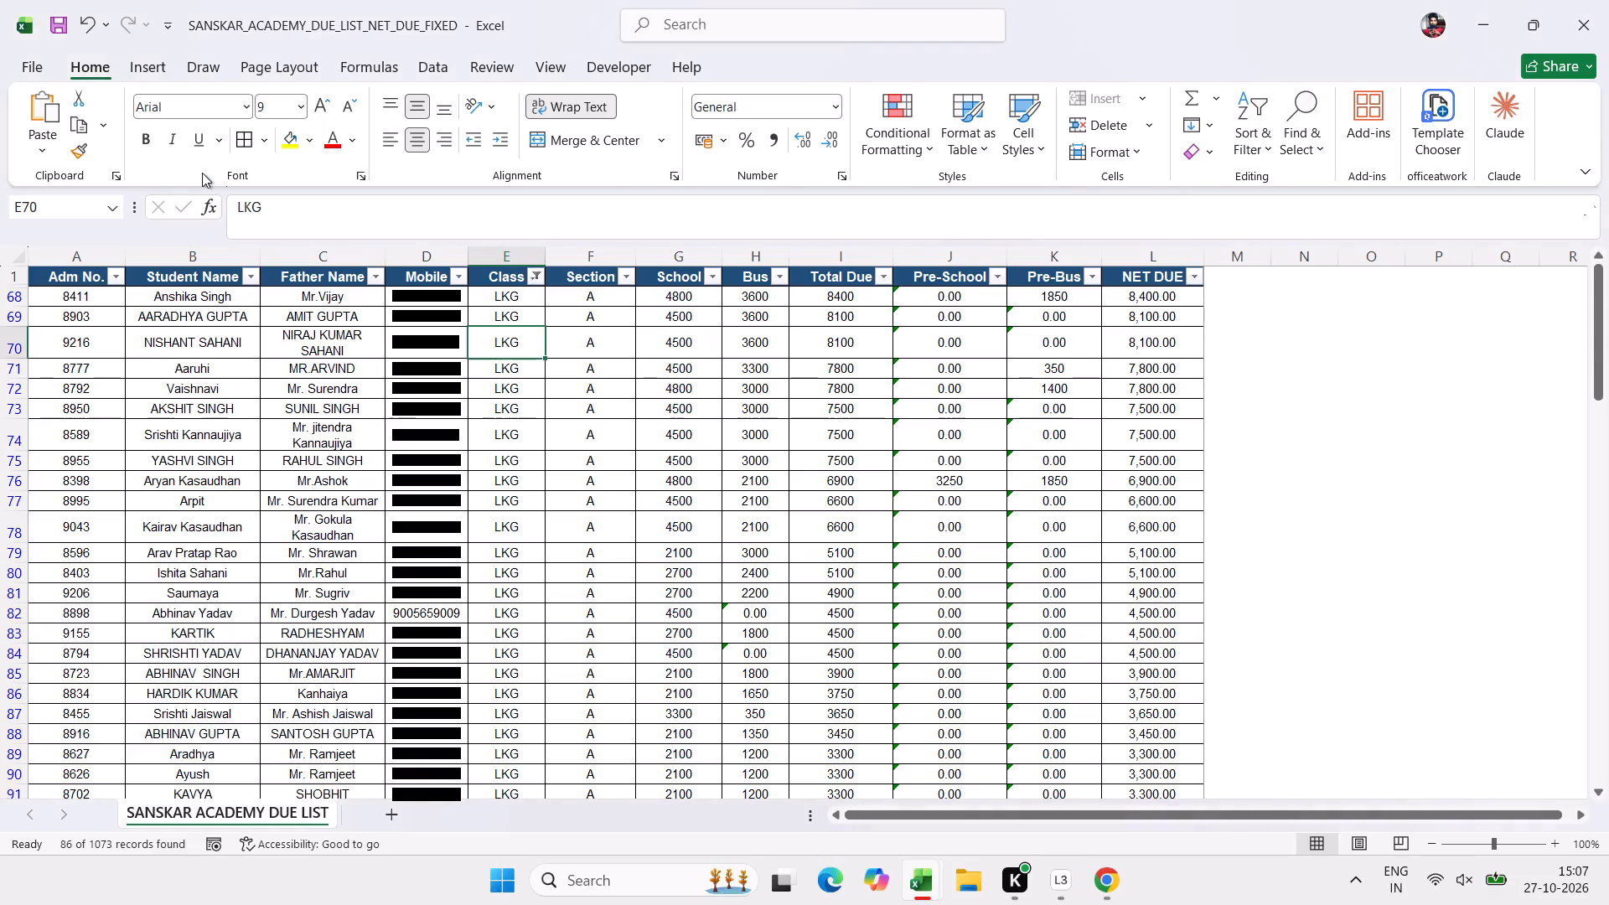
Print only page 2 of the LKG due list by setting the page range to 2 to 2.
key(ctrl+p)
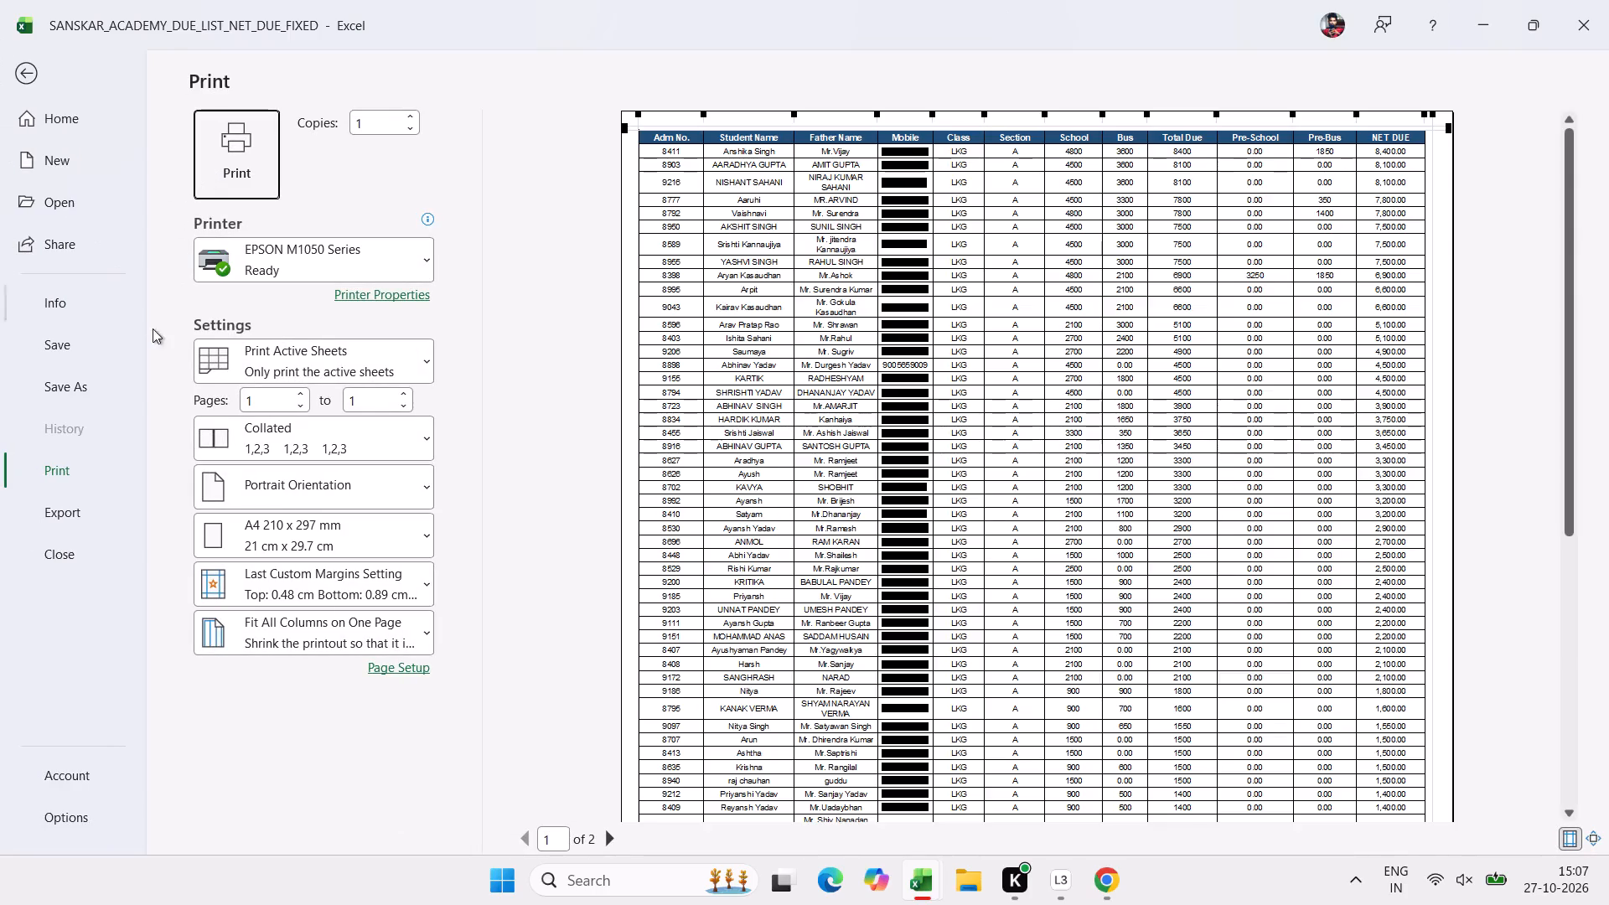
click(257, 391)
key(2)
key(Tab)
key(2)
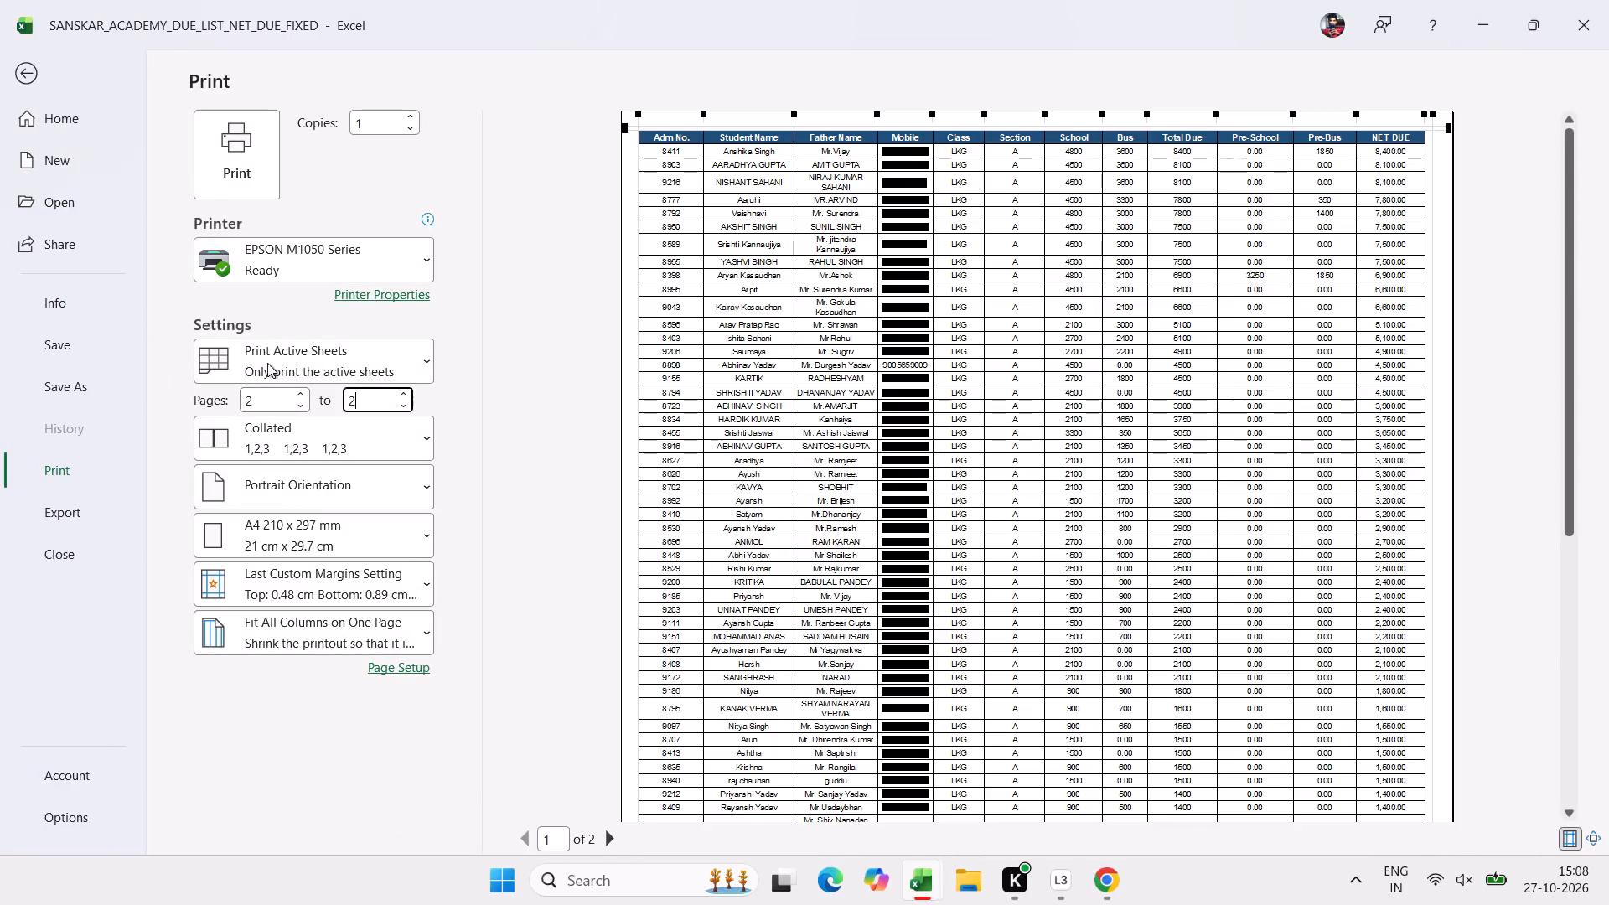
click(260, 168)
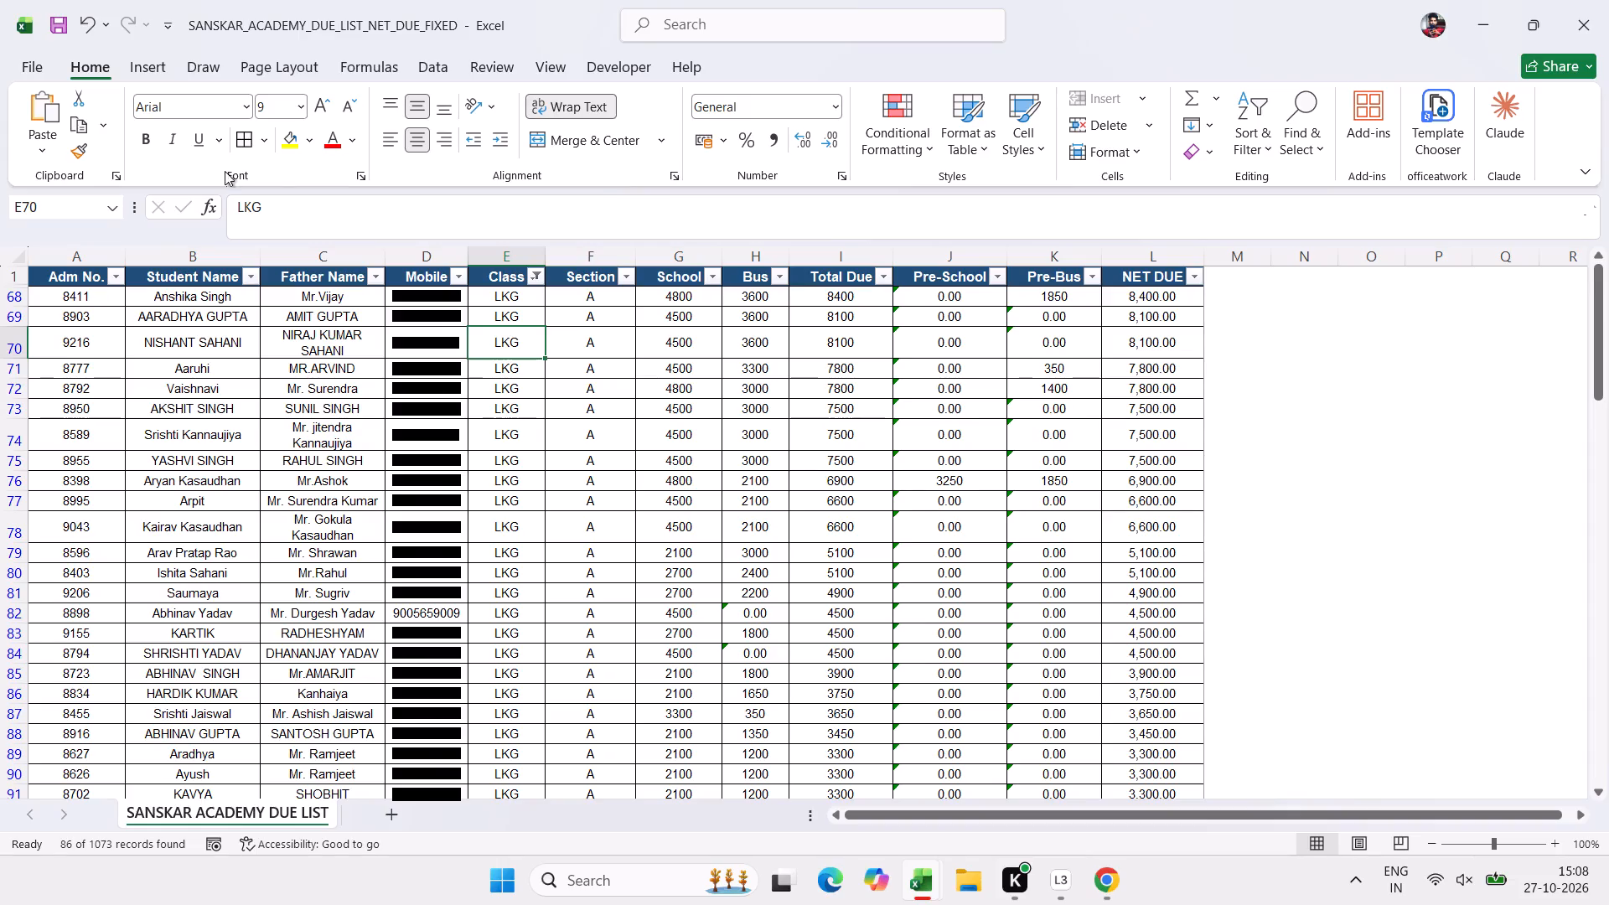
Change the Class column filter of the due list from LKG to show only UKG.
drag(544, 239, 546, 256)
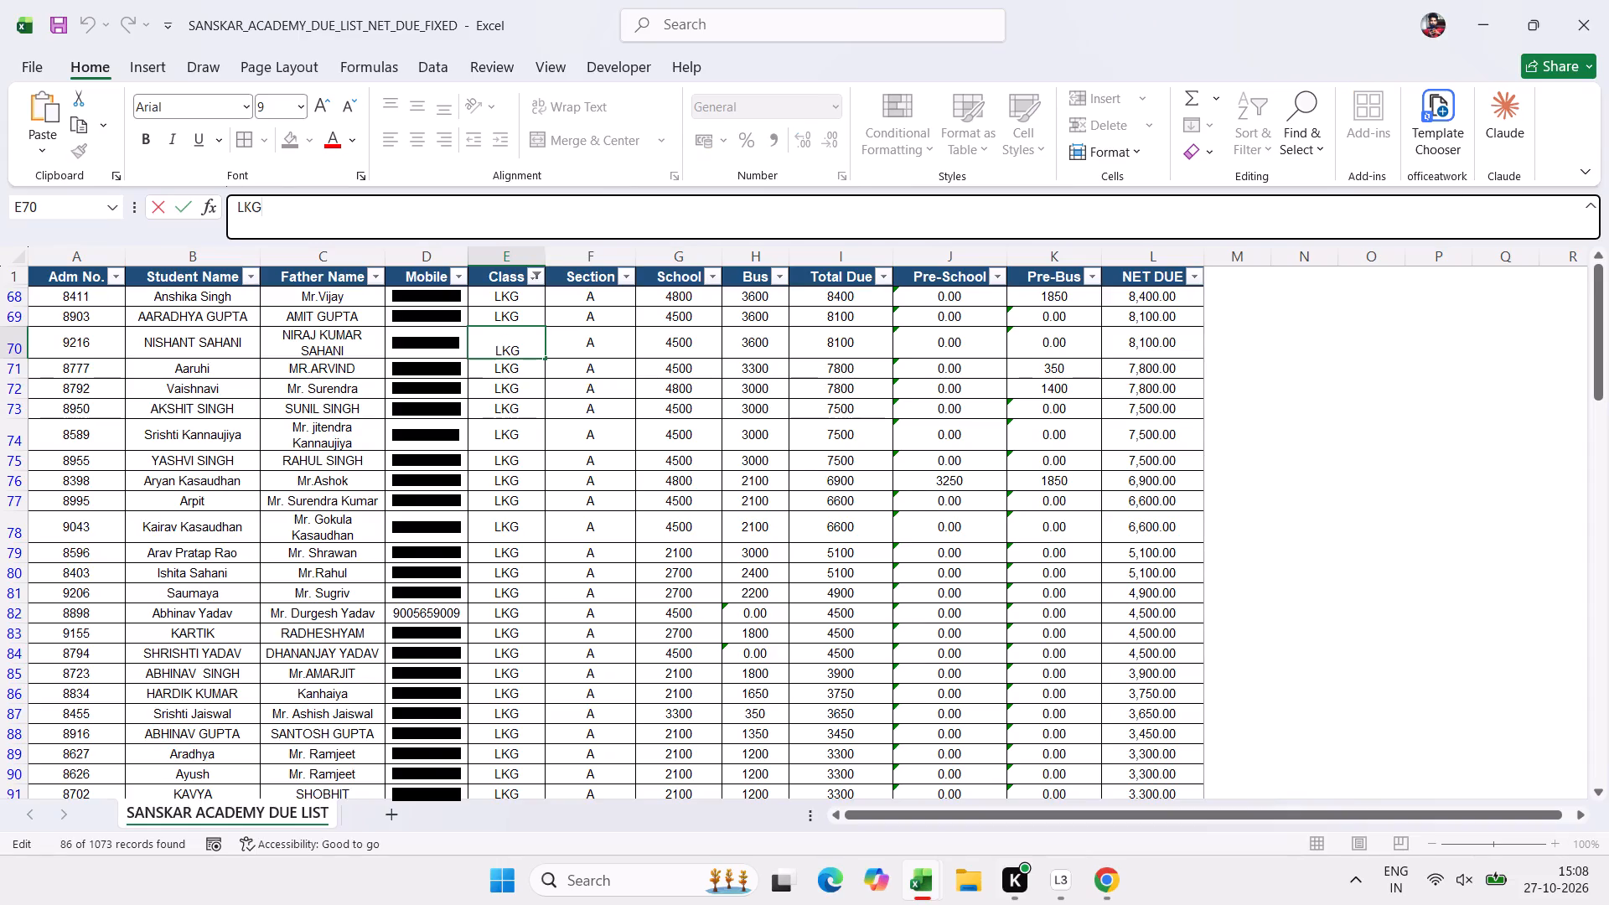
click(579, 360)
click(539, 282)
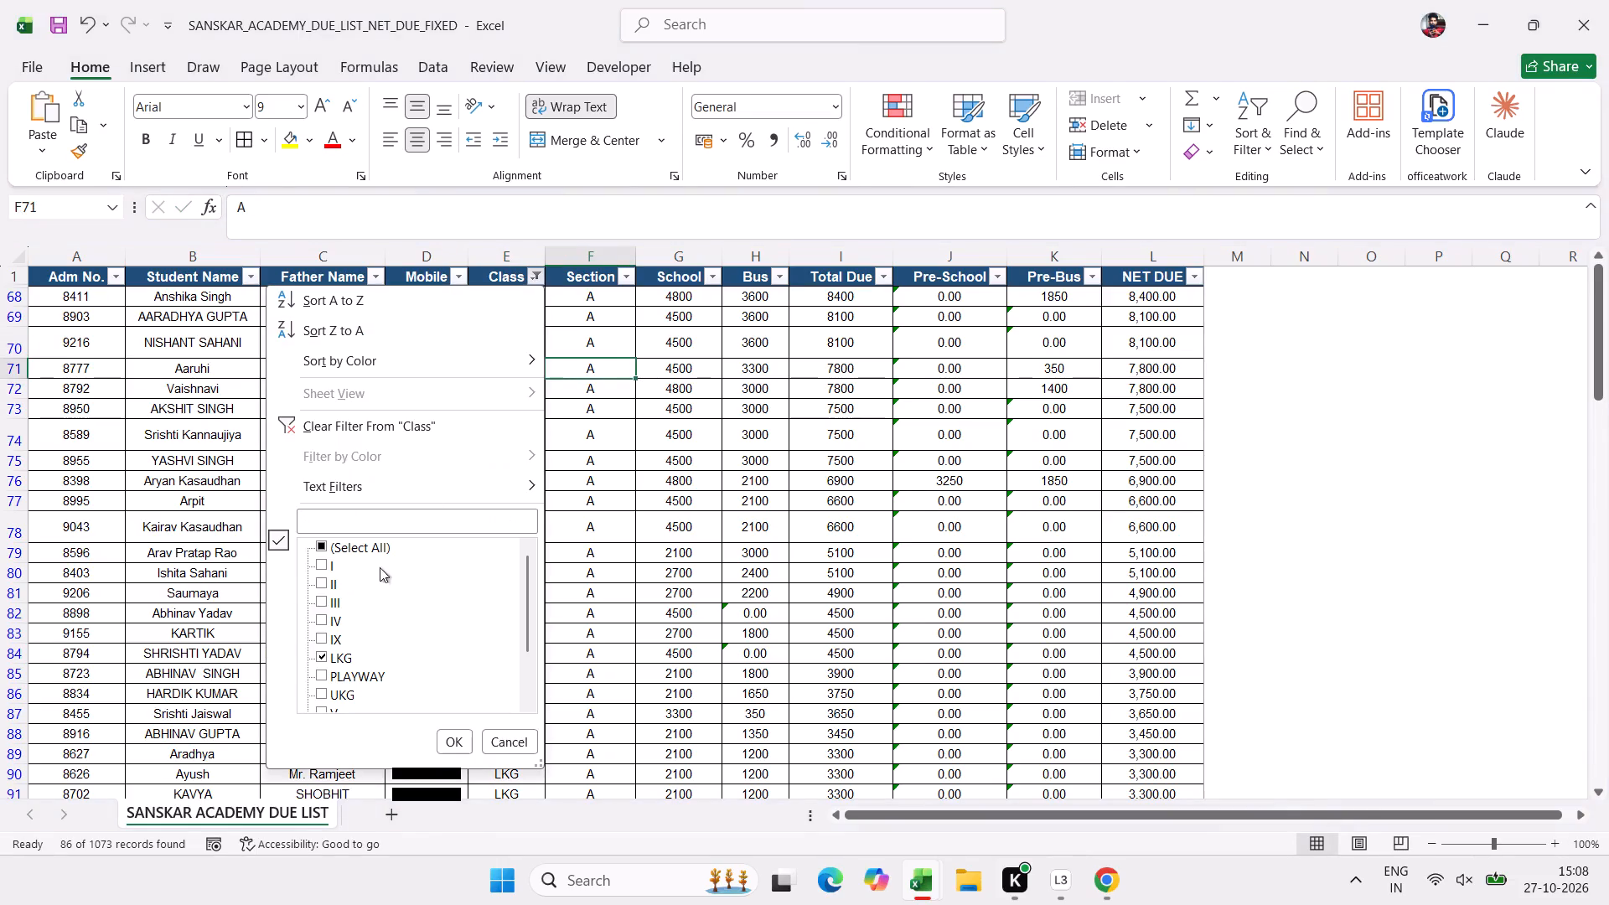
click(318, 660)
click(333, 695)
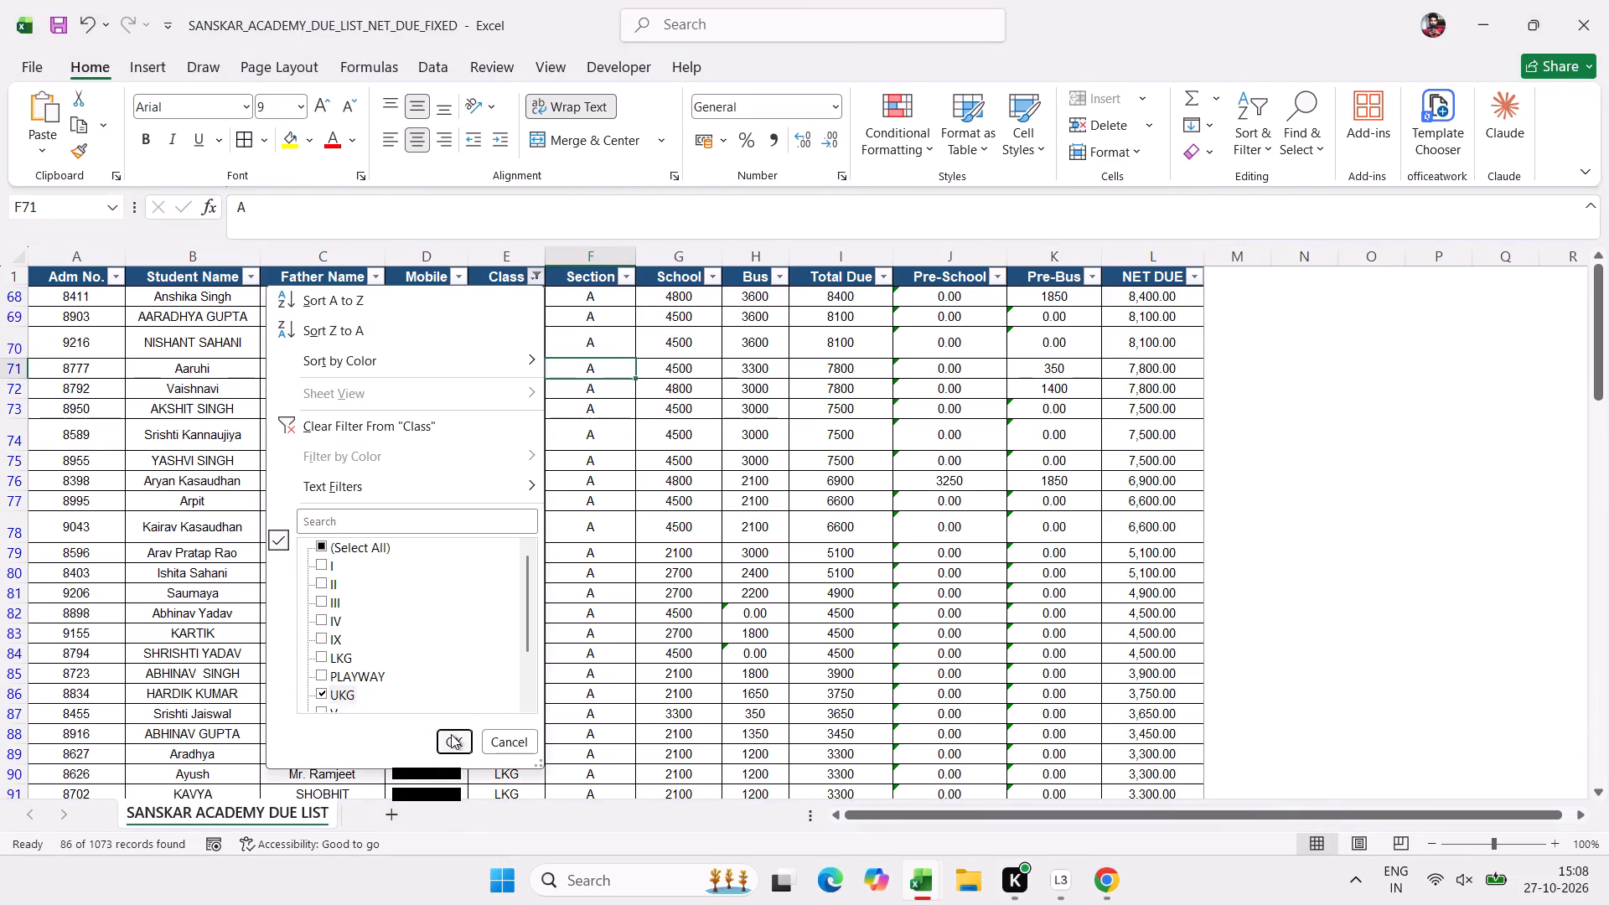
click(451, 734)
click(453, 676)
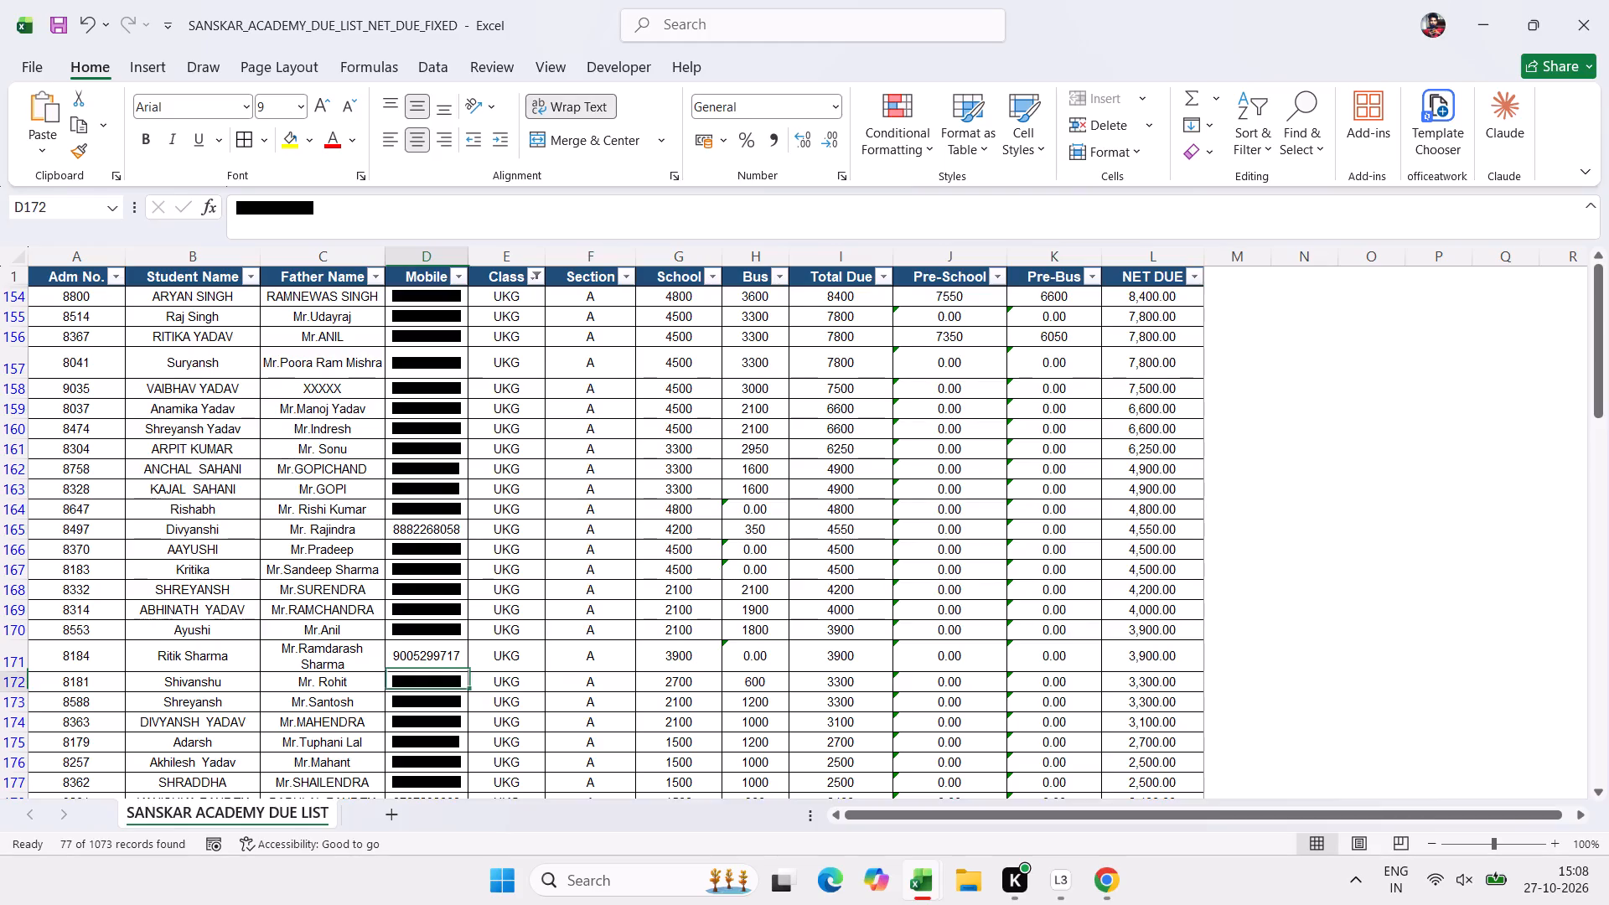
Print only page 1 of the UKG due list by setting the page range to 1 to 1.
scroll(453, 676, down, 3)
scroll(453, 676, up, 3)
scroll(453, 676, down, 1)
click(453, 676)
key(ctrl+p)
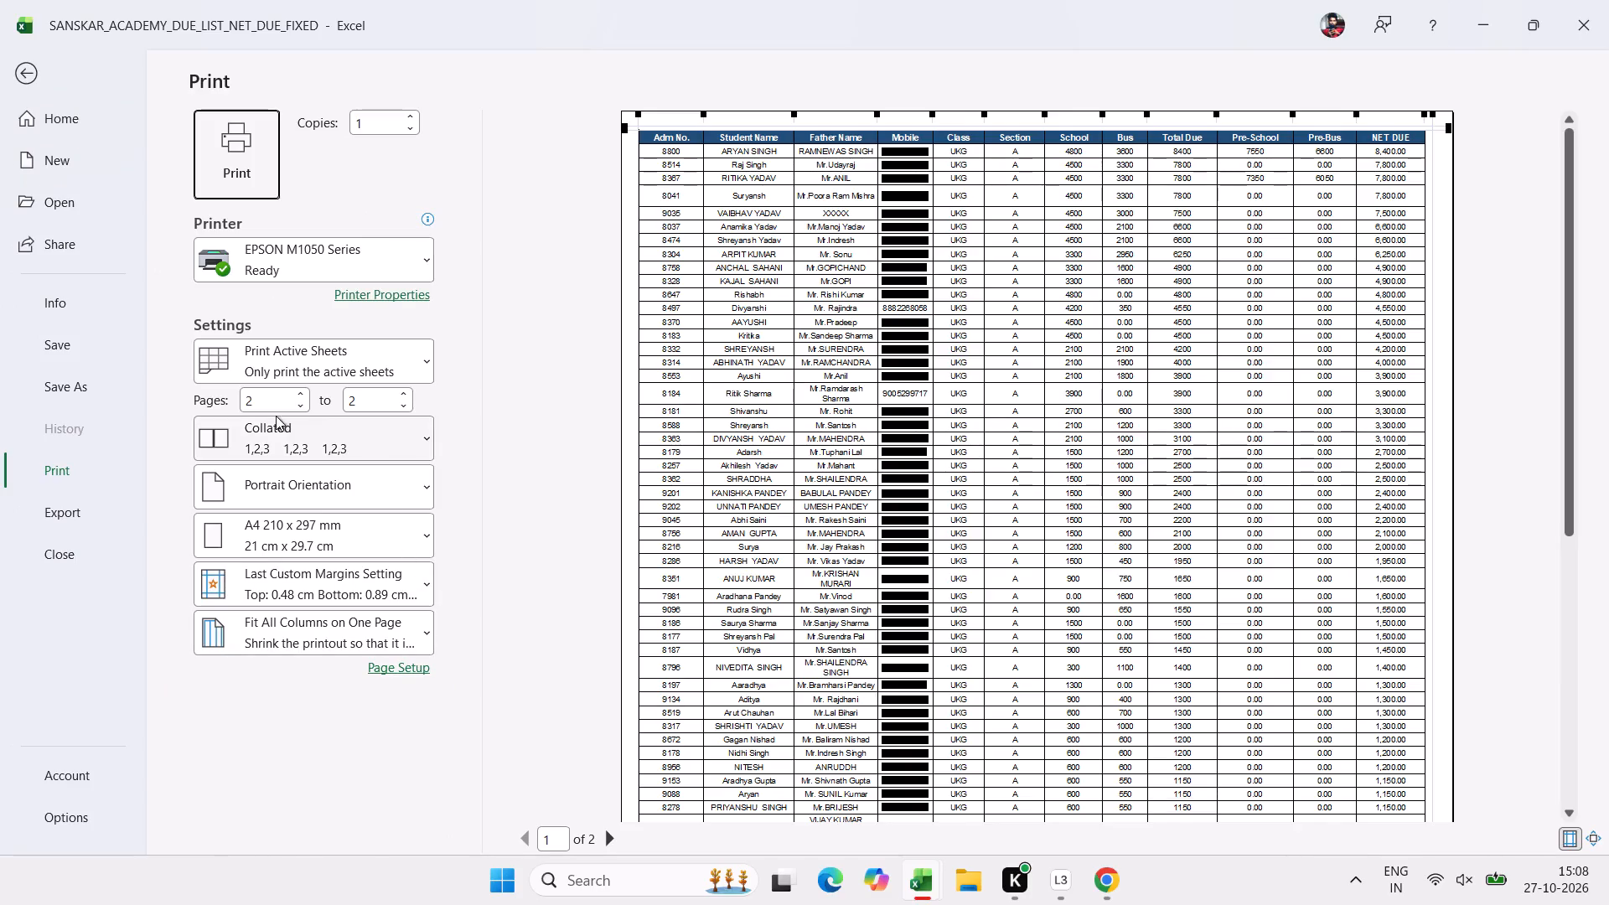
click(276, 407)
key(1)
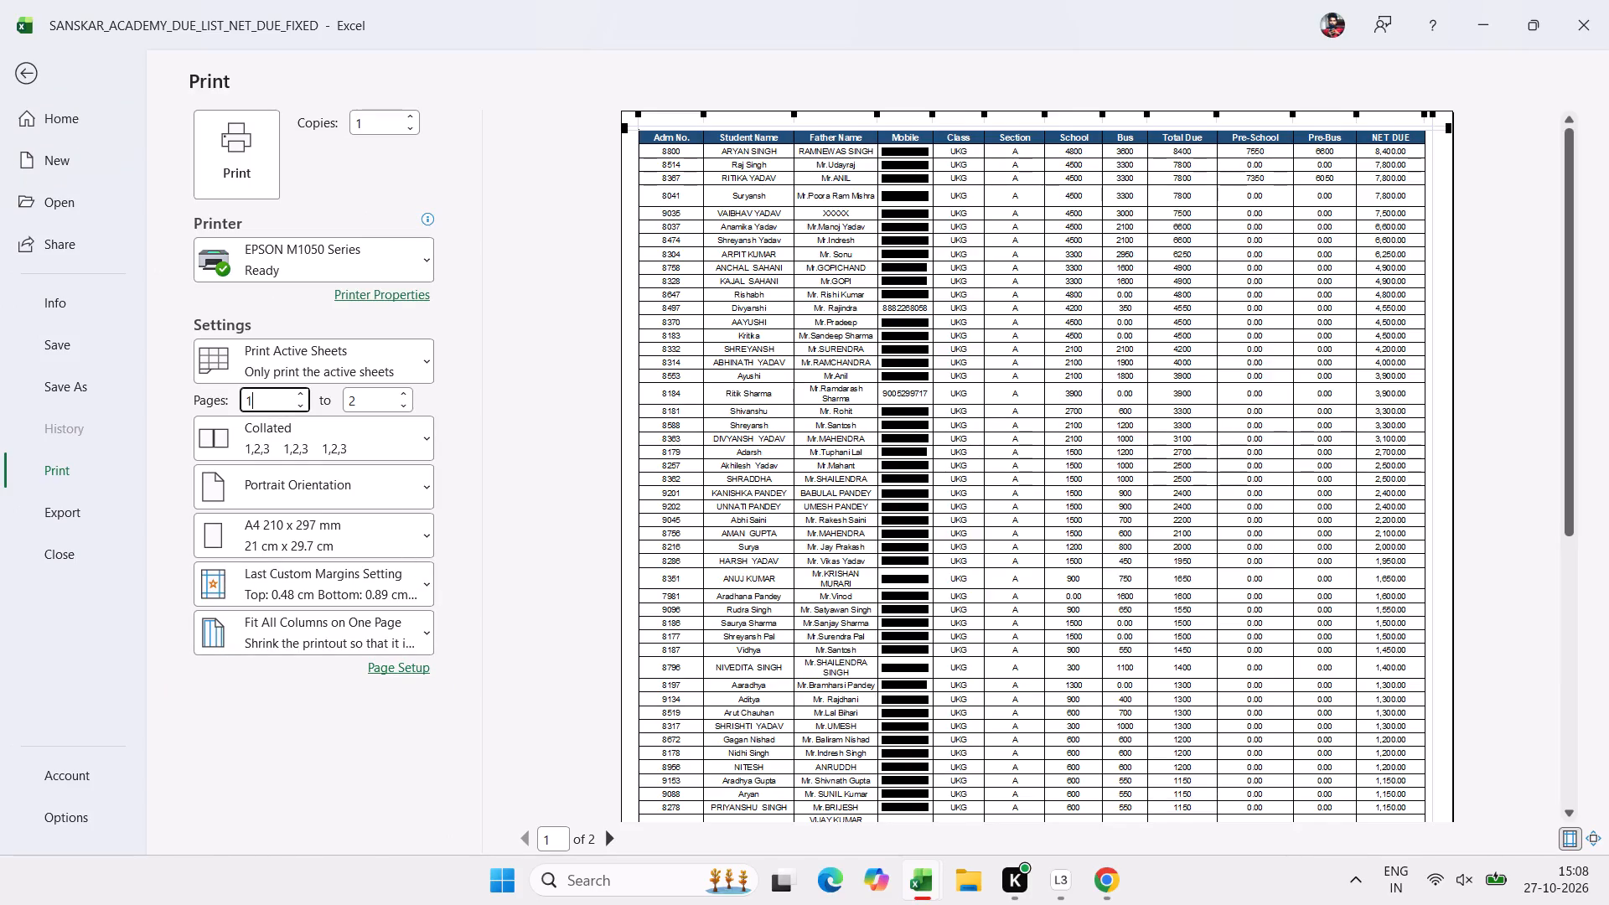
key(Tab)
key(1)
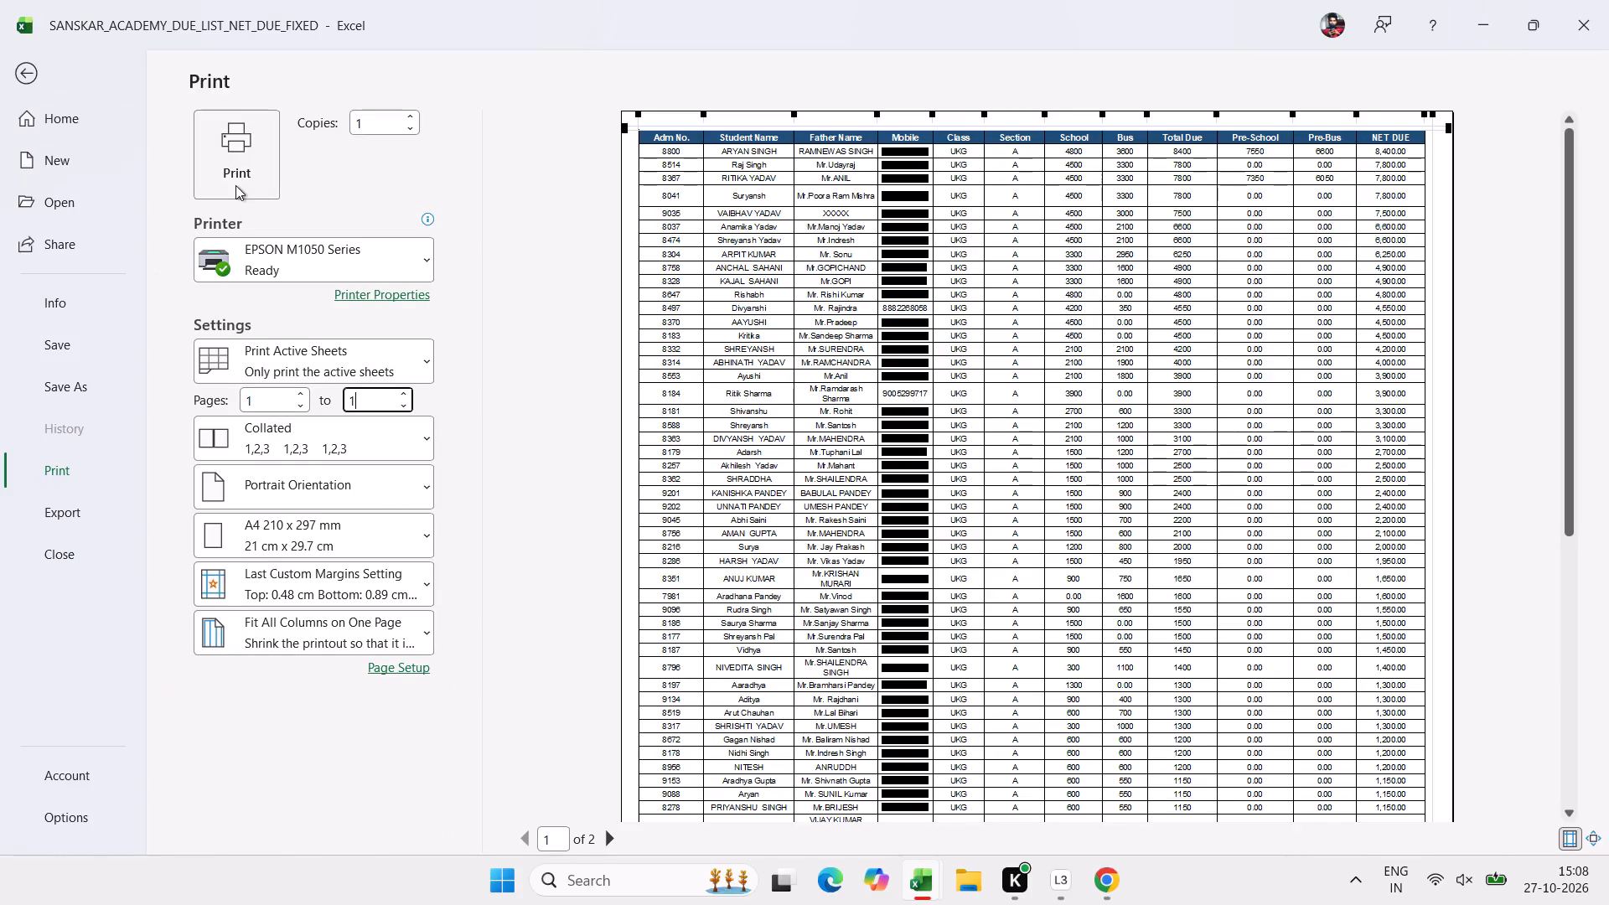
click(236, 187)
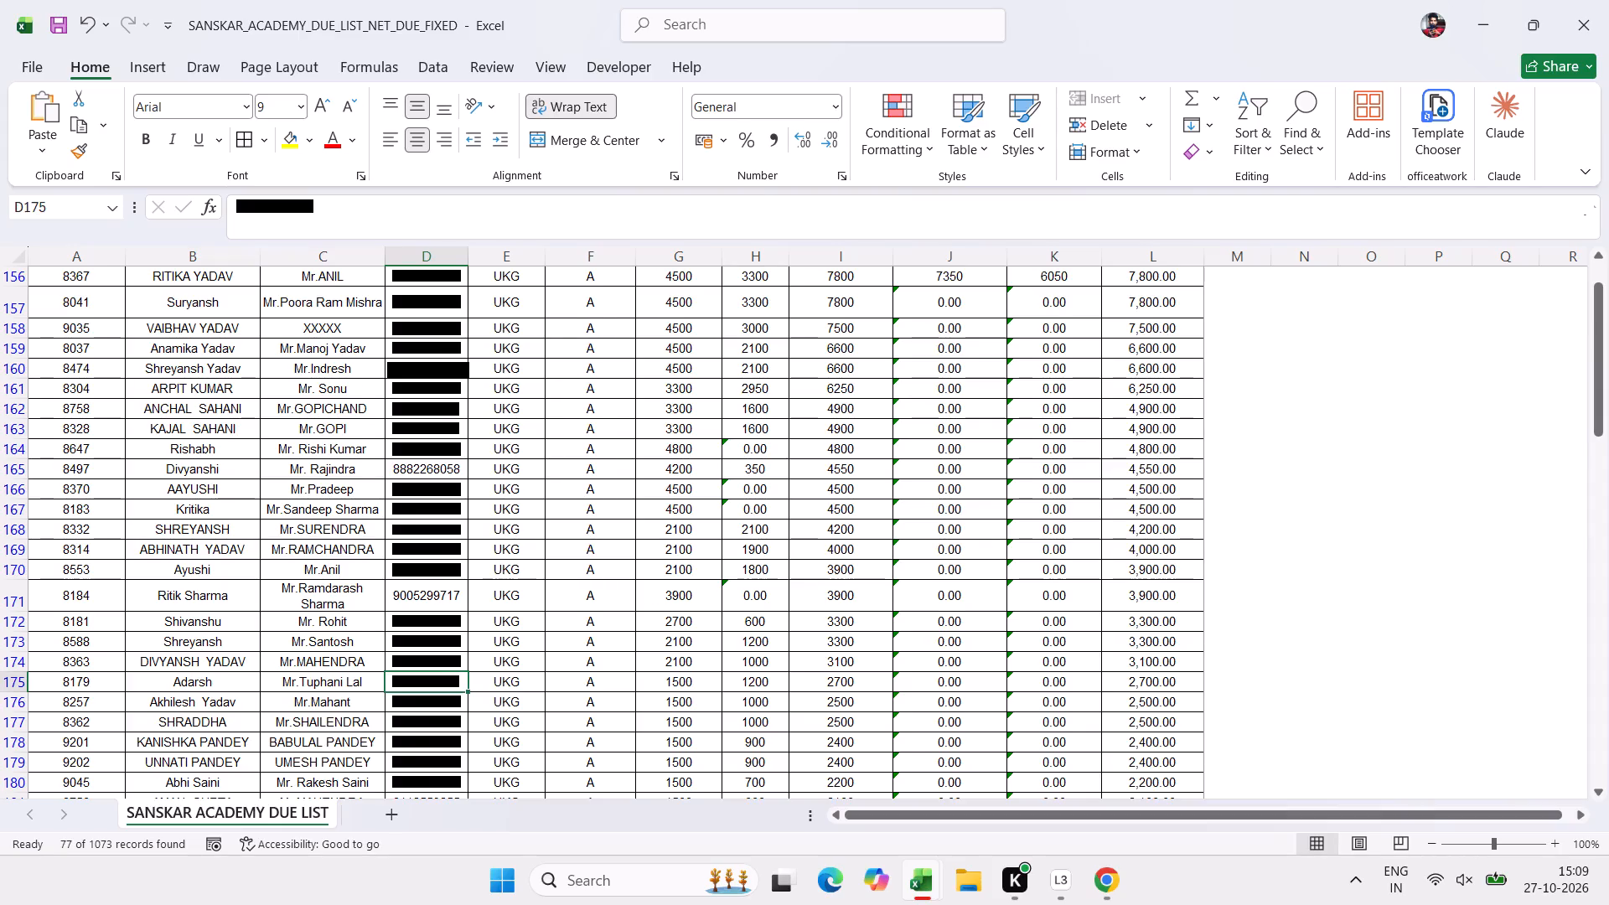
Print only page 2 of the UKG due list by setting the page range to 2 to 2.
scroll(484, 423, up, 2)
key(ctrl+p)
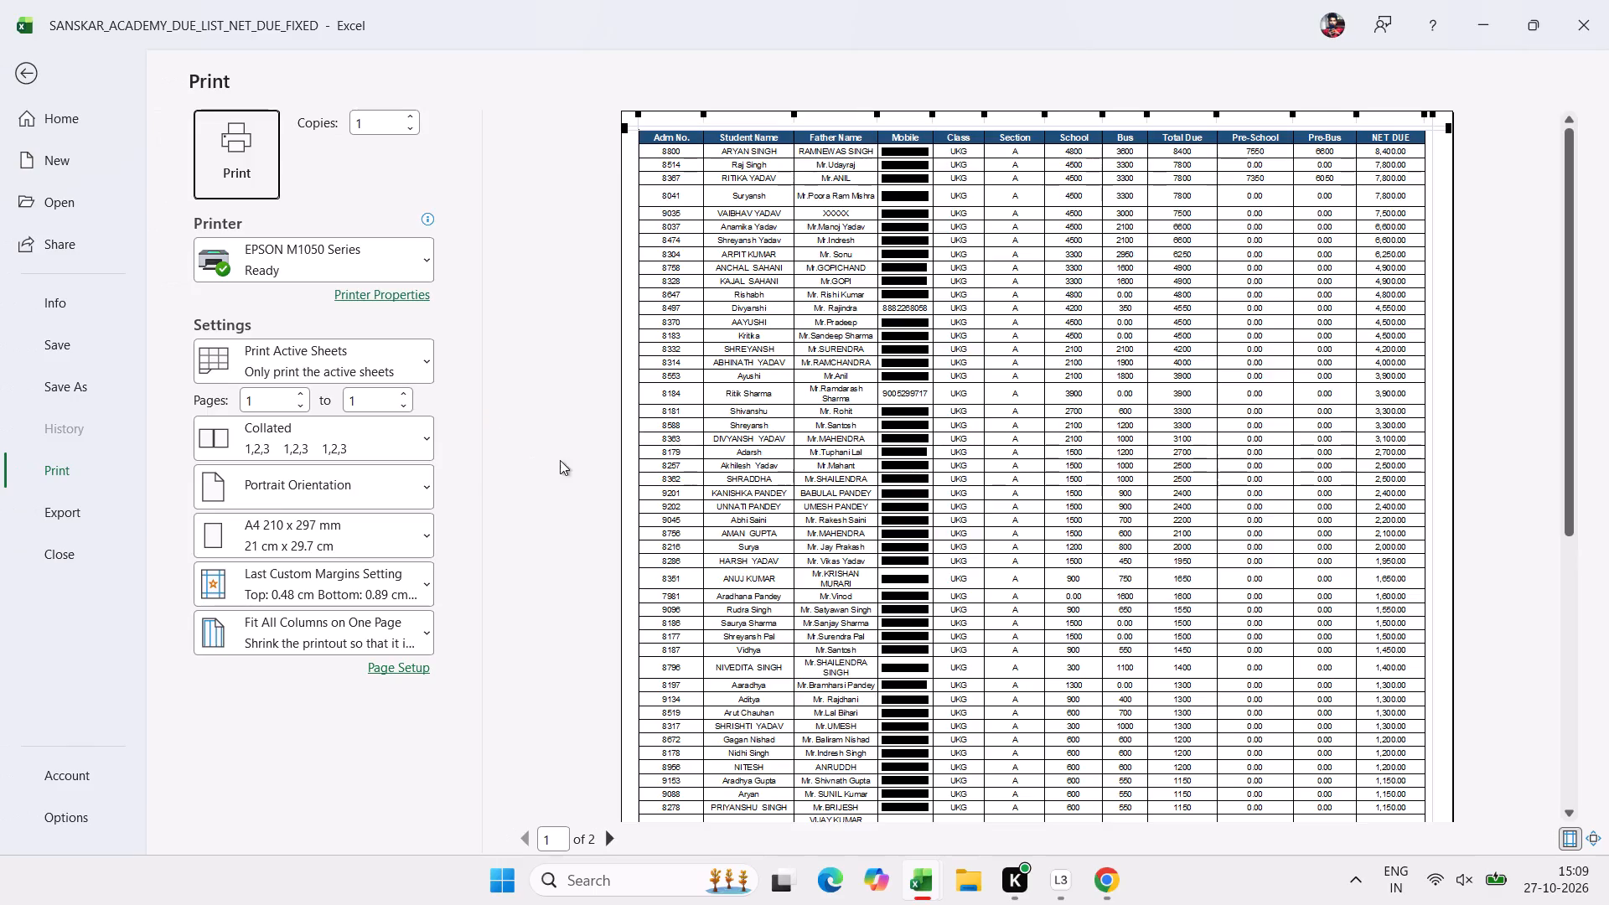
click(282, 404)
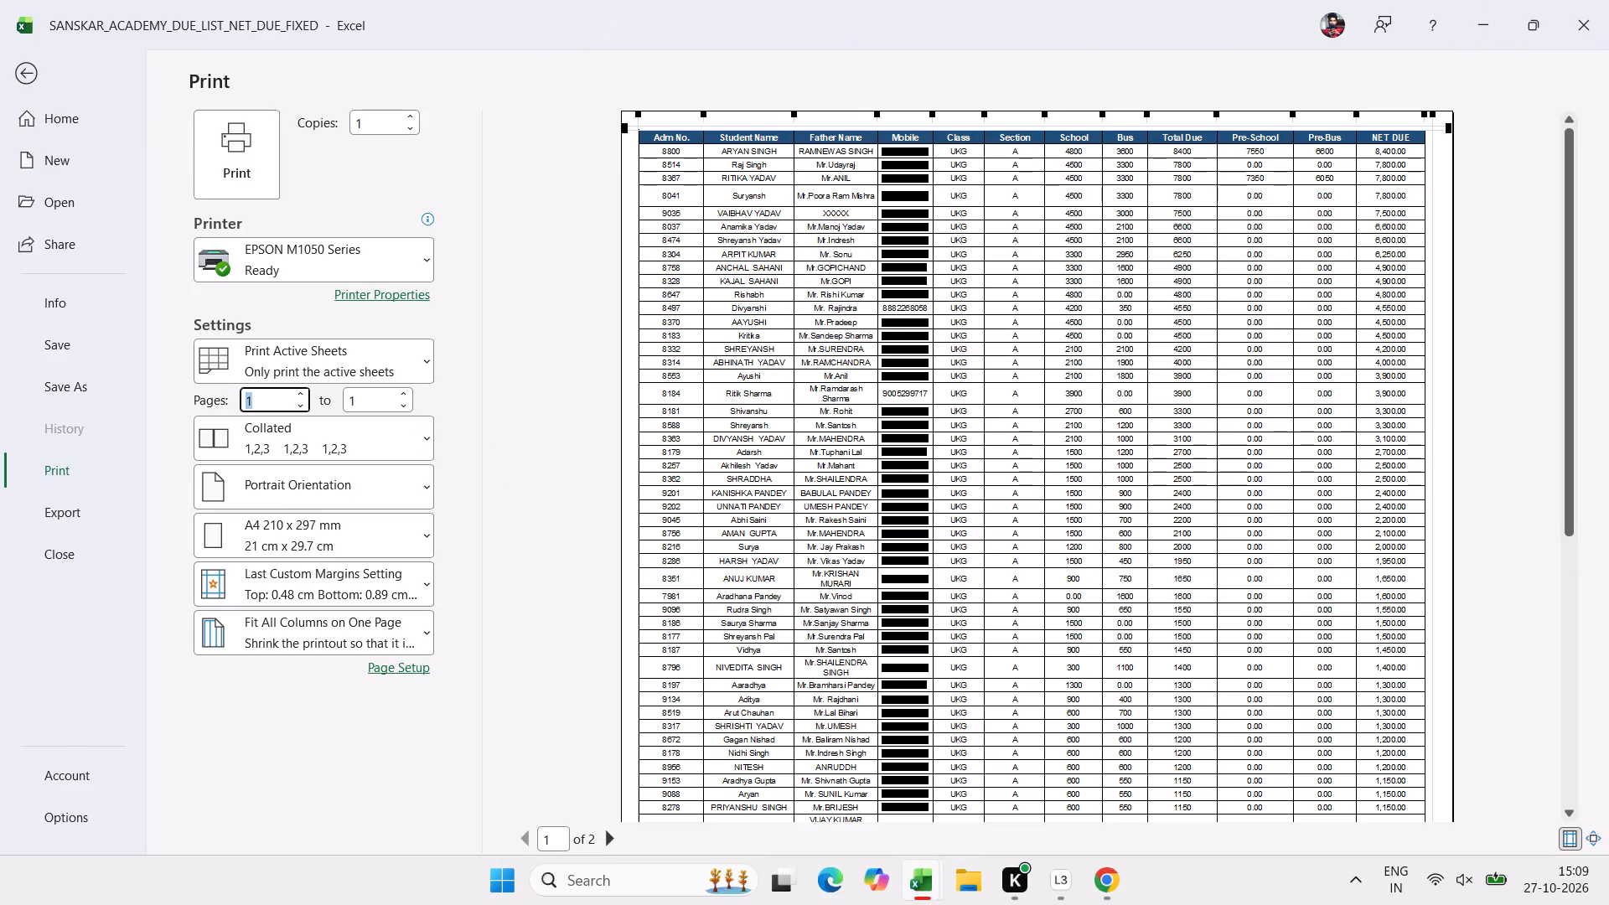
key(2)
key(Tab)
key(2)
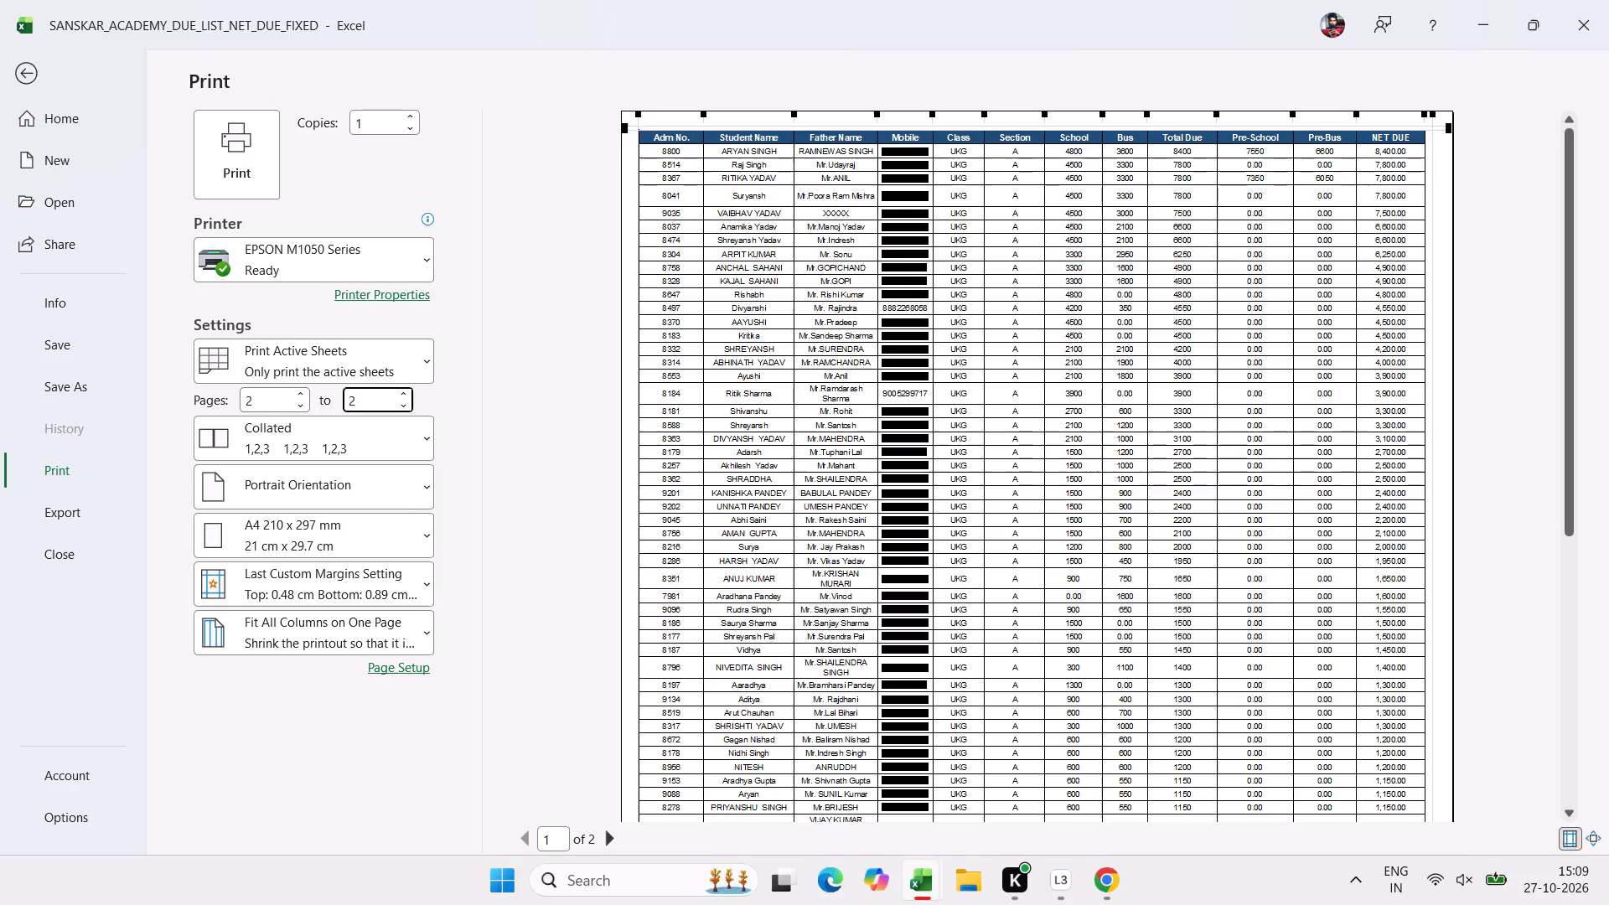
click(262, 183)
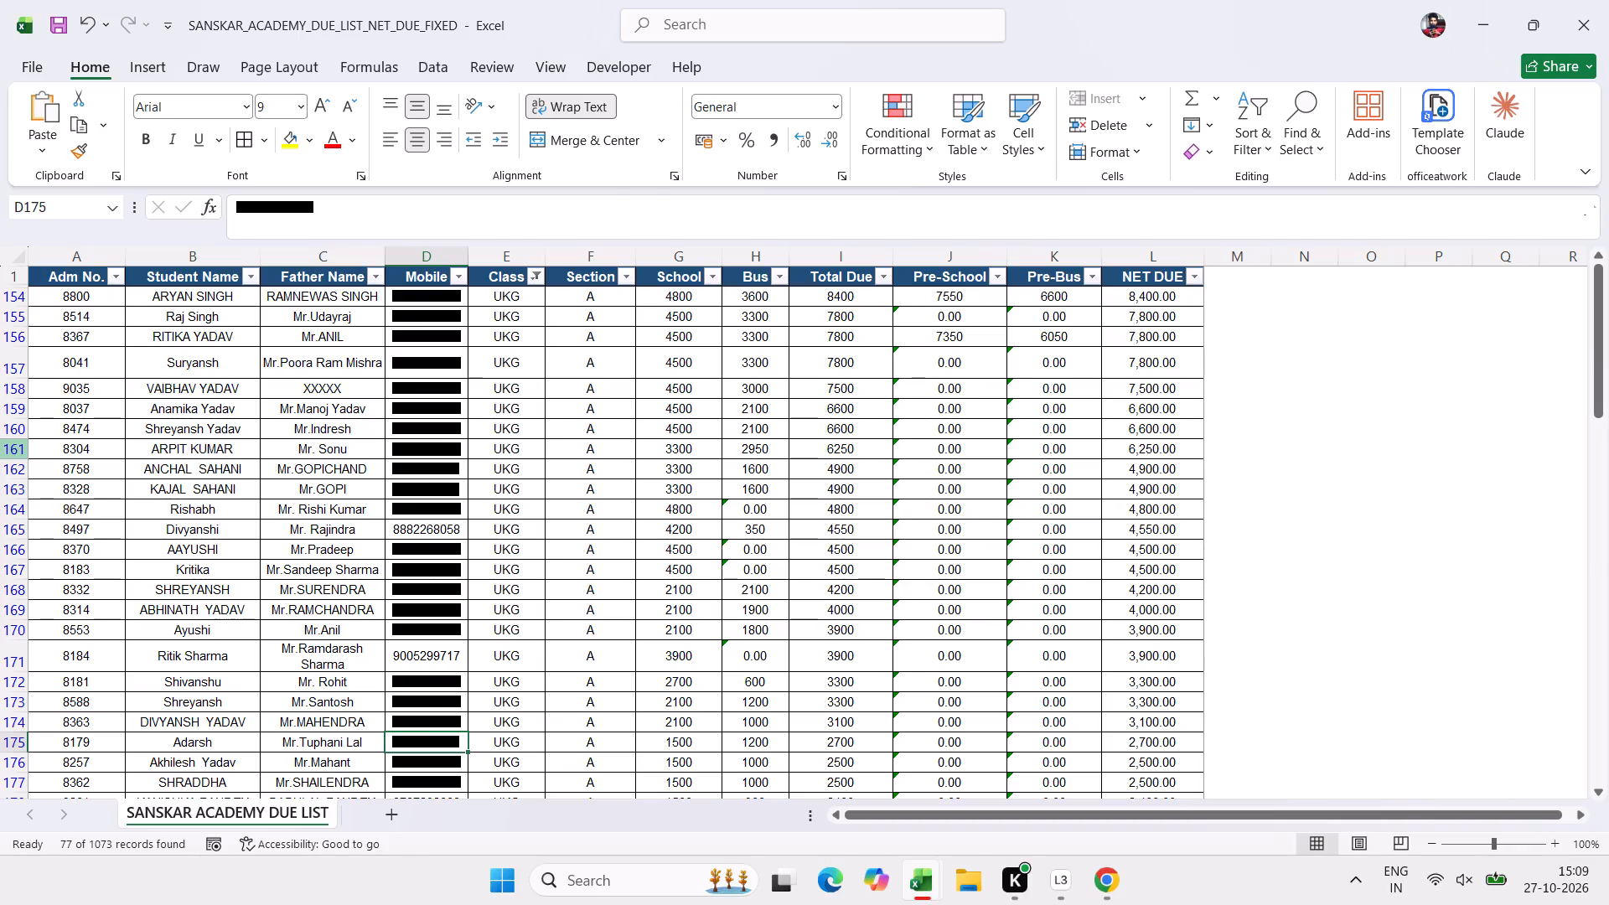
Change the Class column filter of the due list from UKG to show only class I.
click(526, 286)
click(535, 288)
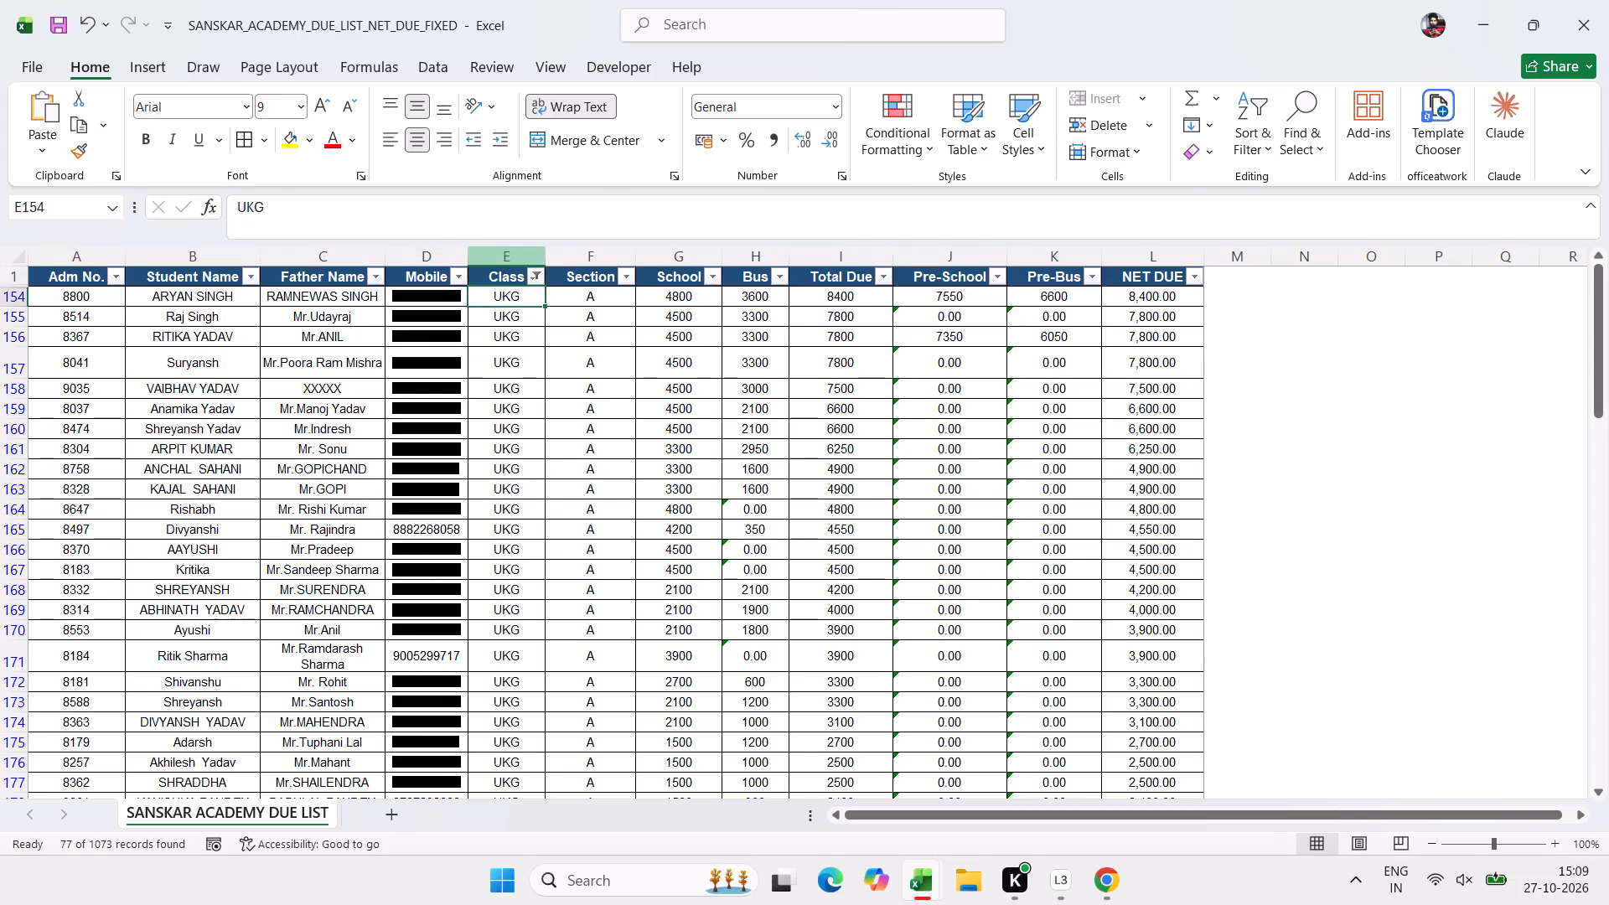
click(530, 282)
click(340, 686)
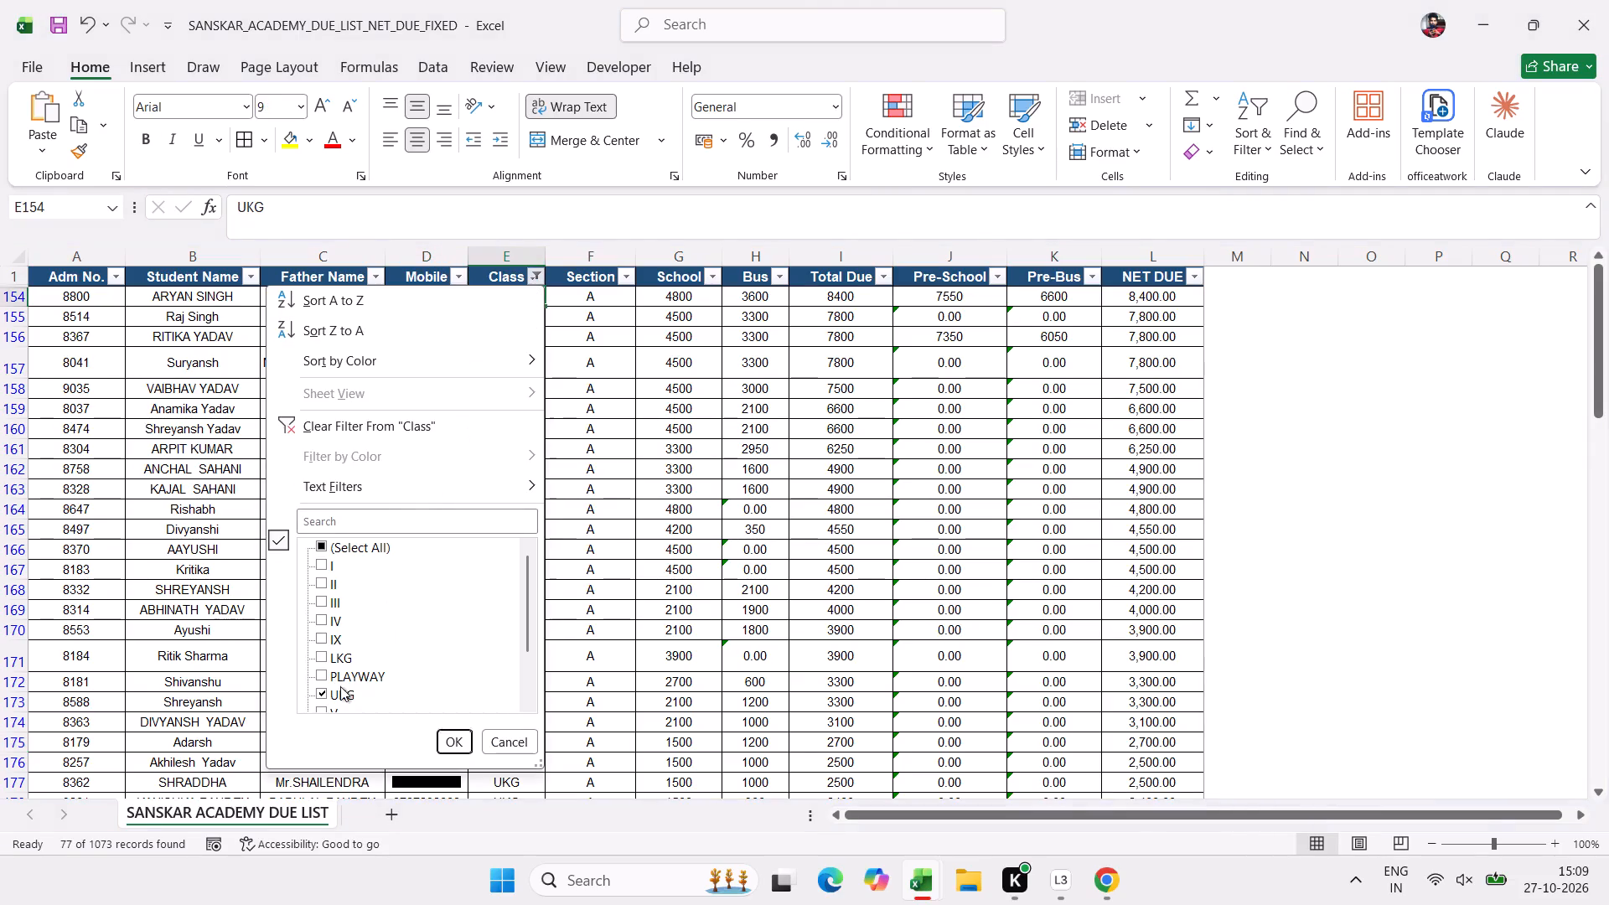
scroll(340, 680, down, 1)
scroll(348, 588, up, 3)
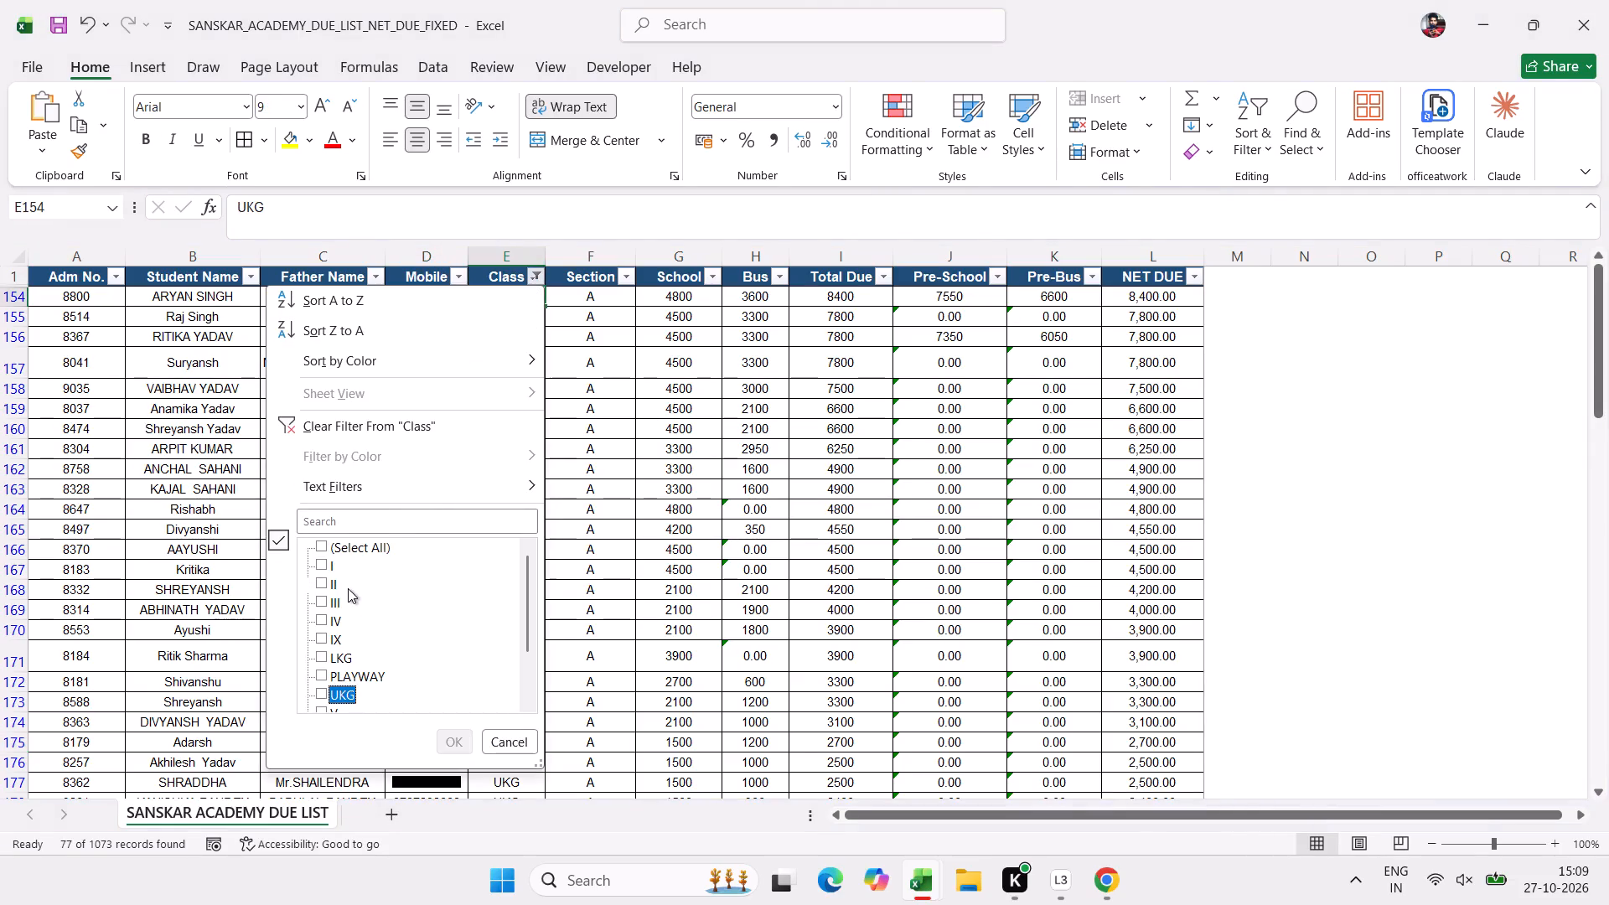
click(333, 574)
click(433, 737)
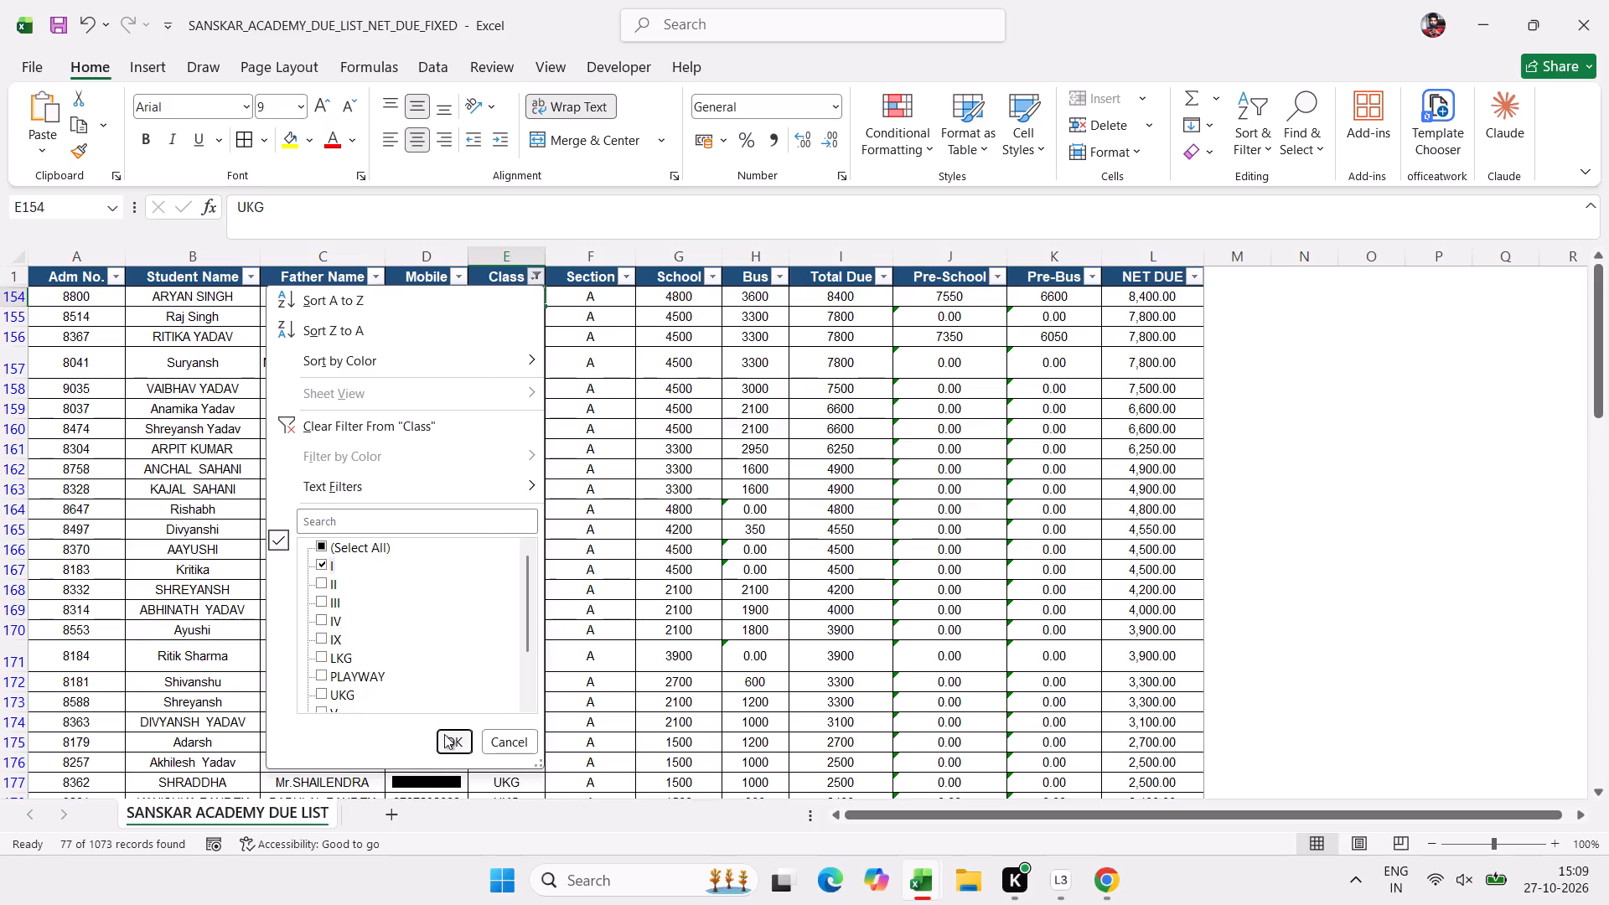
click(444, 734)
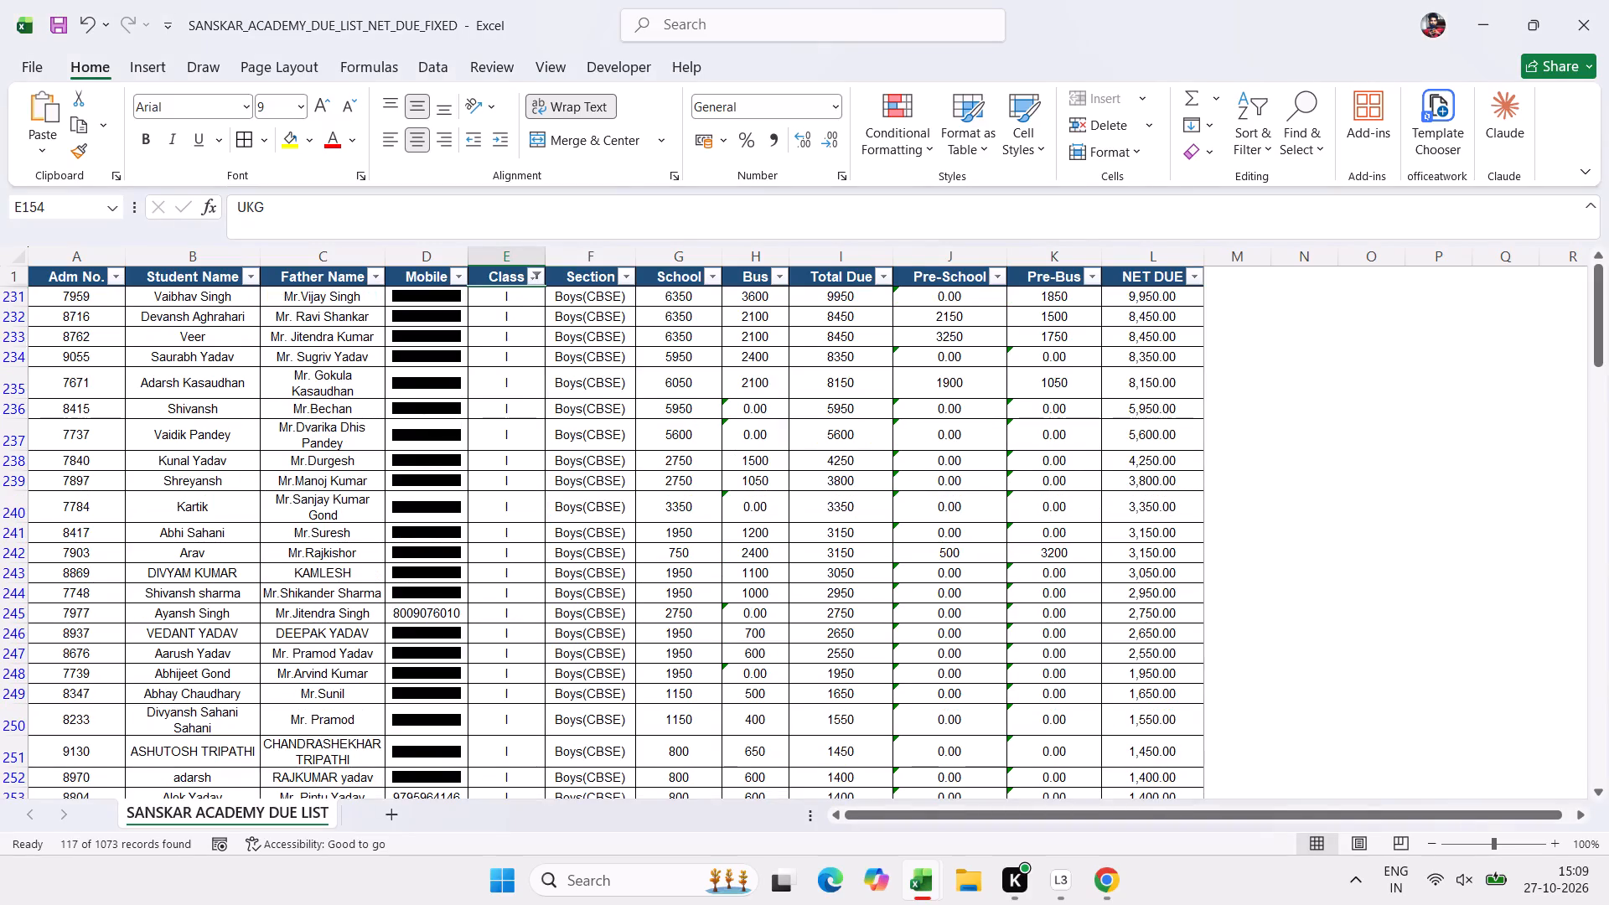
Filter the Section column of the class I list to show only Boys(CBSE).
click(628, 280)
click(469, 540)
click(463, 560)
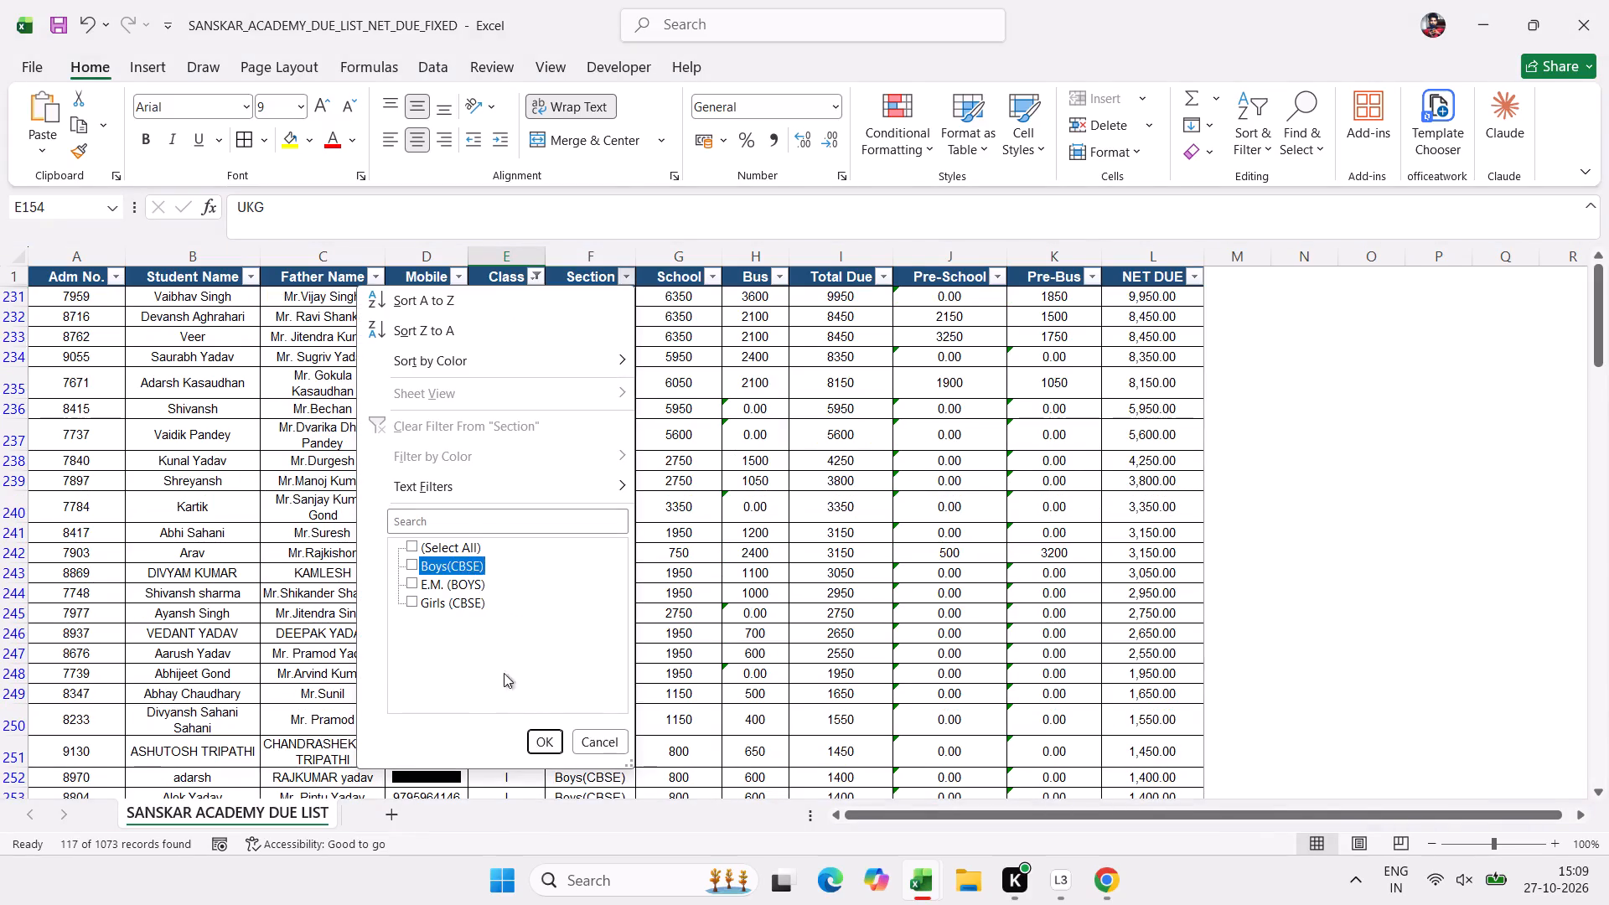
click(539, 737)
click(535, 648)
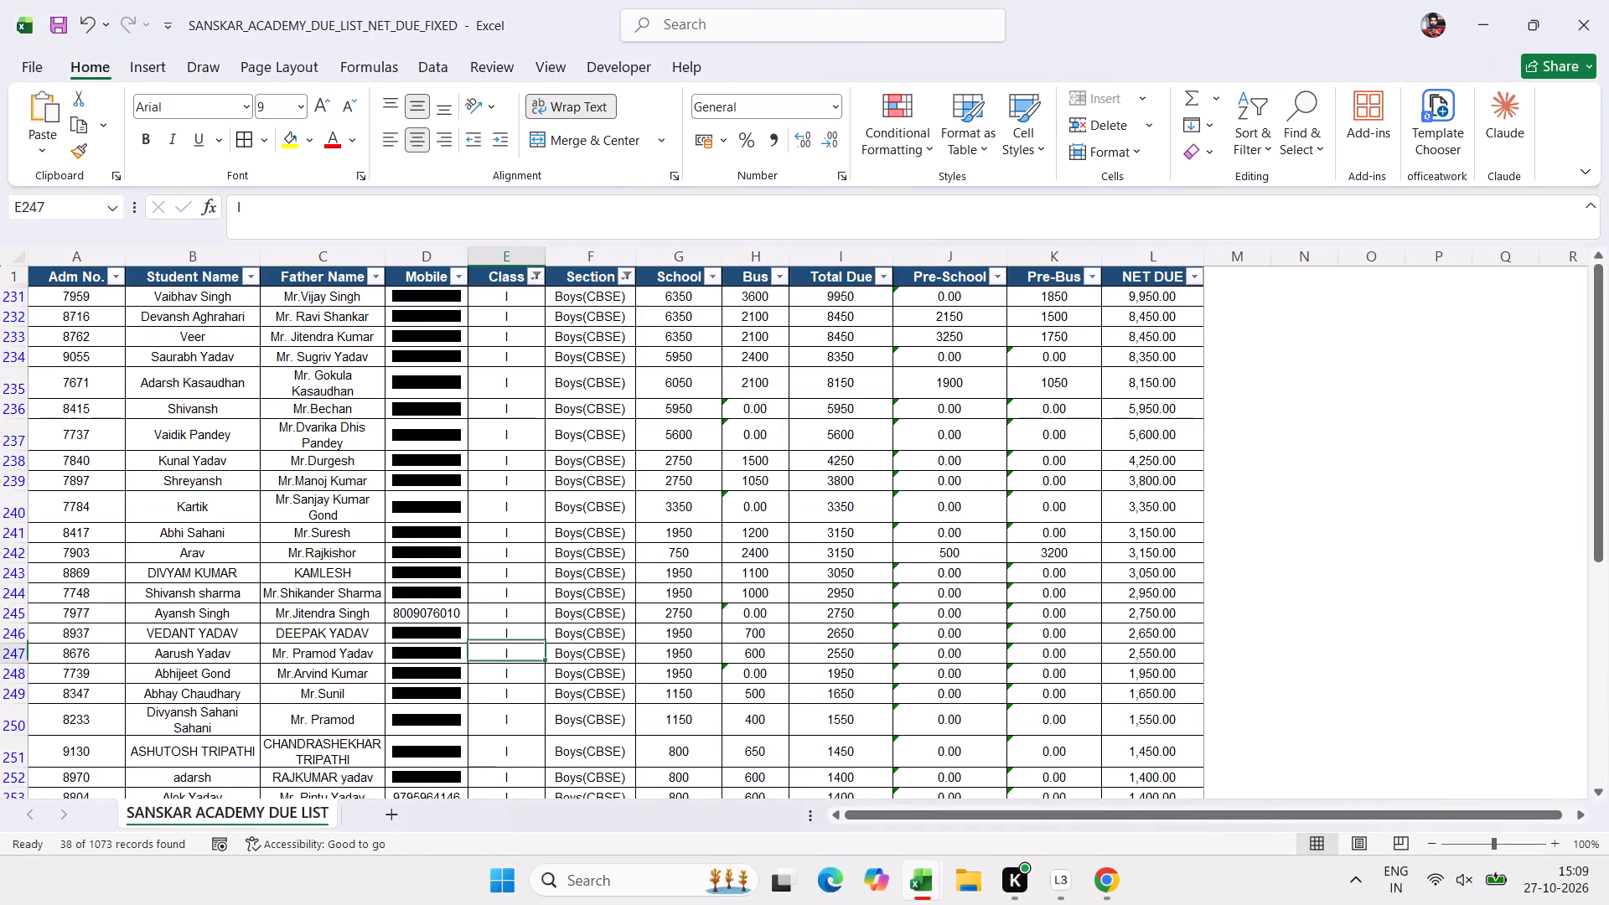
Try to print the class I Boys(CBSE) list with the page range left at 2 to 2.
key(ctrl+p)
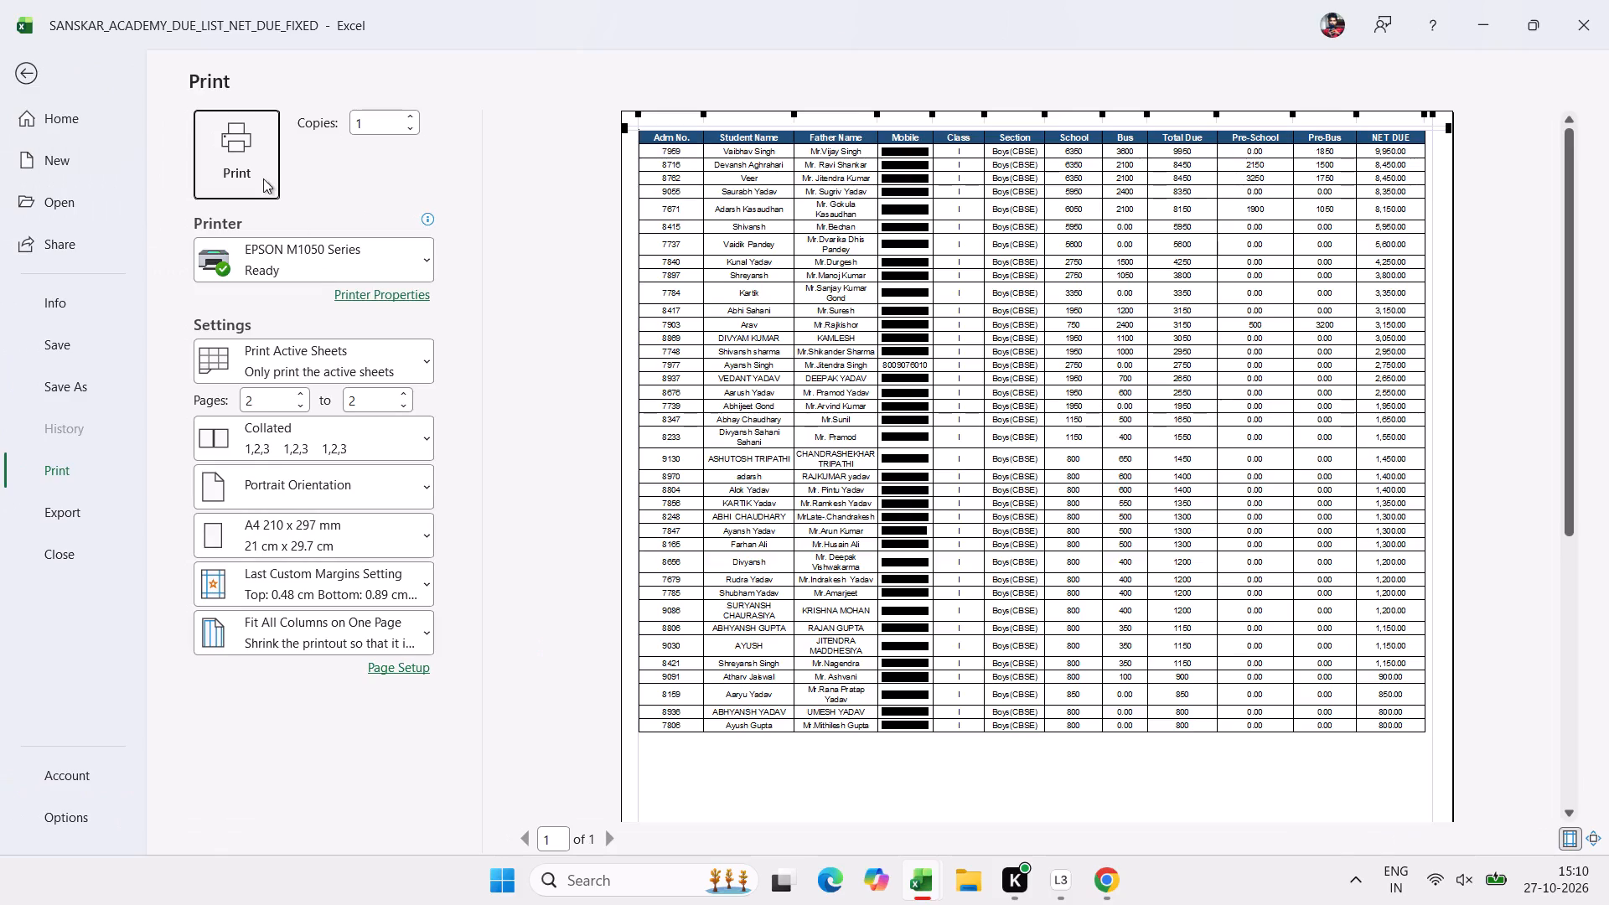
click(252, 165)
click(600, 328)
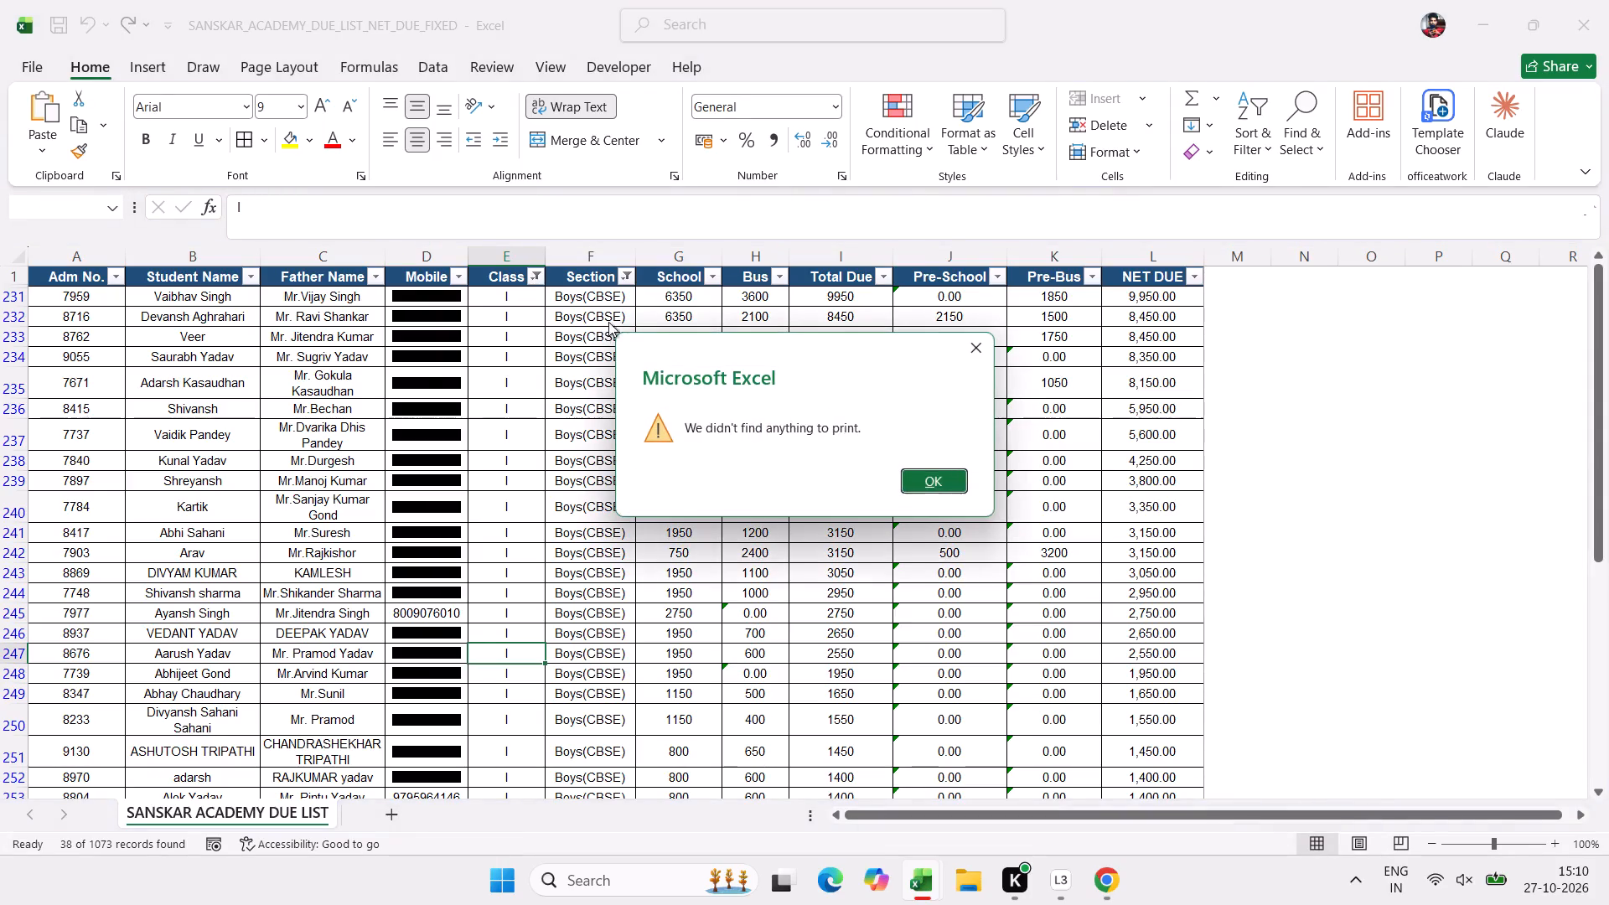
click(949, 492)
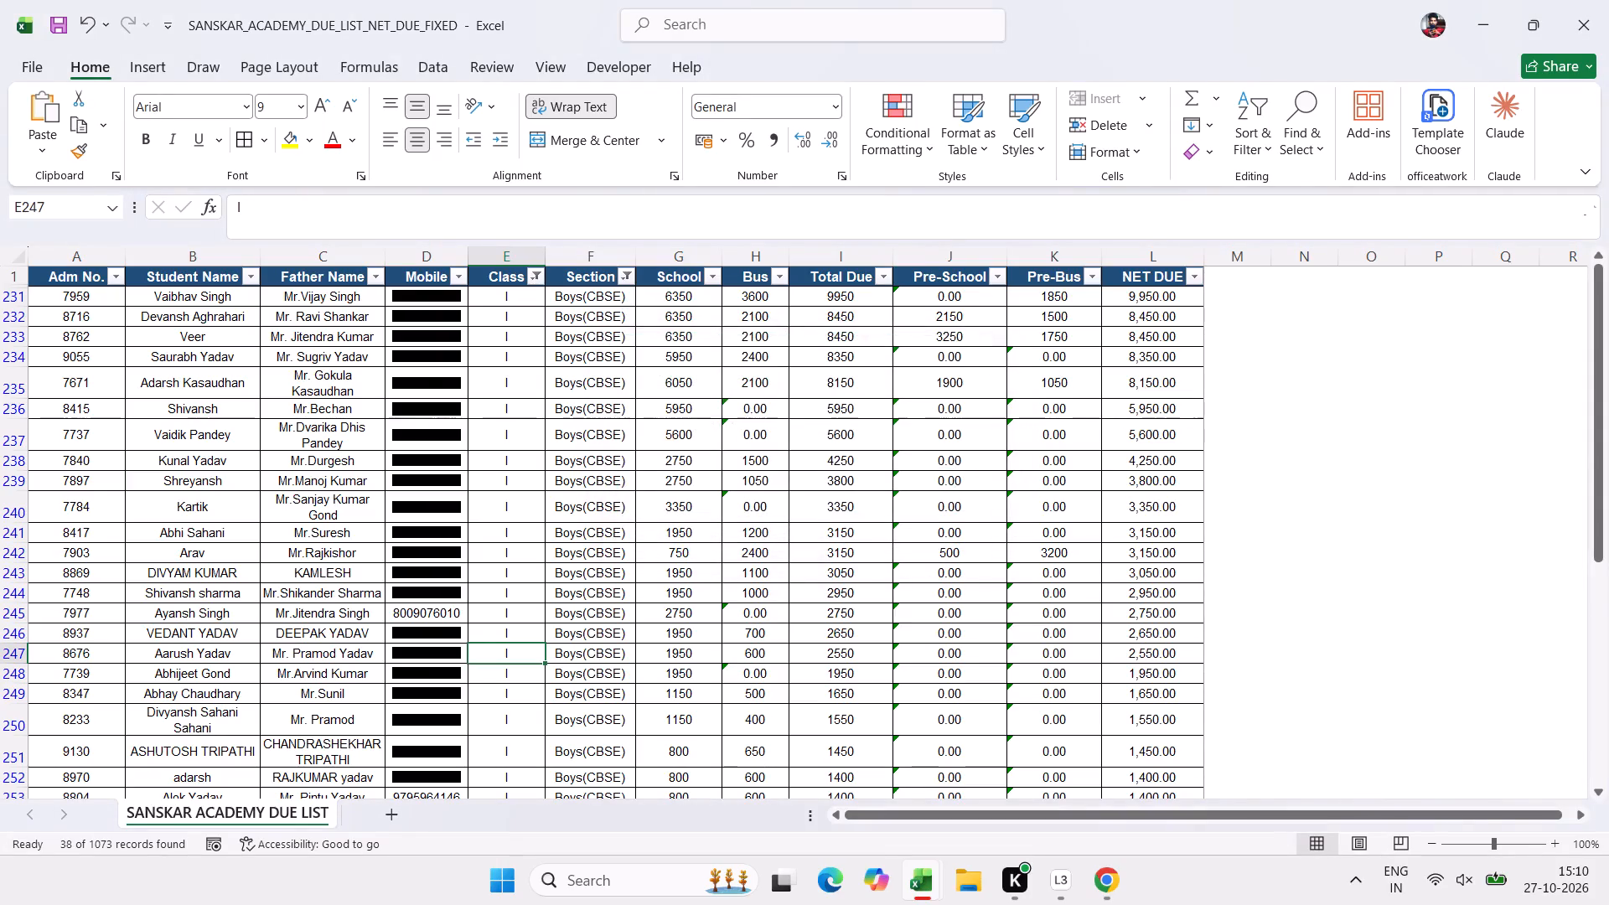
Clear the page range in the print settings and print the whole class I Boys(CBSE) due list.
click(537, 321)
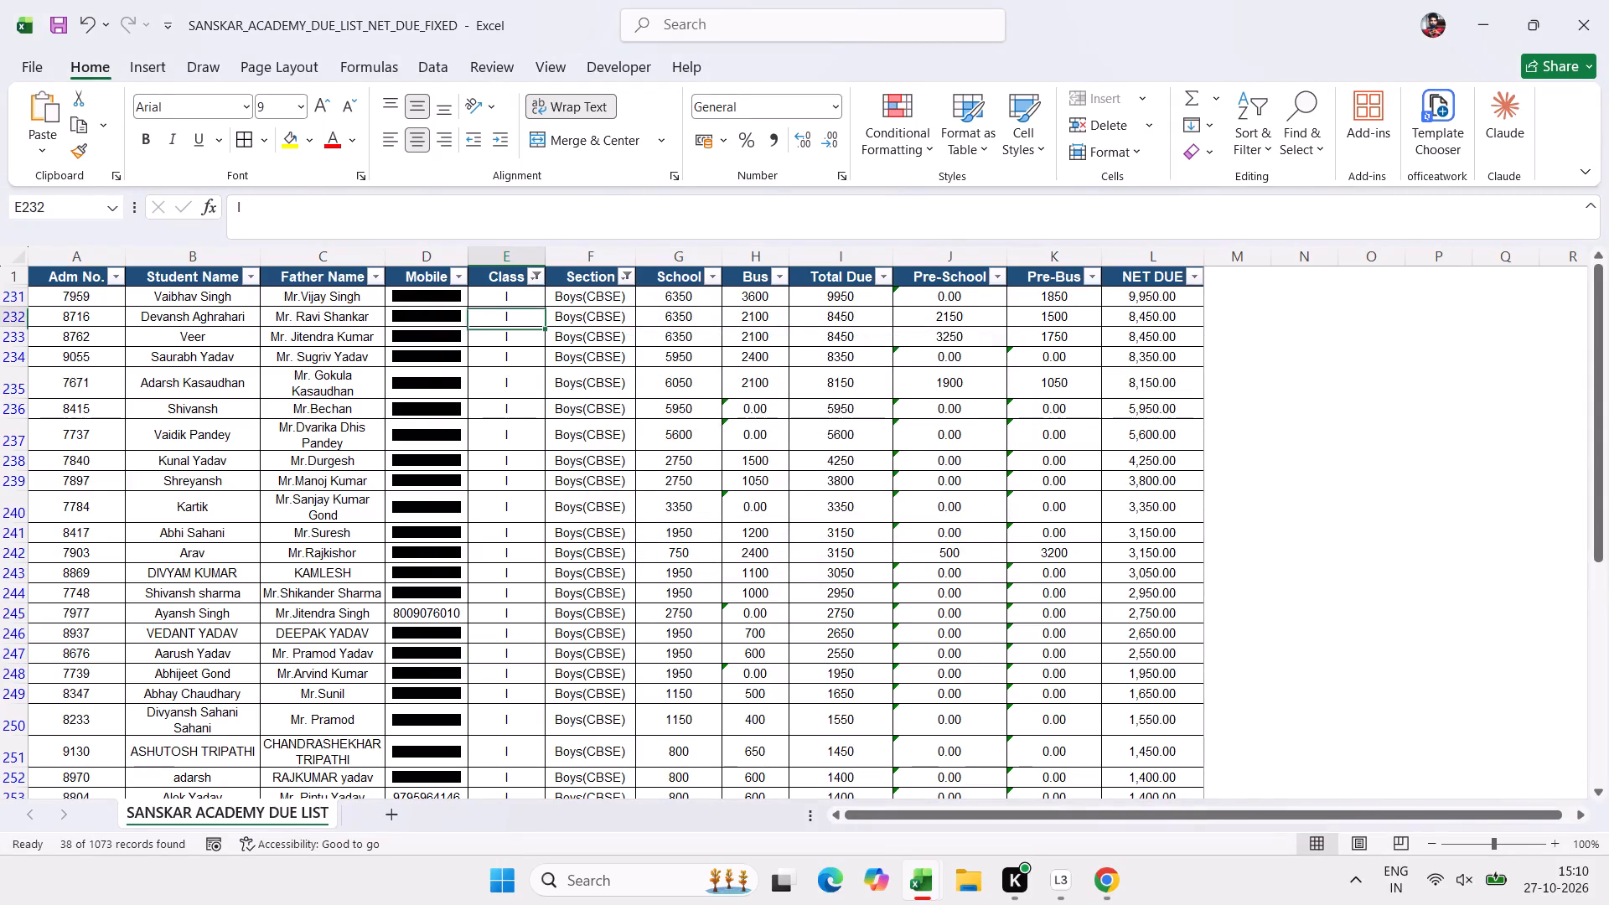
key(ctrl+p)
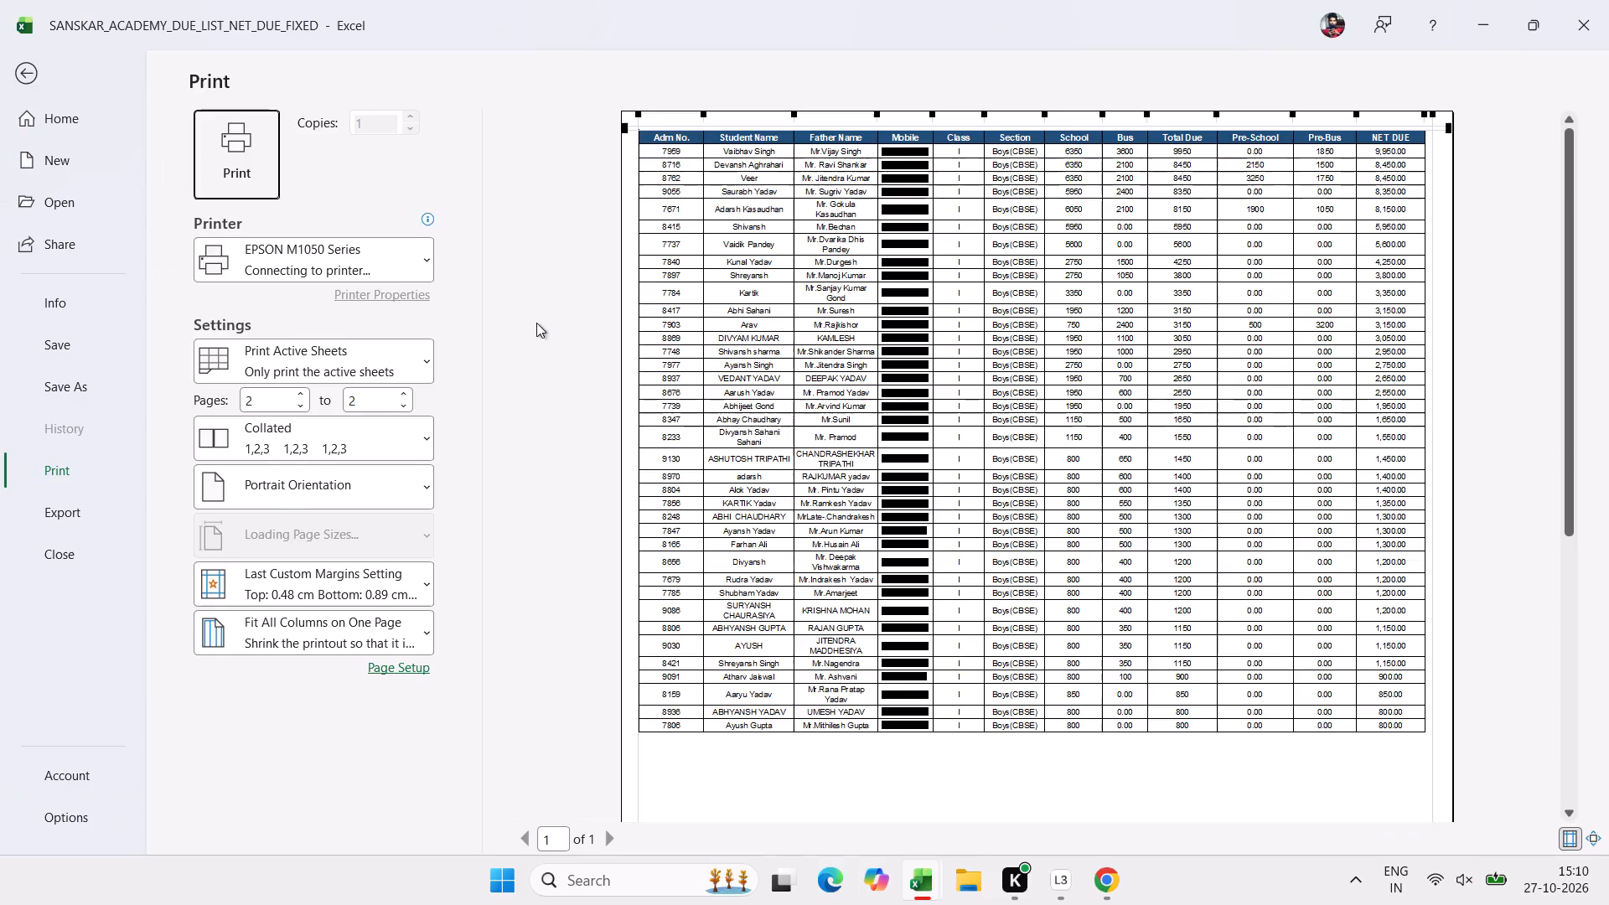
click(285, 390)
key(1)
key(Tab)
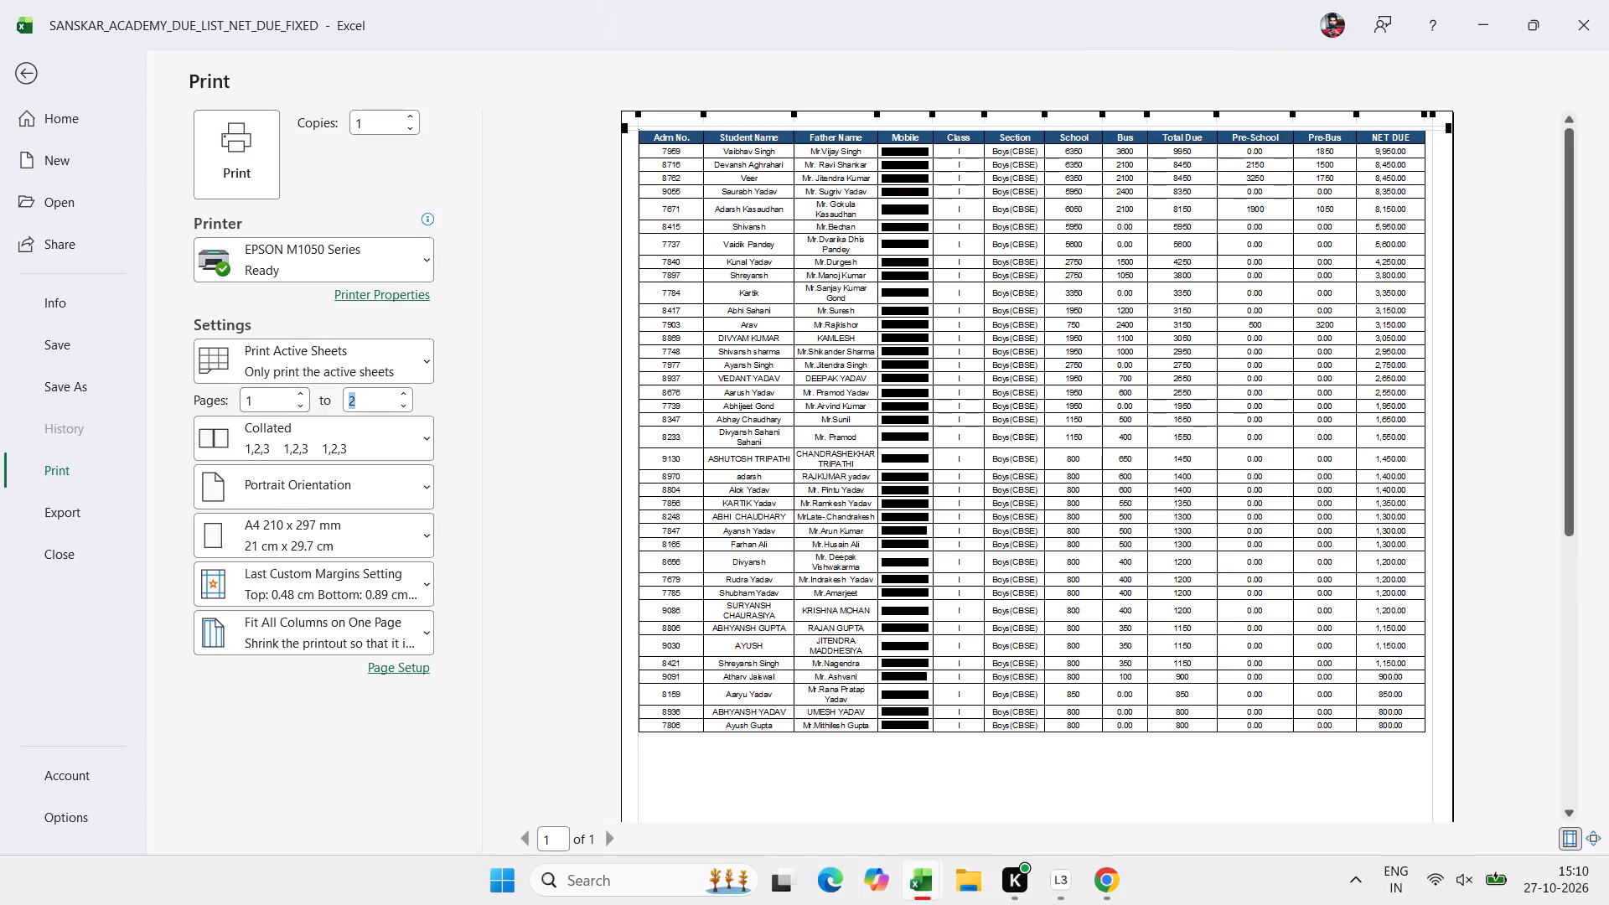
key(1)
key(BackSpace)
click(272, 399)
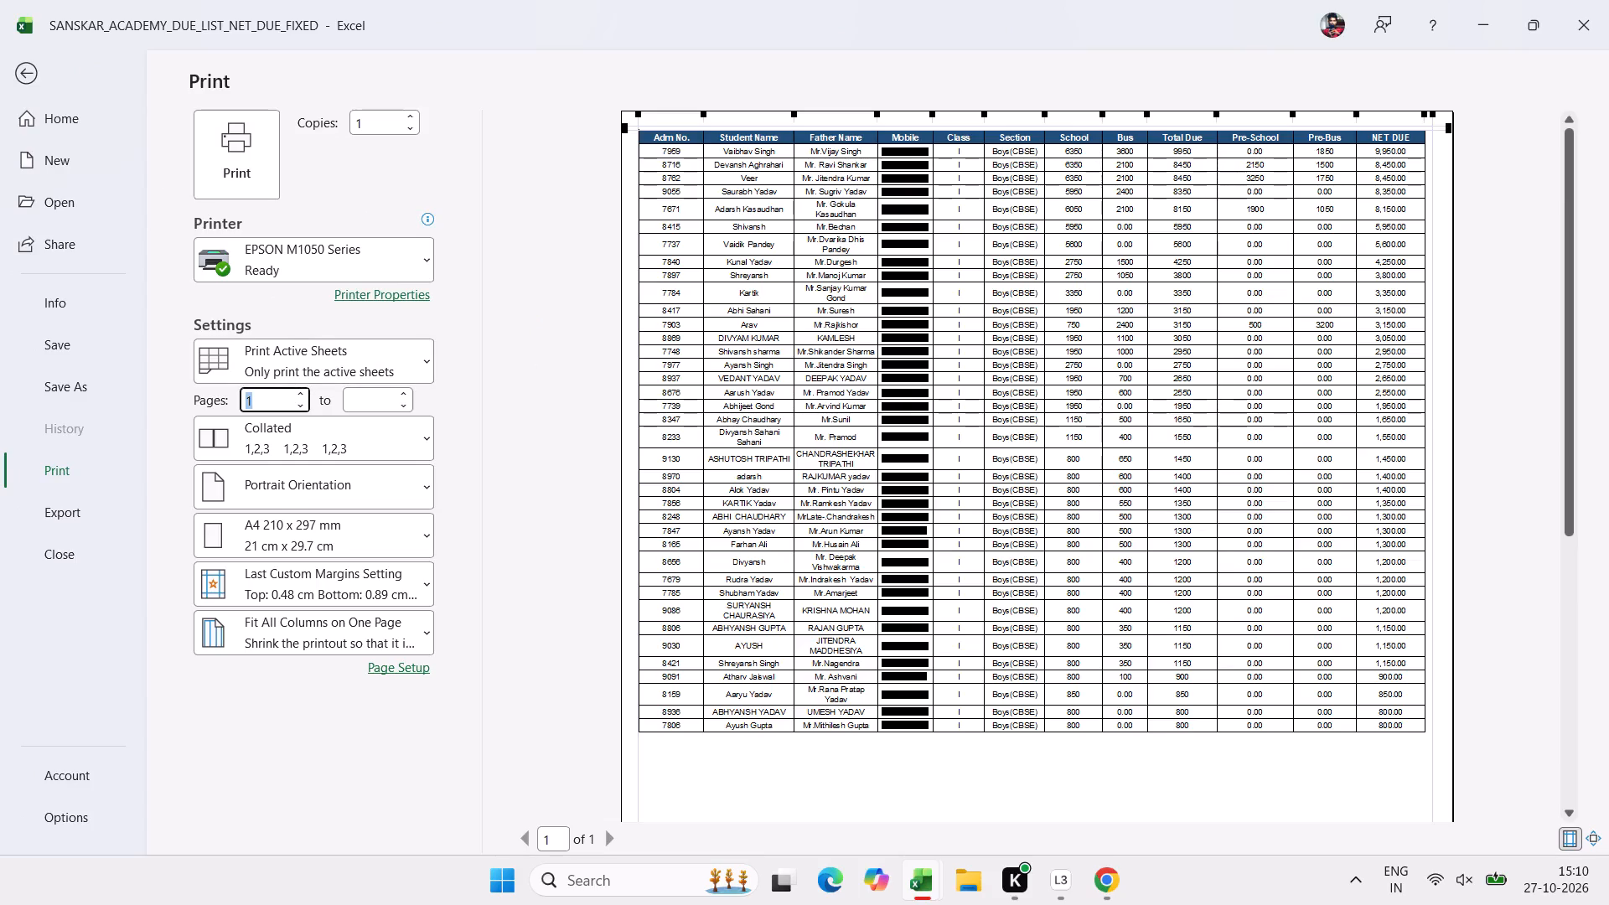
key(BackSpace)
click(256, 183)
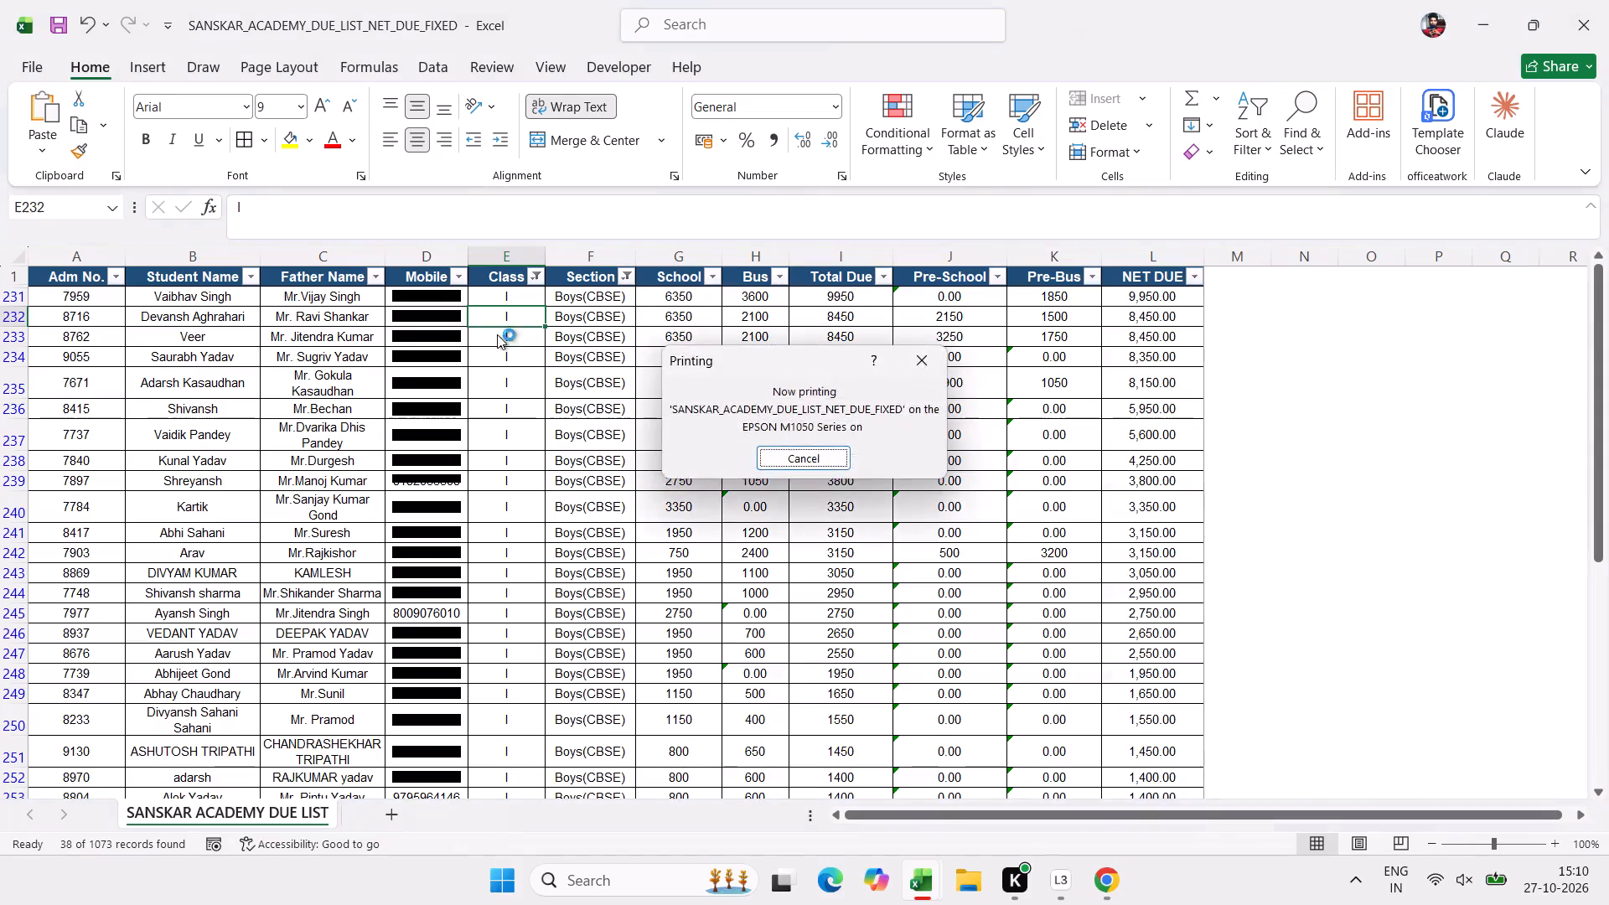
Change the Section filter of the class I due list to show only Girls (CBSE).
click(503, 351)
click(623, 269)
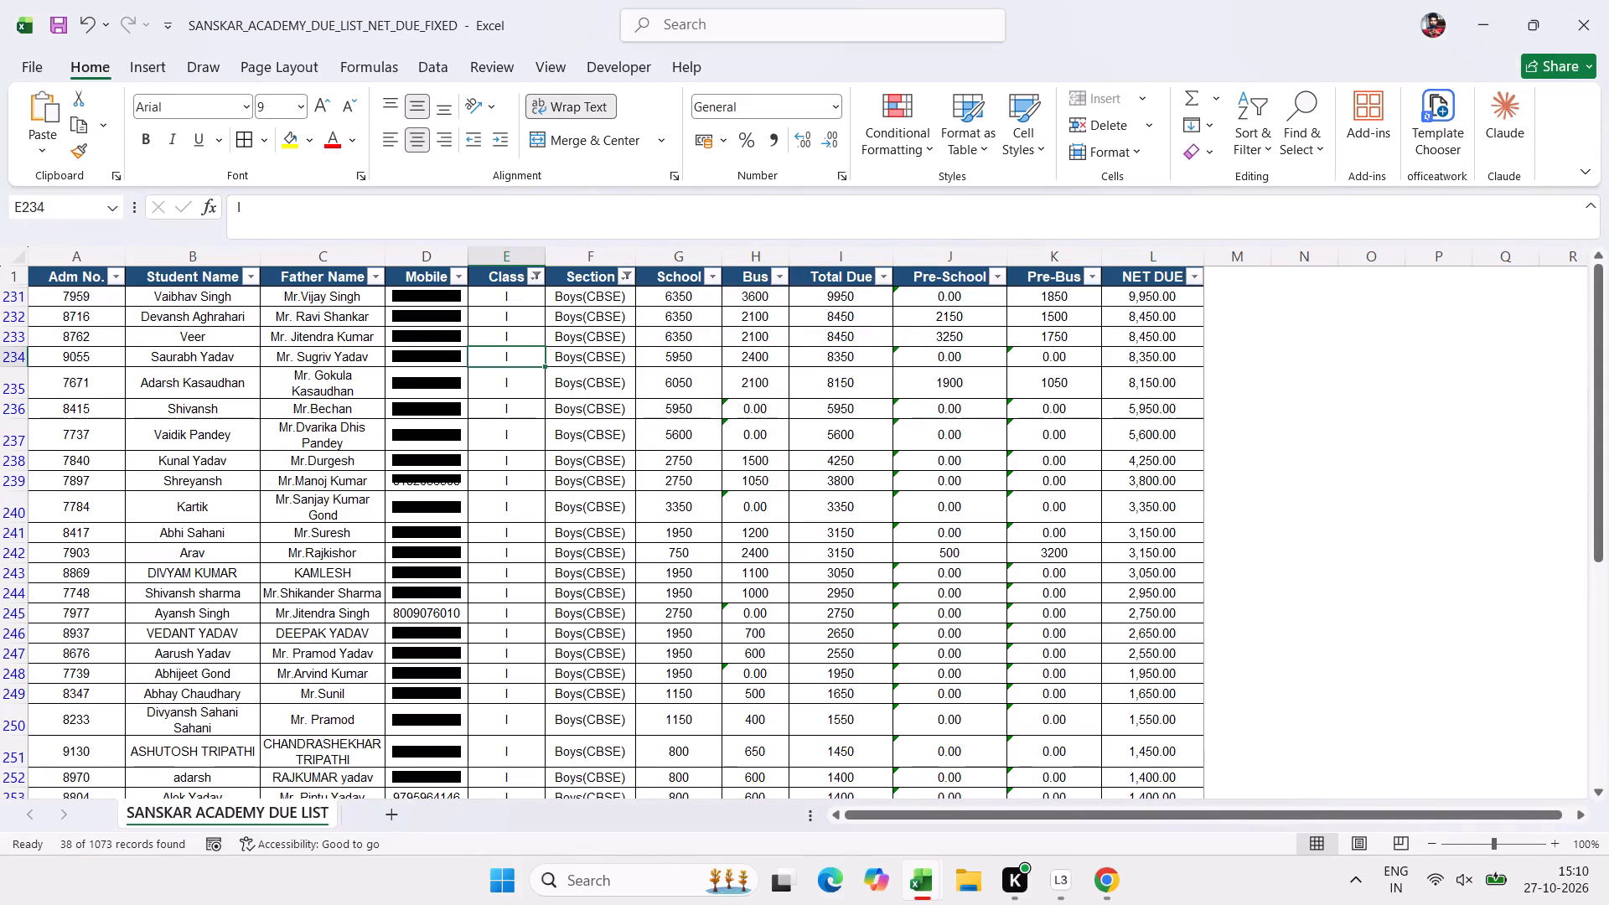
click(623, 281)
click(455, 566)
click(456, 595)
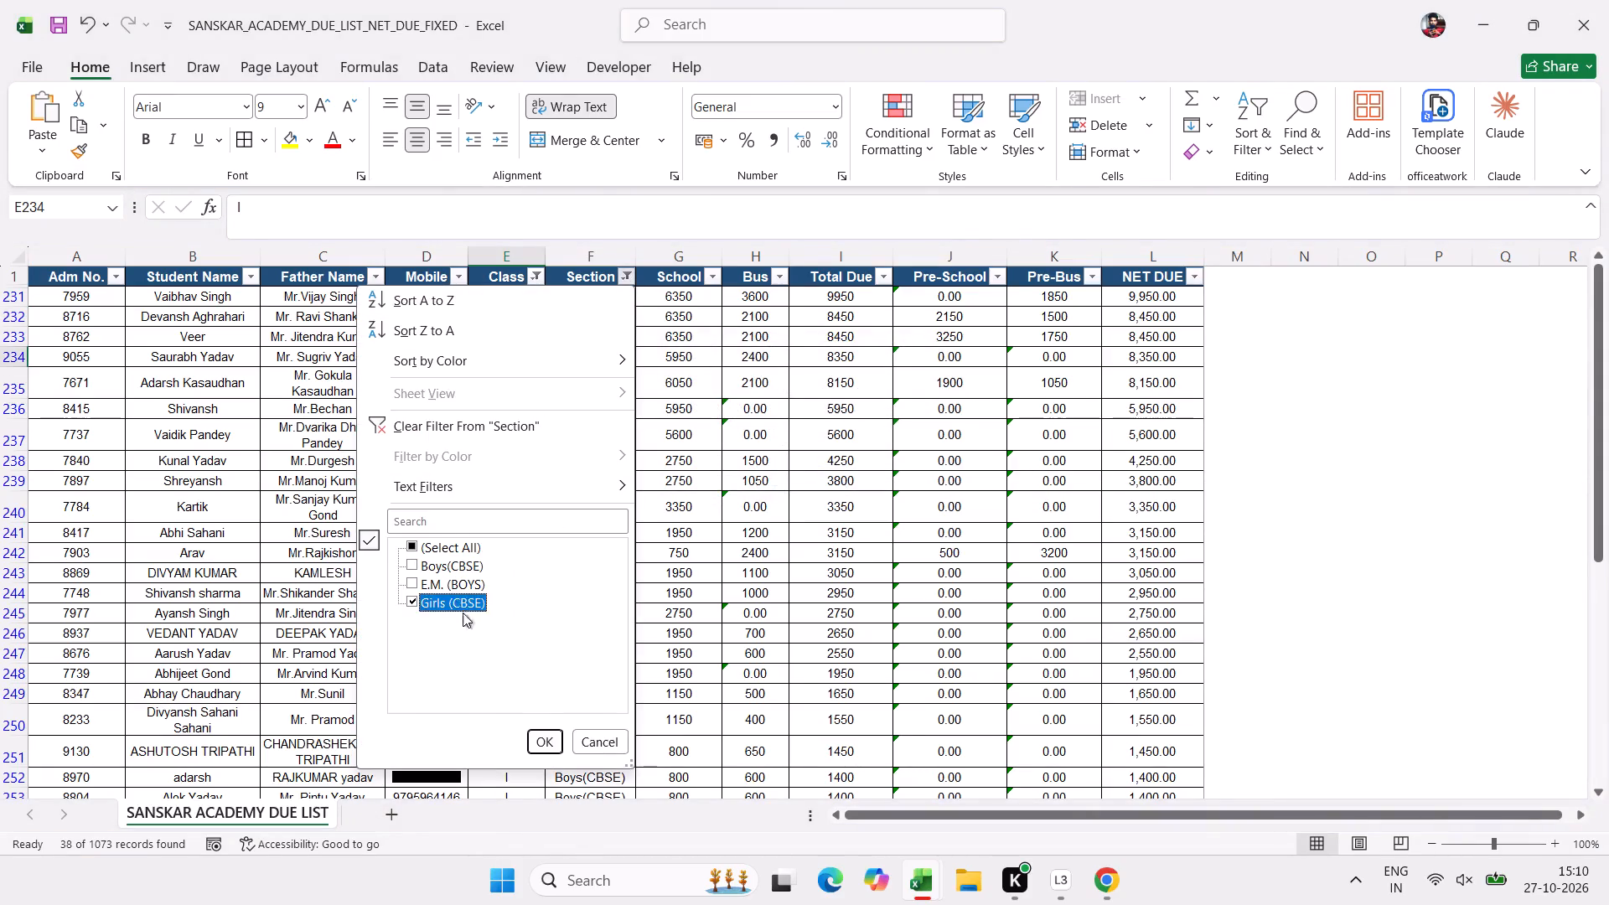
click(534, 737)
click(555, 633)
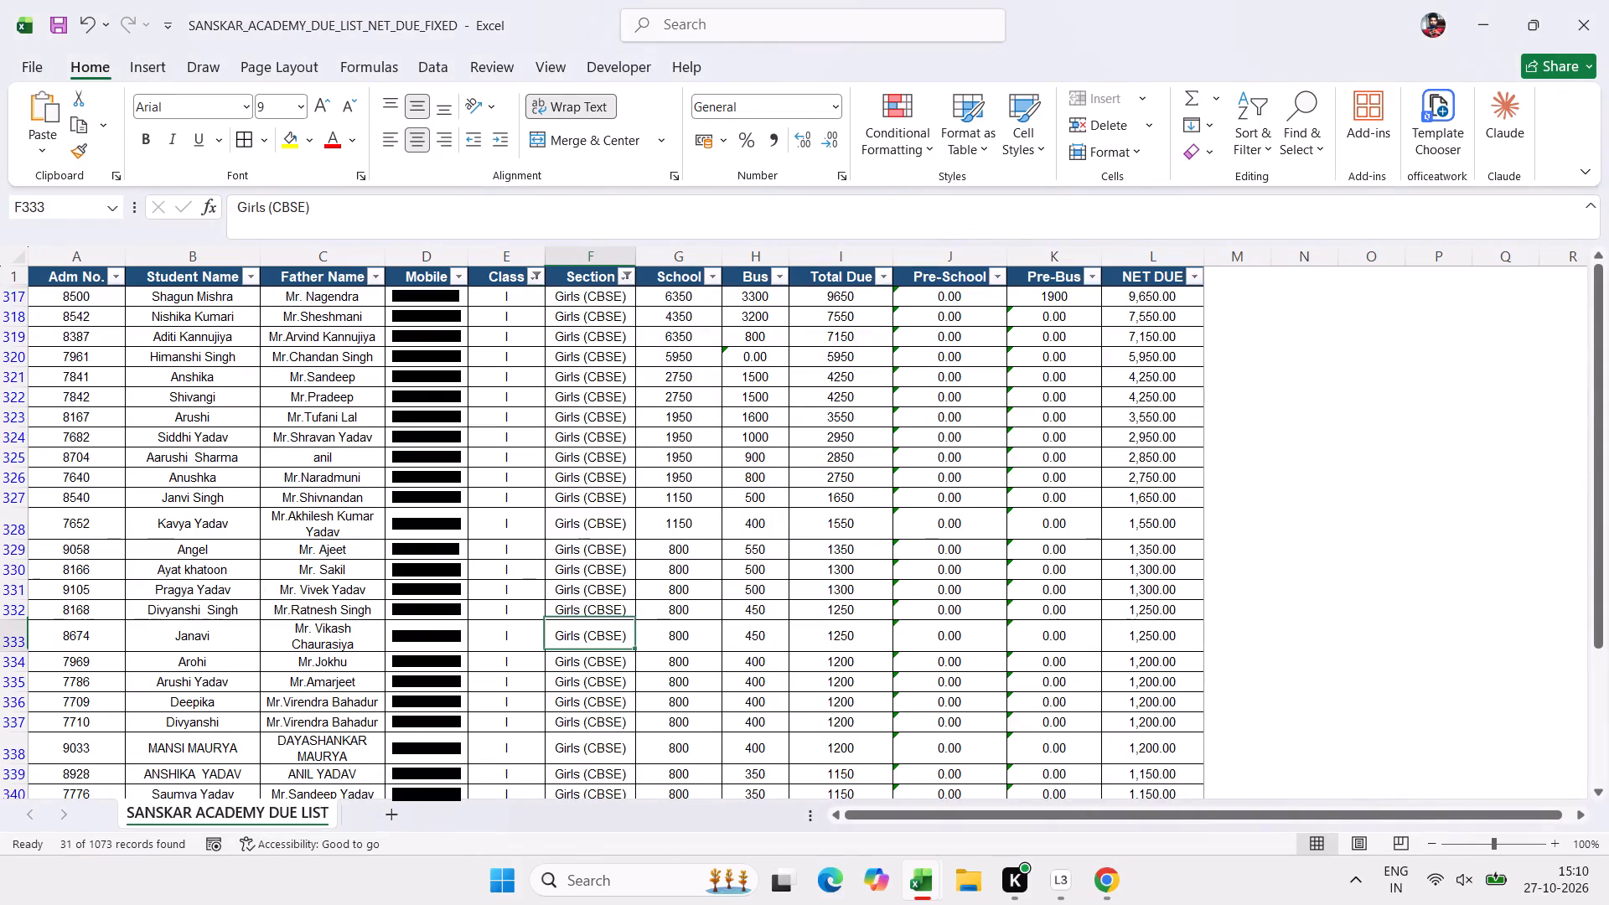
Print the class I Girls (CBSE) due list on the EPSON M1050 Series.
key(ctrl+p)
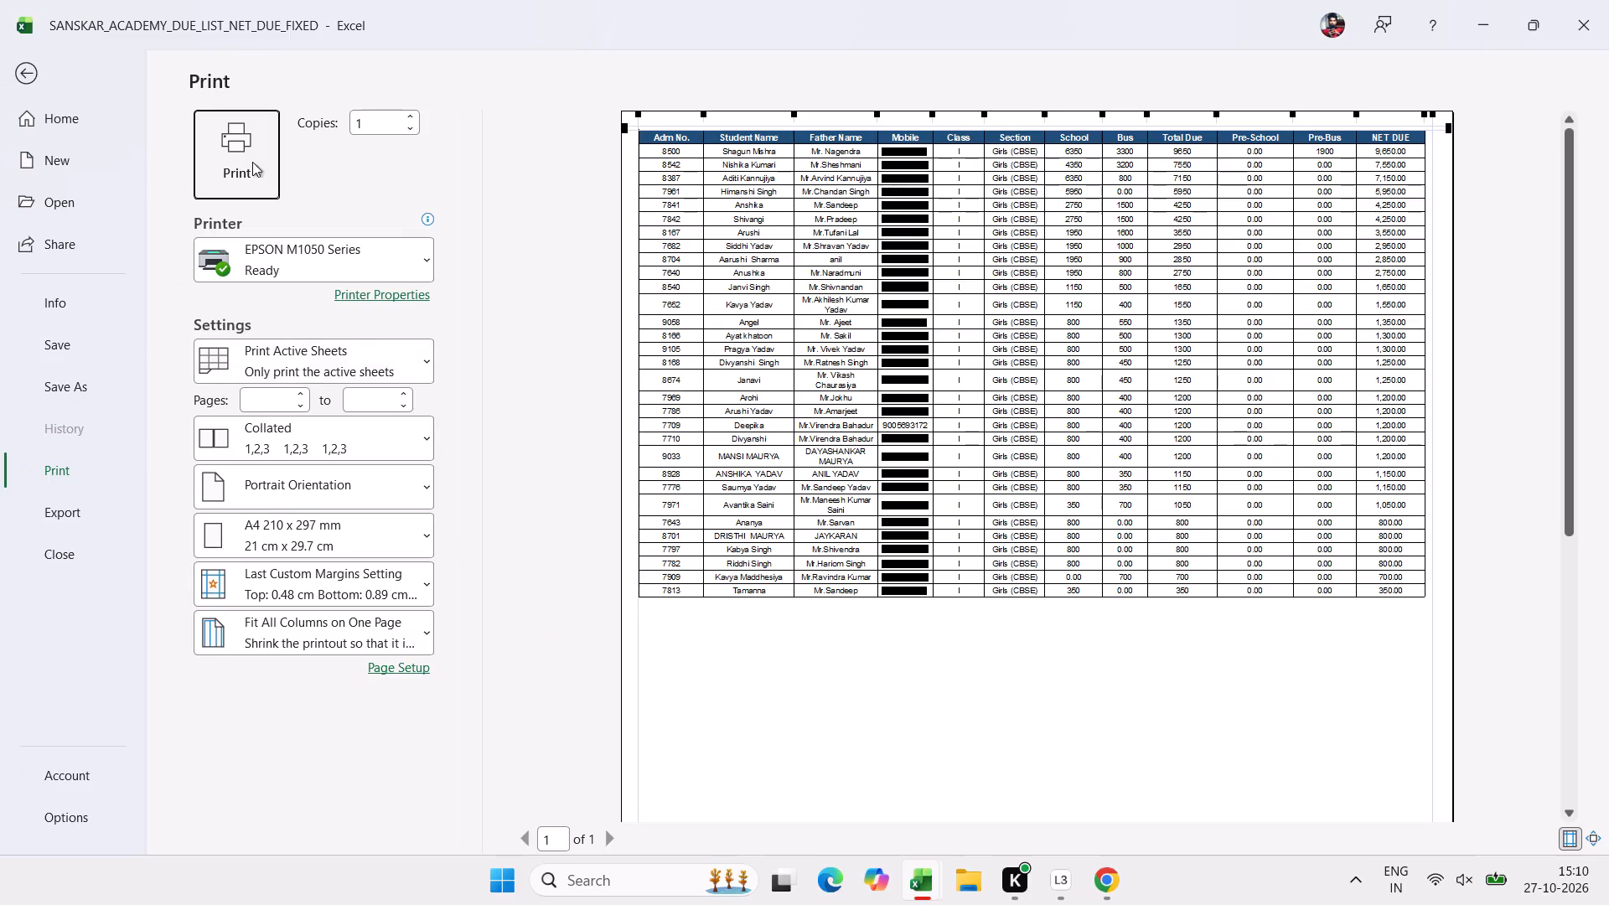
click(249, 150)
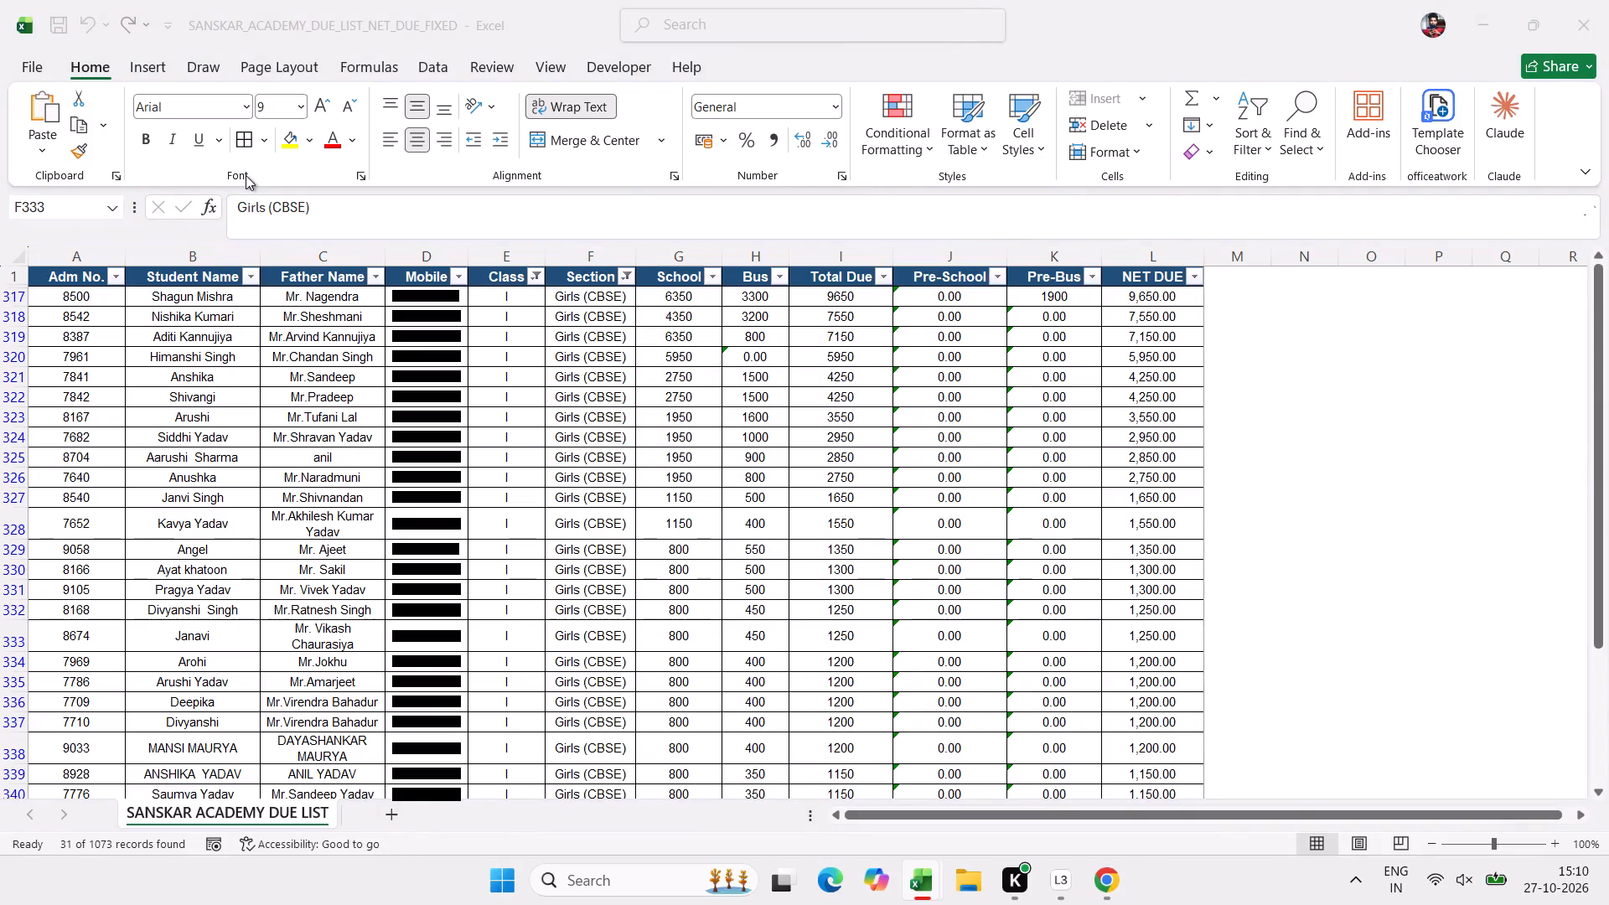
scroll(253, 203, up, 1)
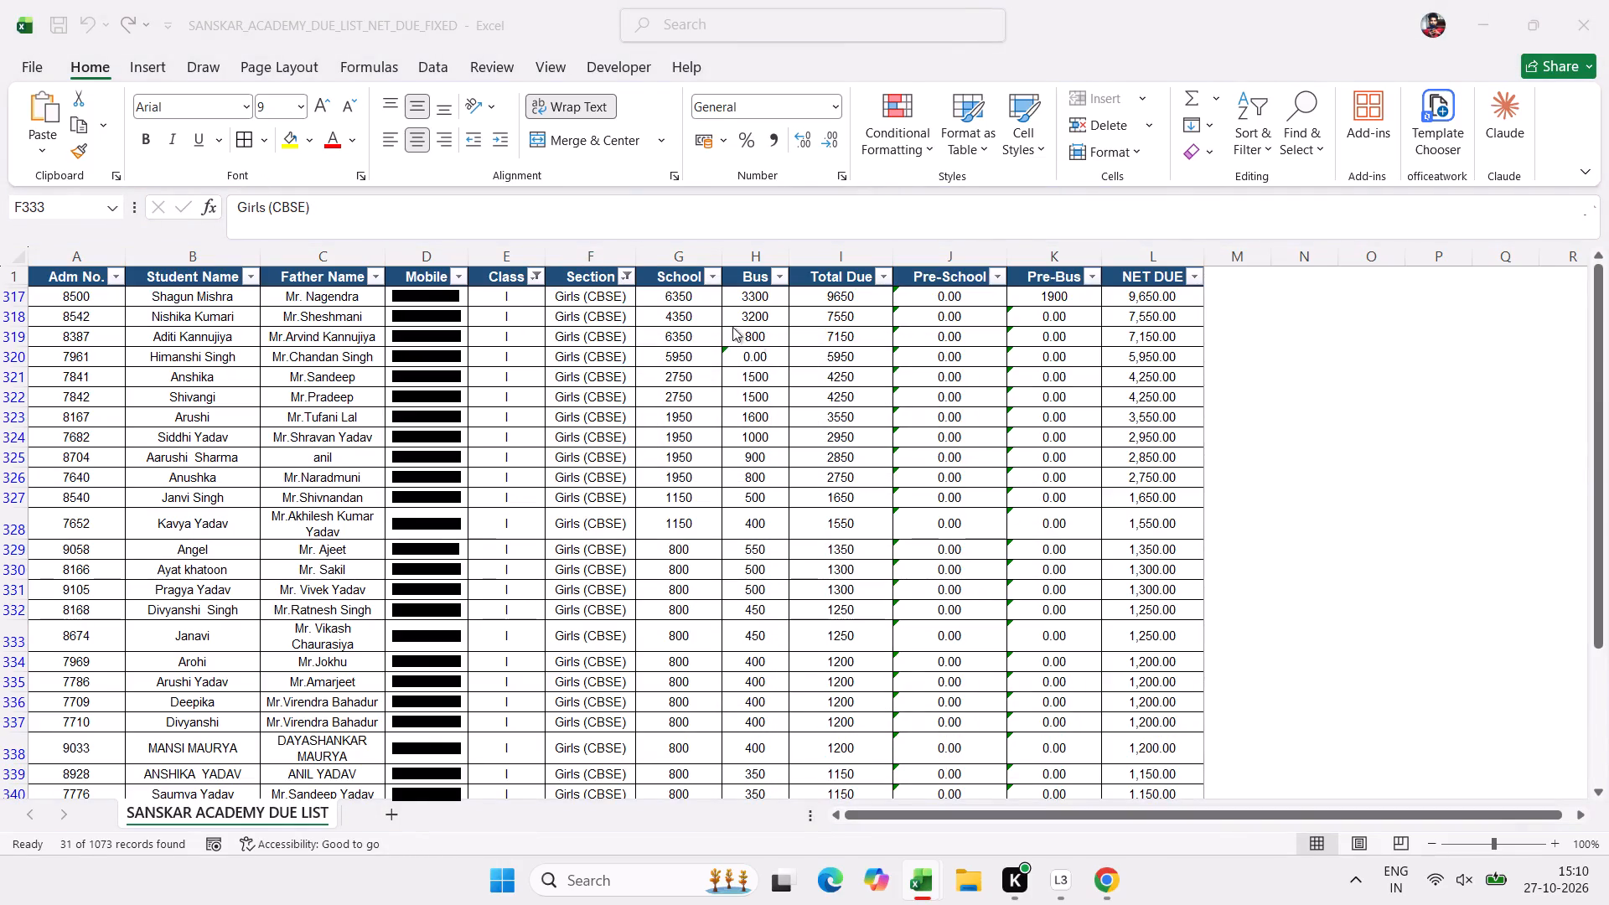
Change the Section filter of the class I due list to show only E.M. (BOYS).
click(629, 278)
click(617, 280)
click(628, 288)
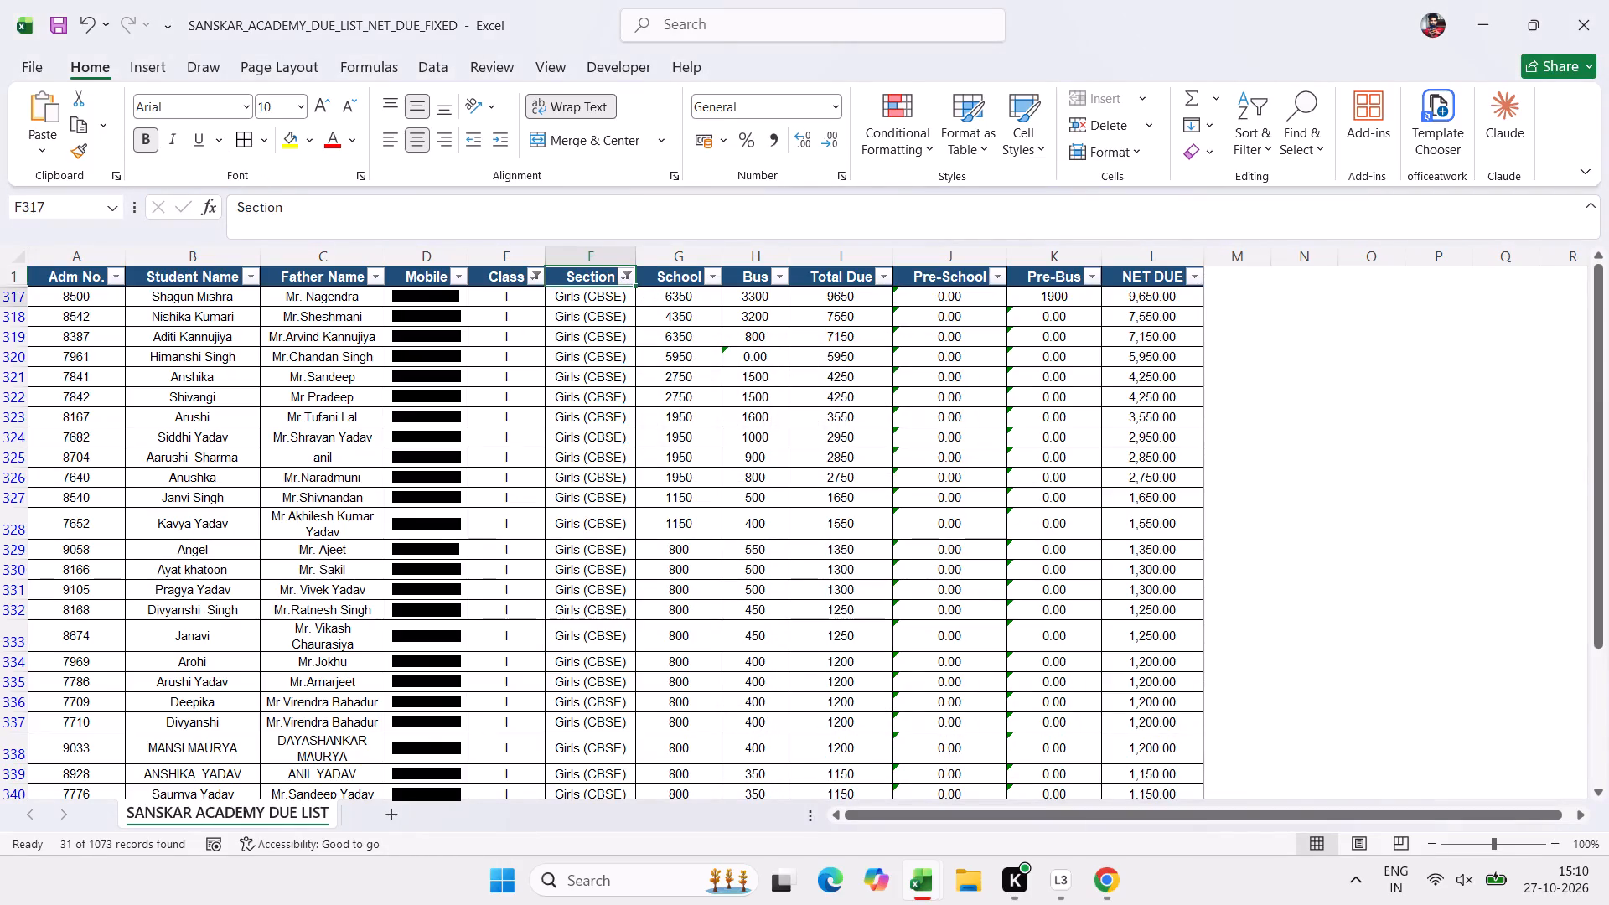
click(628, 286)
click(622, 277)
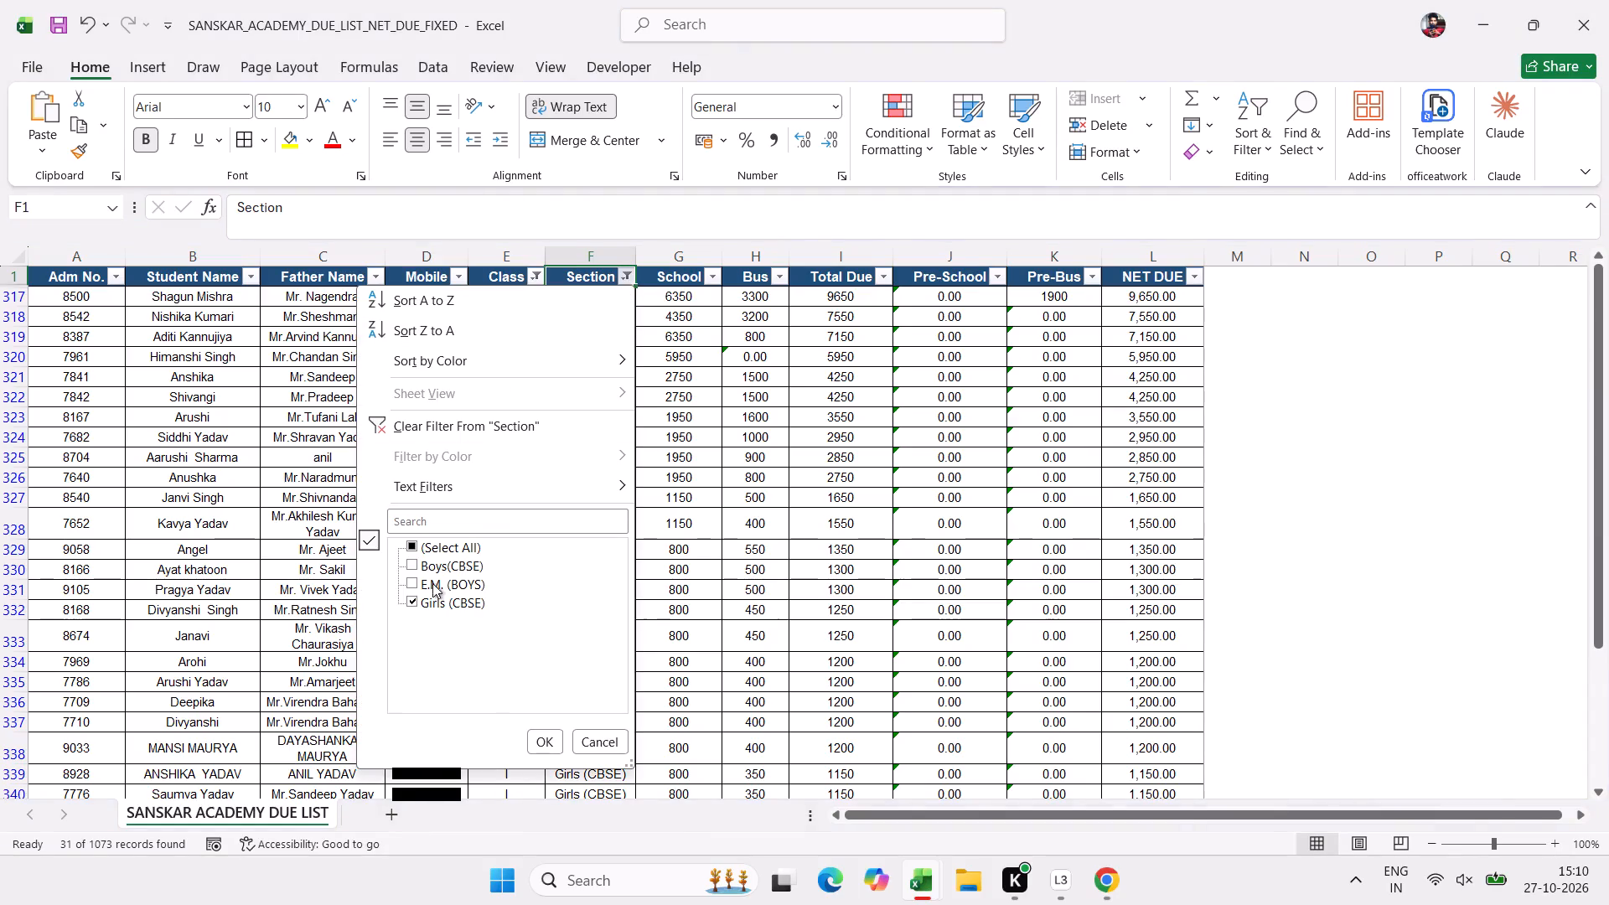
click(432, 597)
click(448, 579)
click(546, 753)
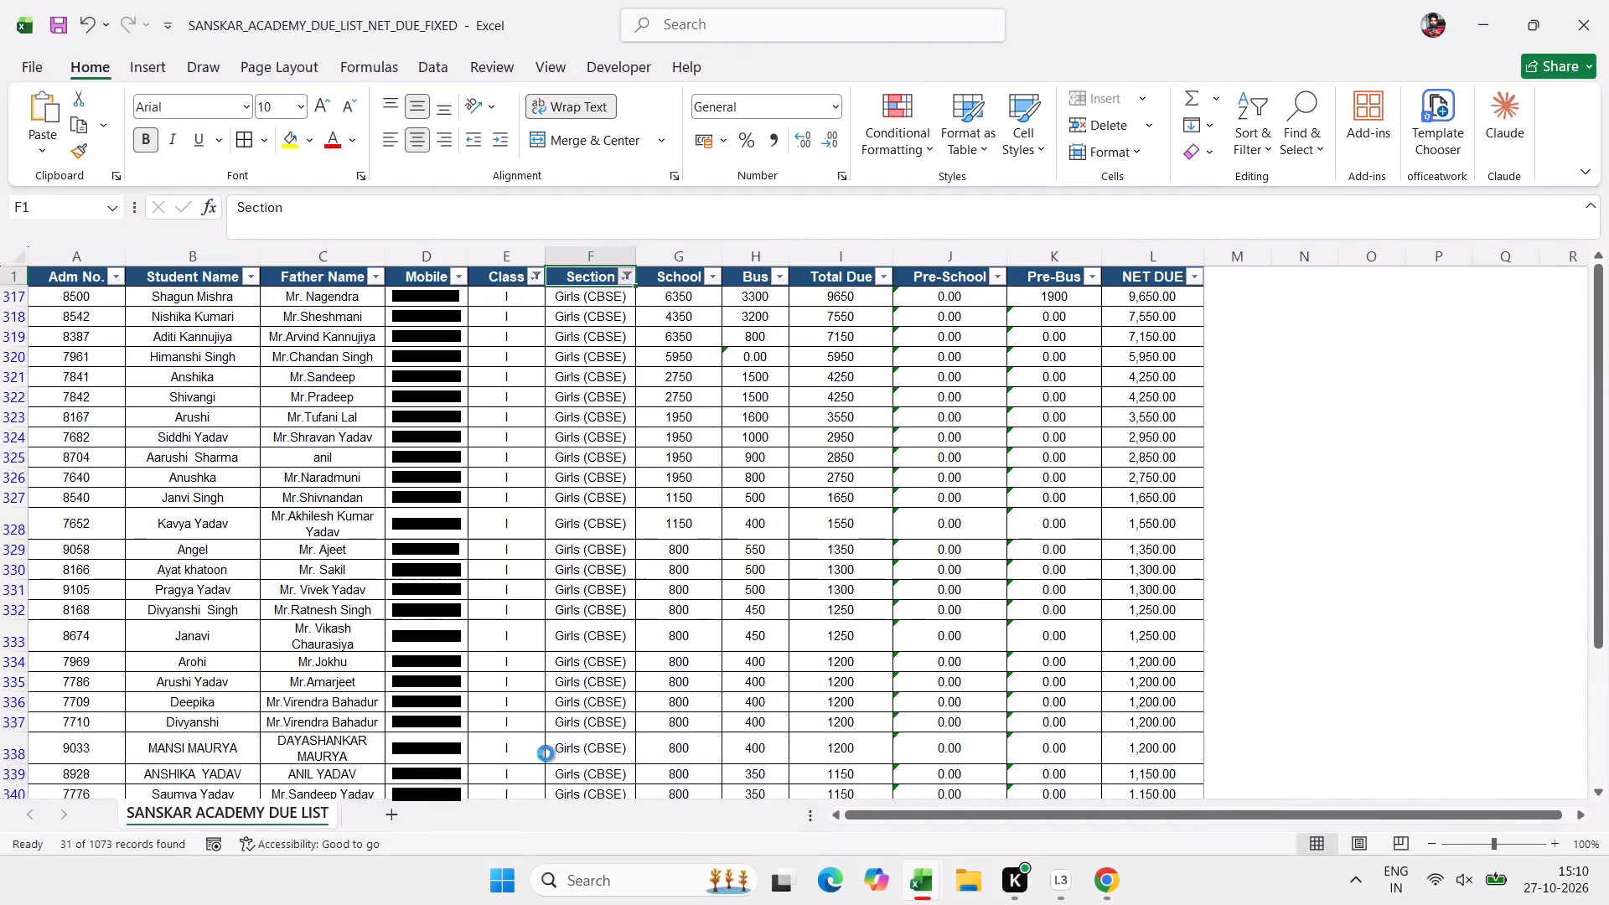
click(535, 619)
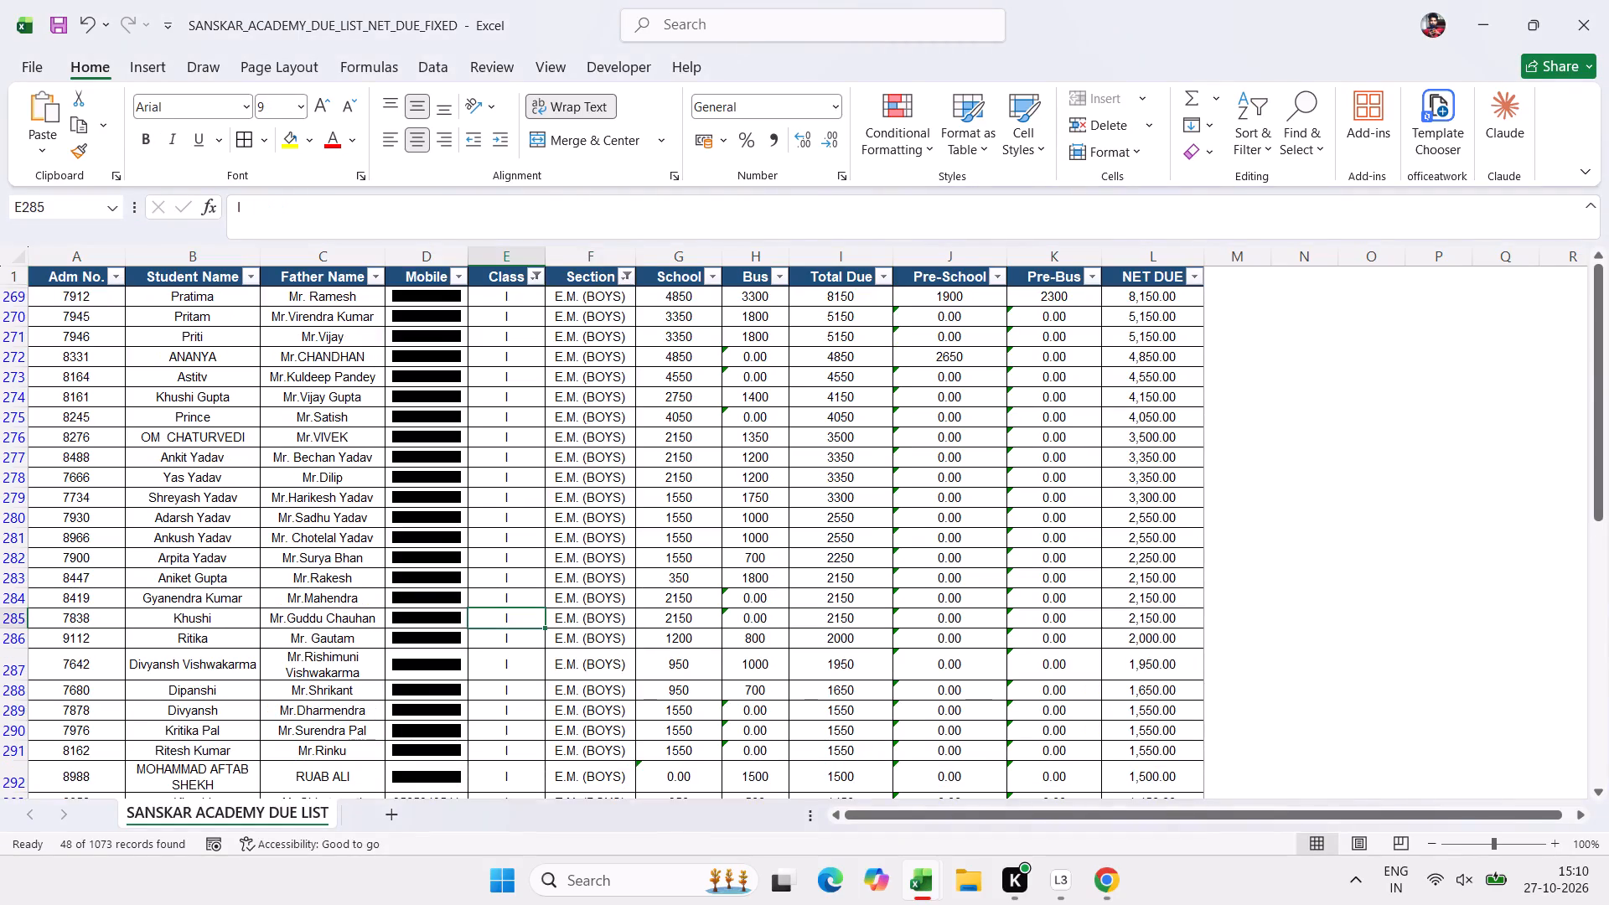
Preview the printout of the class I E.M. (BOYS) due list and return to the sheet without printing.
key(ctrl+p)
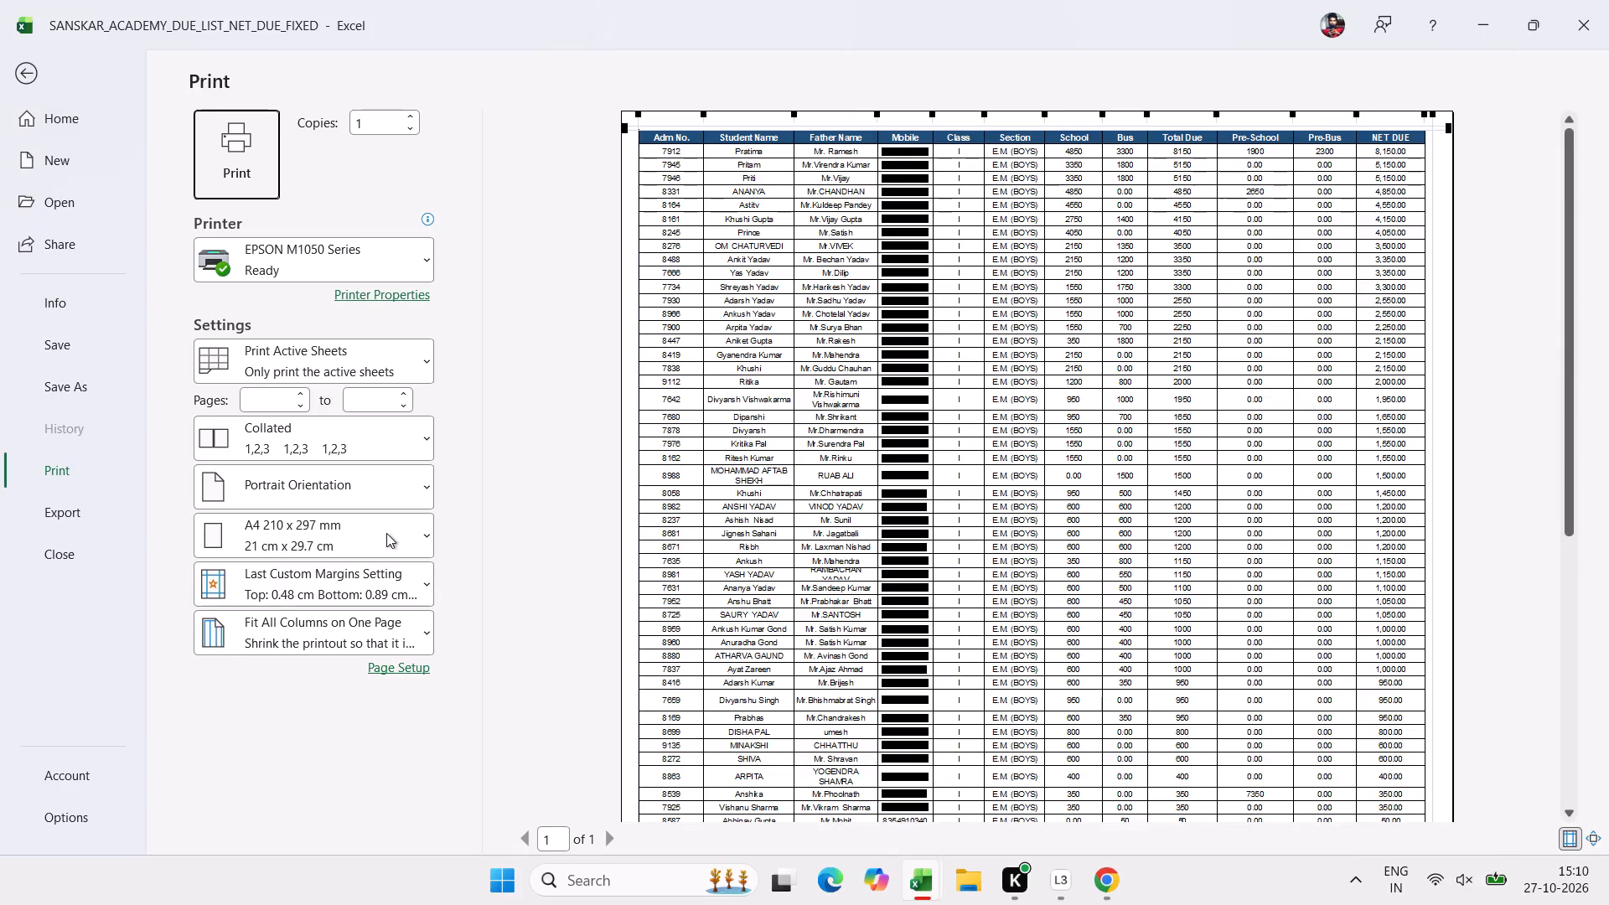
click(34, 66)
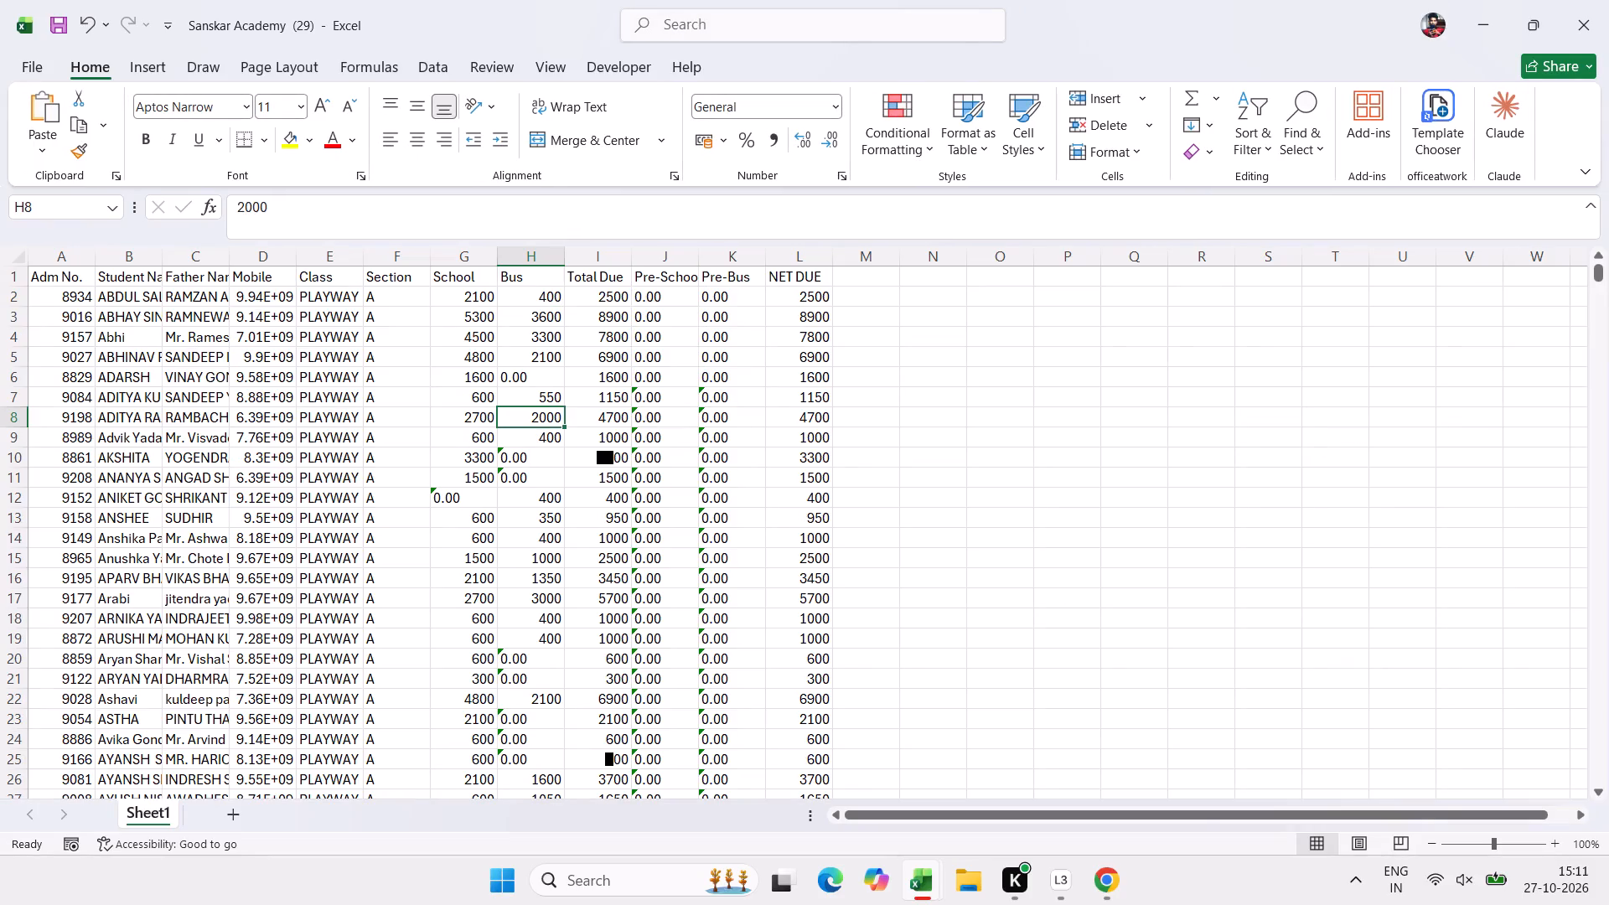
scroll(1026, 376, up, 2)
click(672, 341)
key(ctrl+a)
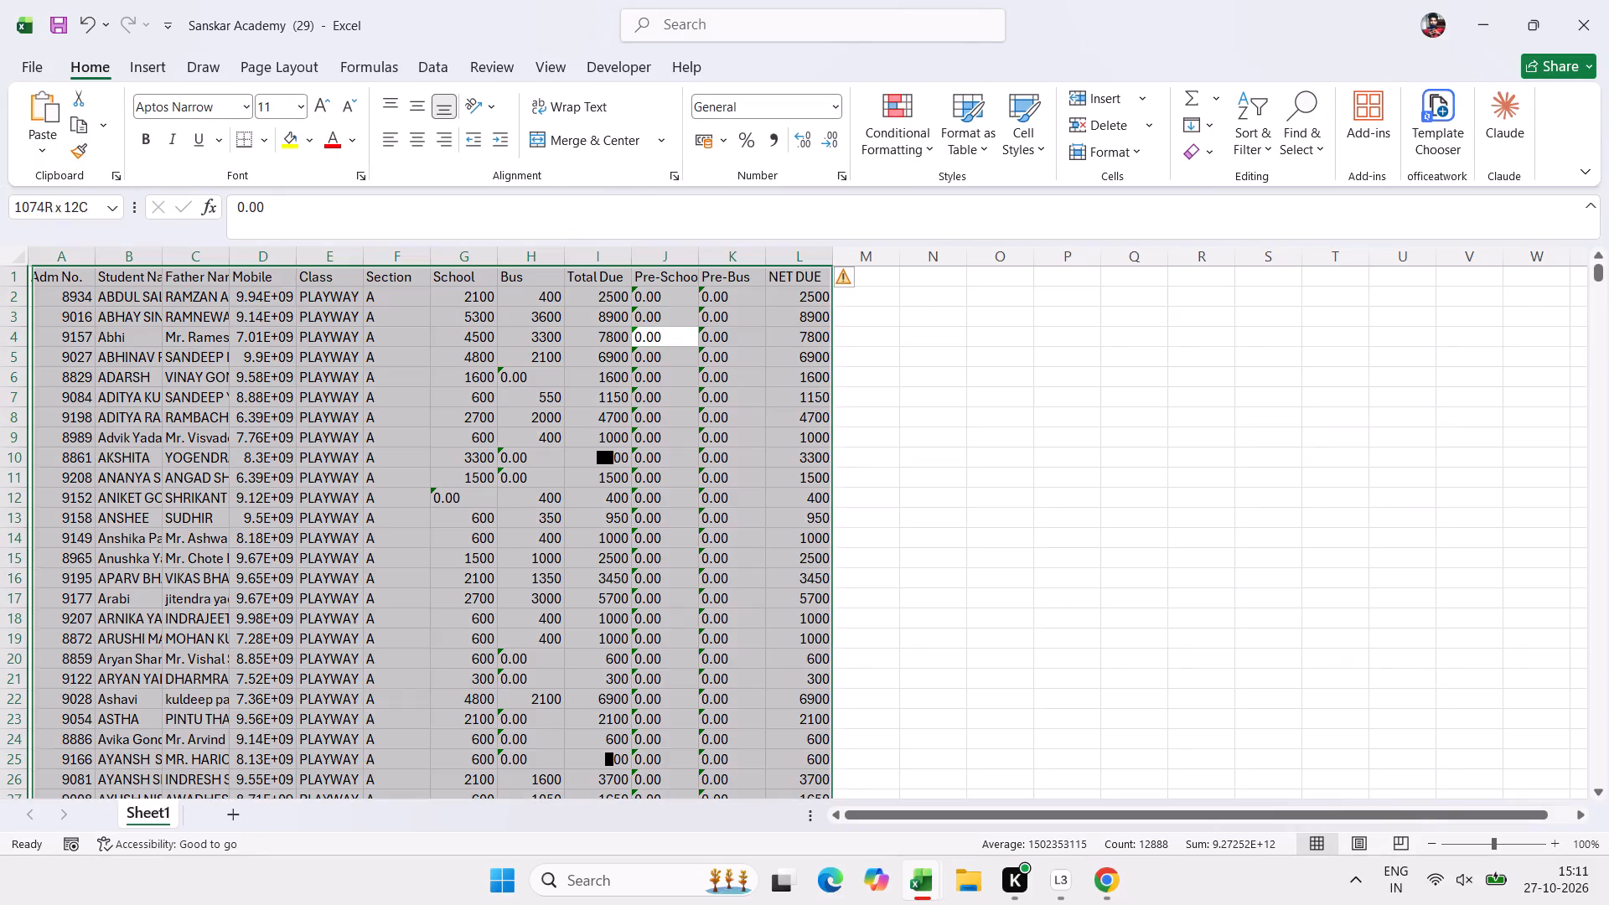
text(HOI)
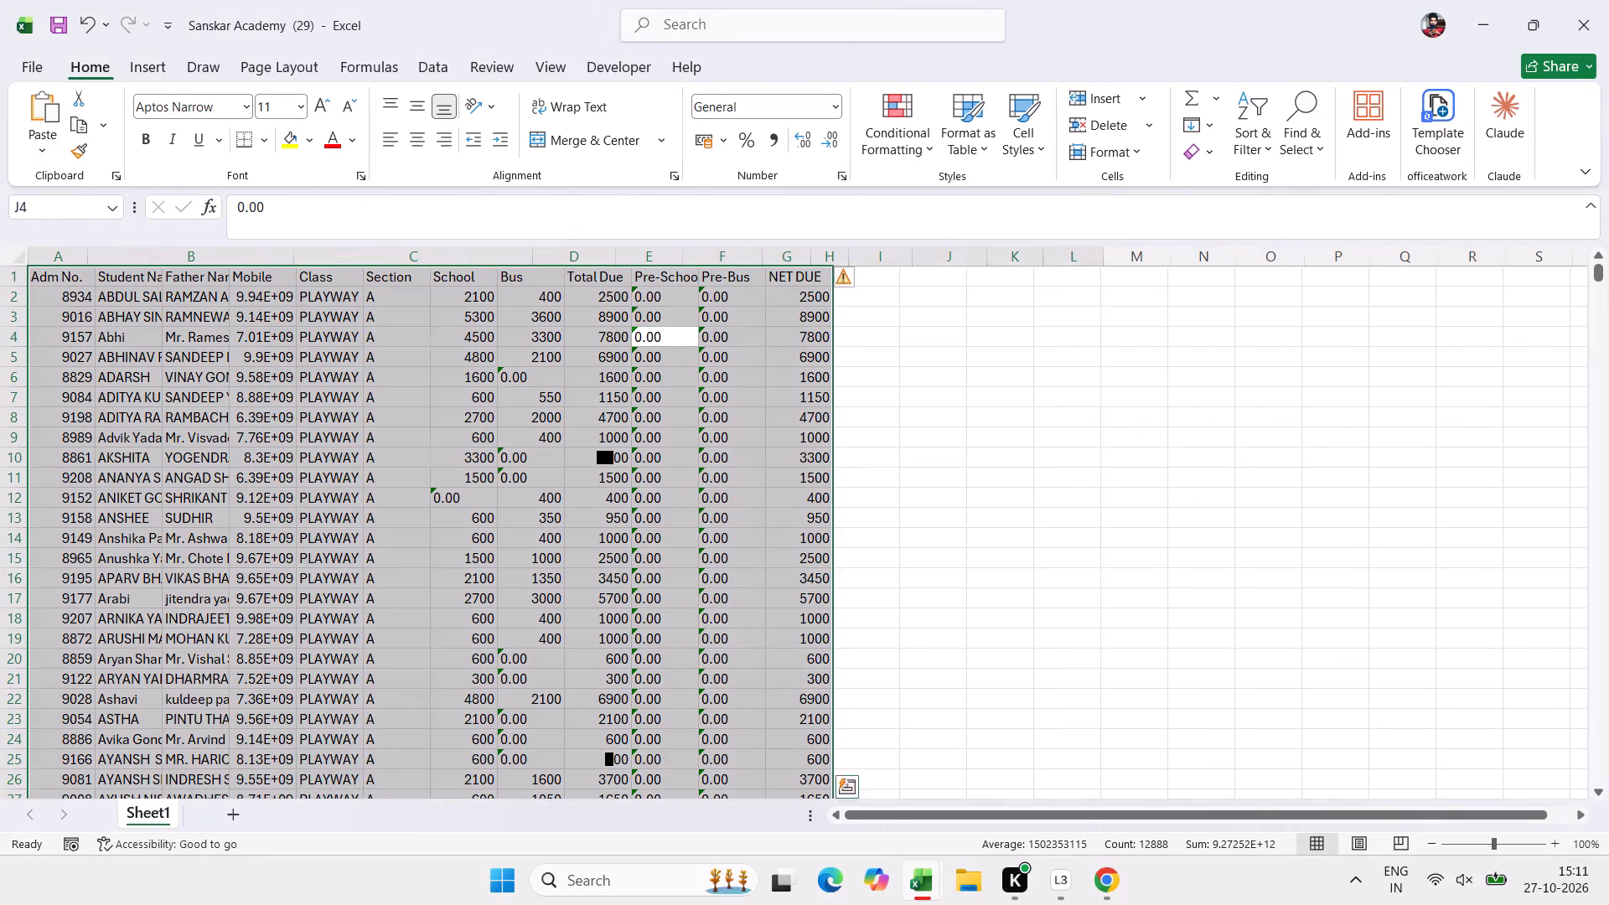
text(HBA)
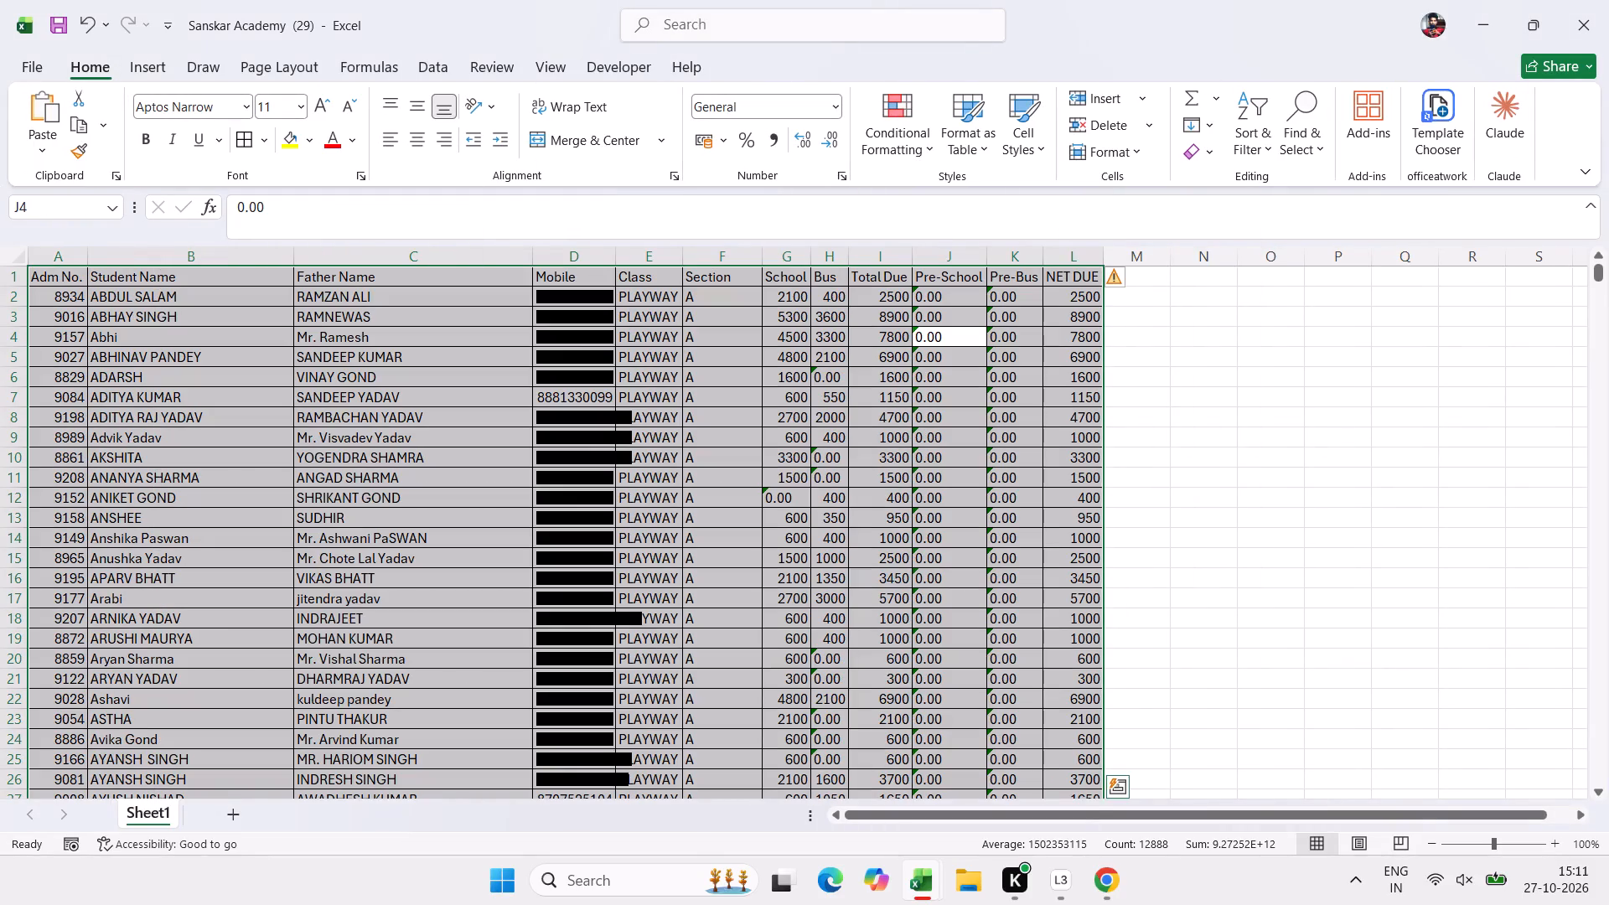
Turn on header filters and format the student data as a table in a Light style with a blue header.
key(ctrl+shift+l)
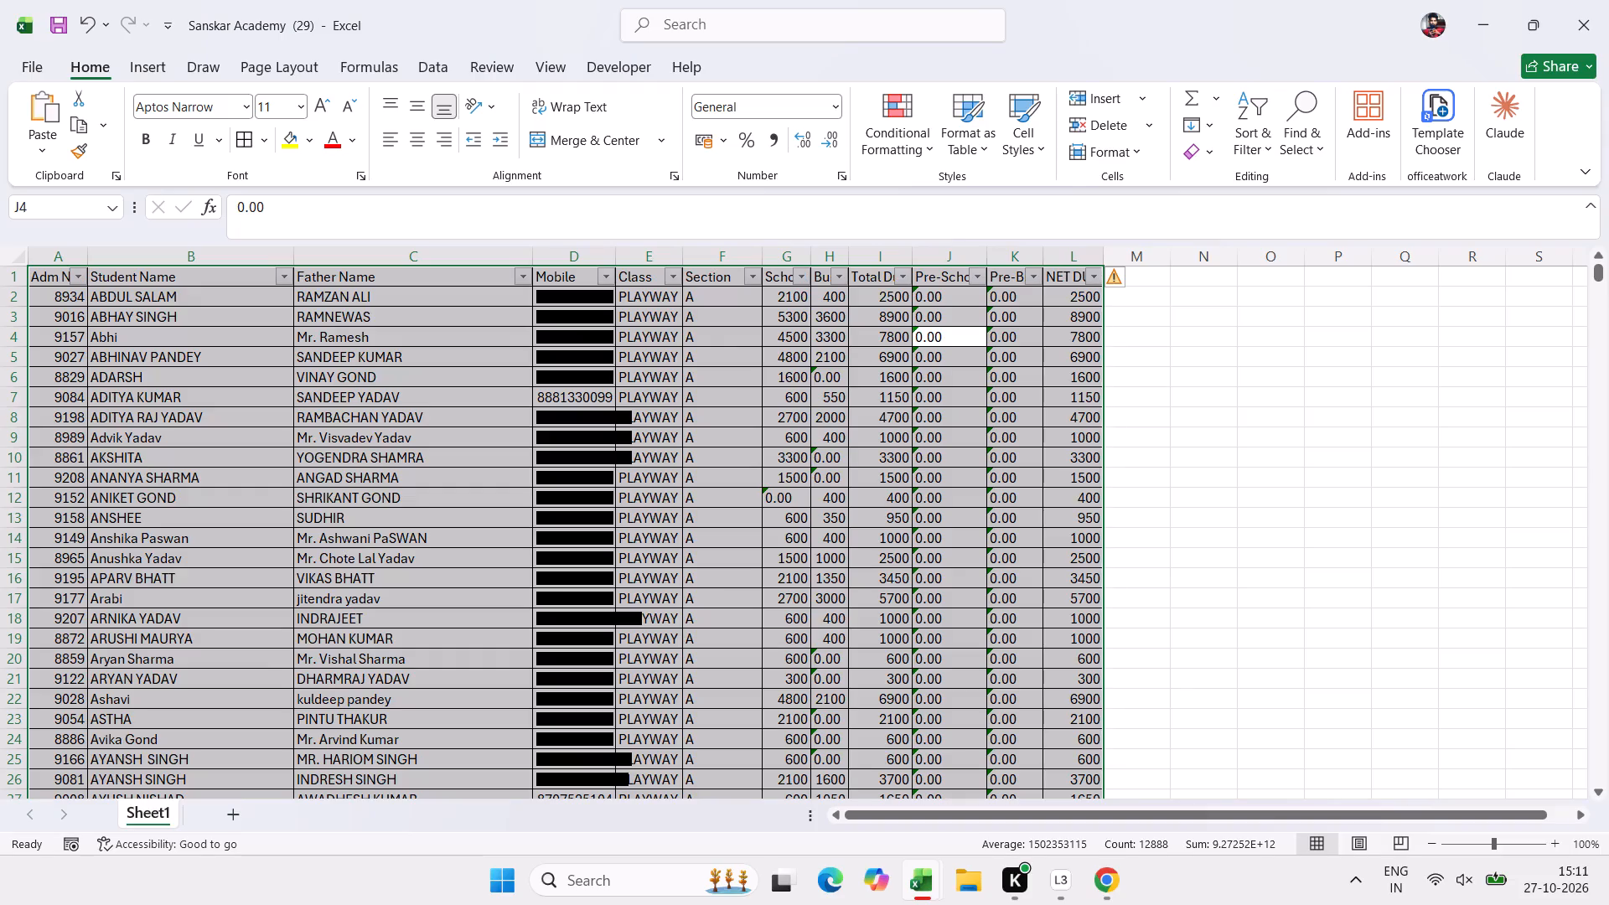
click(956, 147)
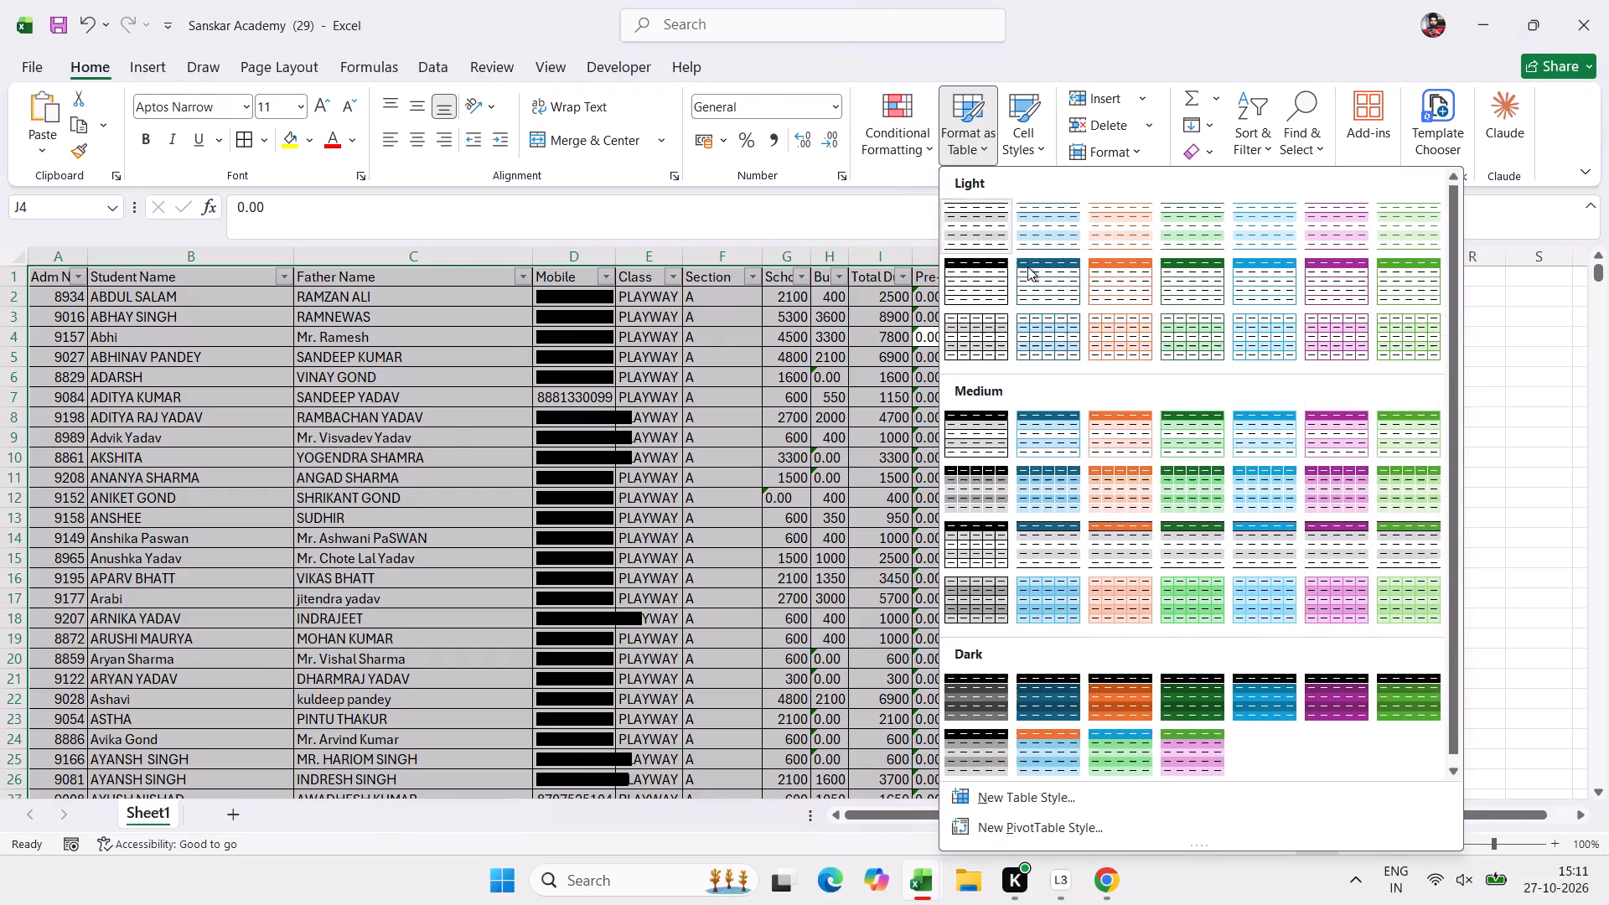
click(1054, 289)
click(277, 682)
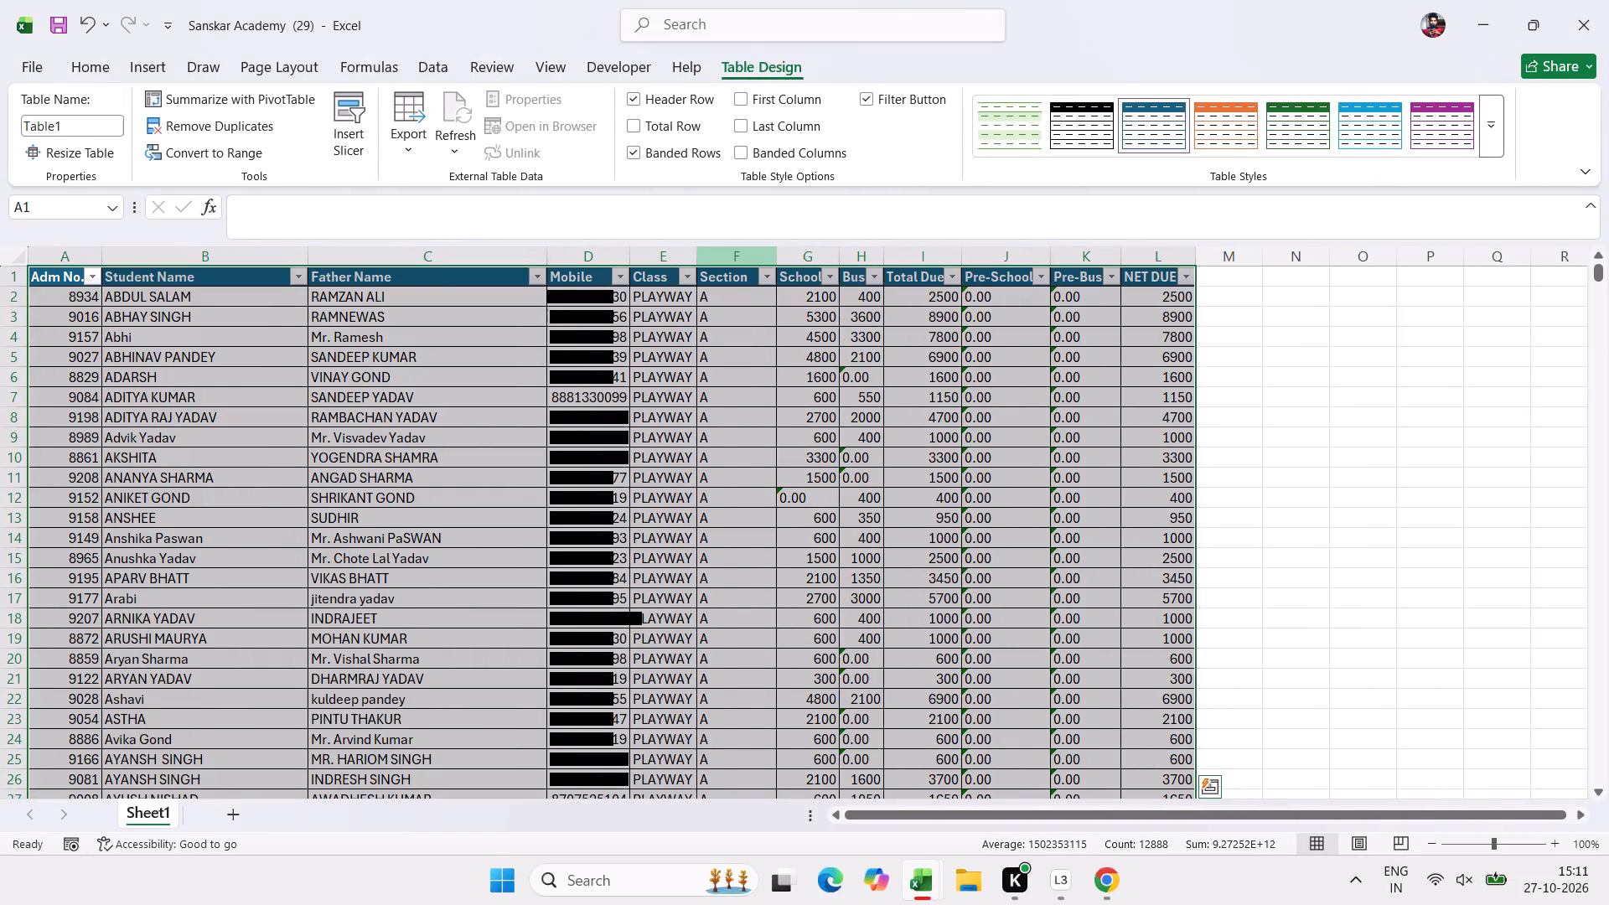
Centre the contents of the School through NET DUE columns horizontally.
click(93, 75)
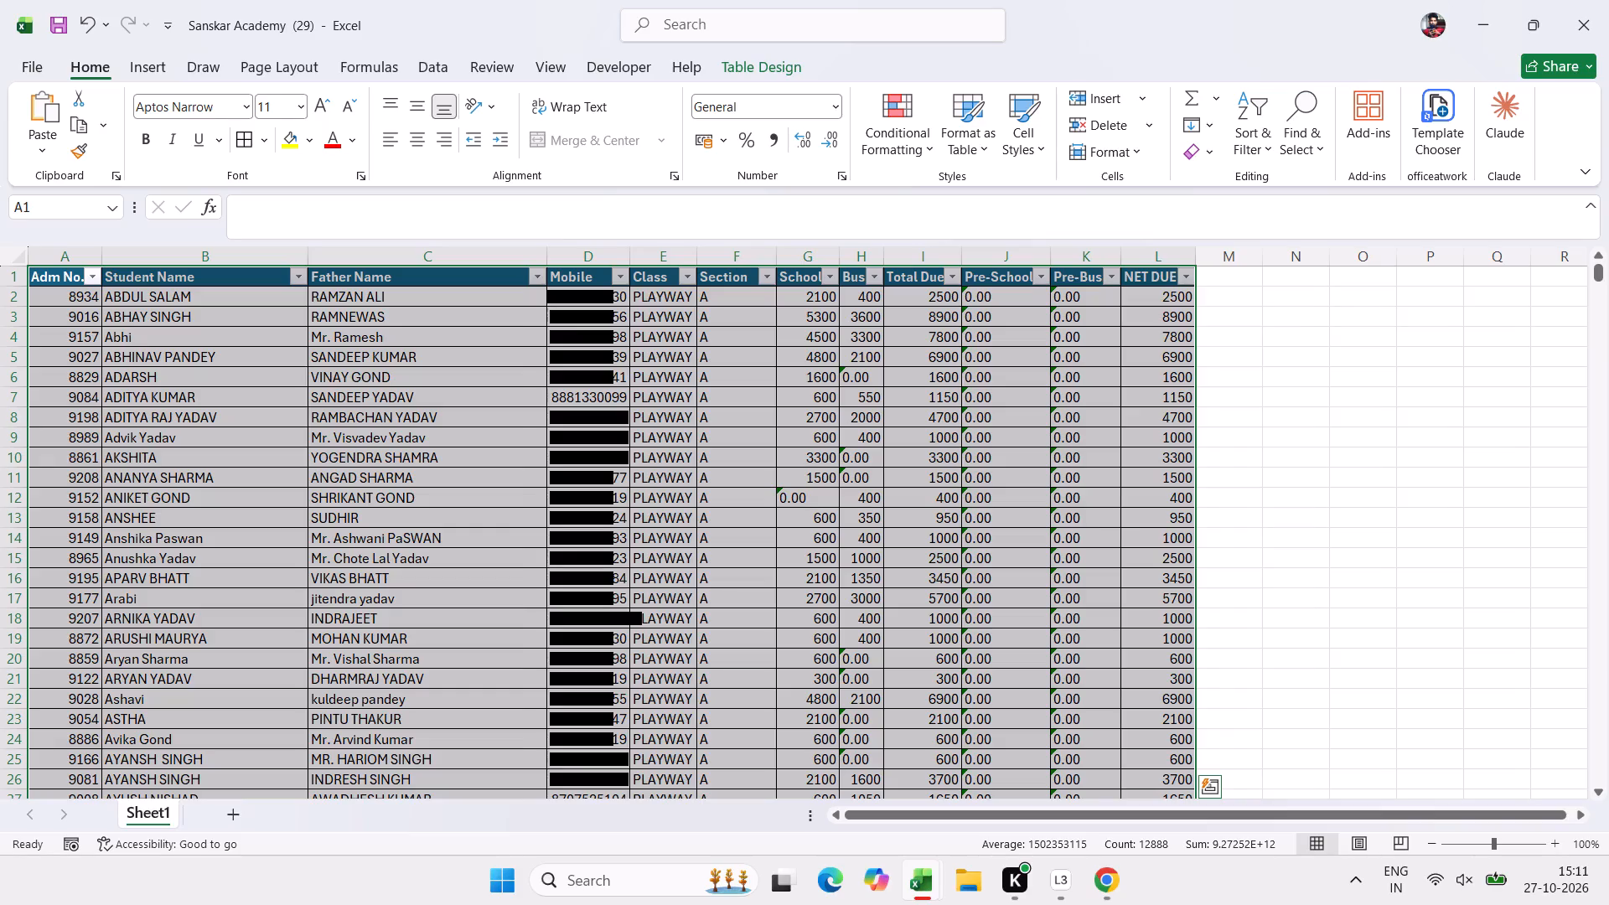
drag(798, 253, 1152, 277)
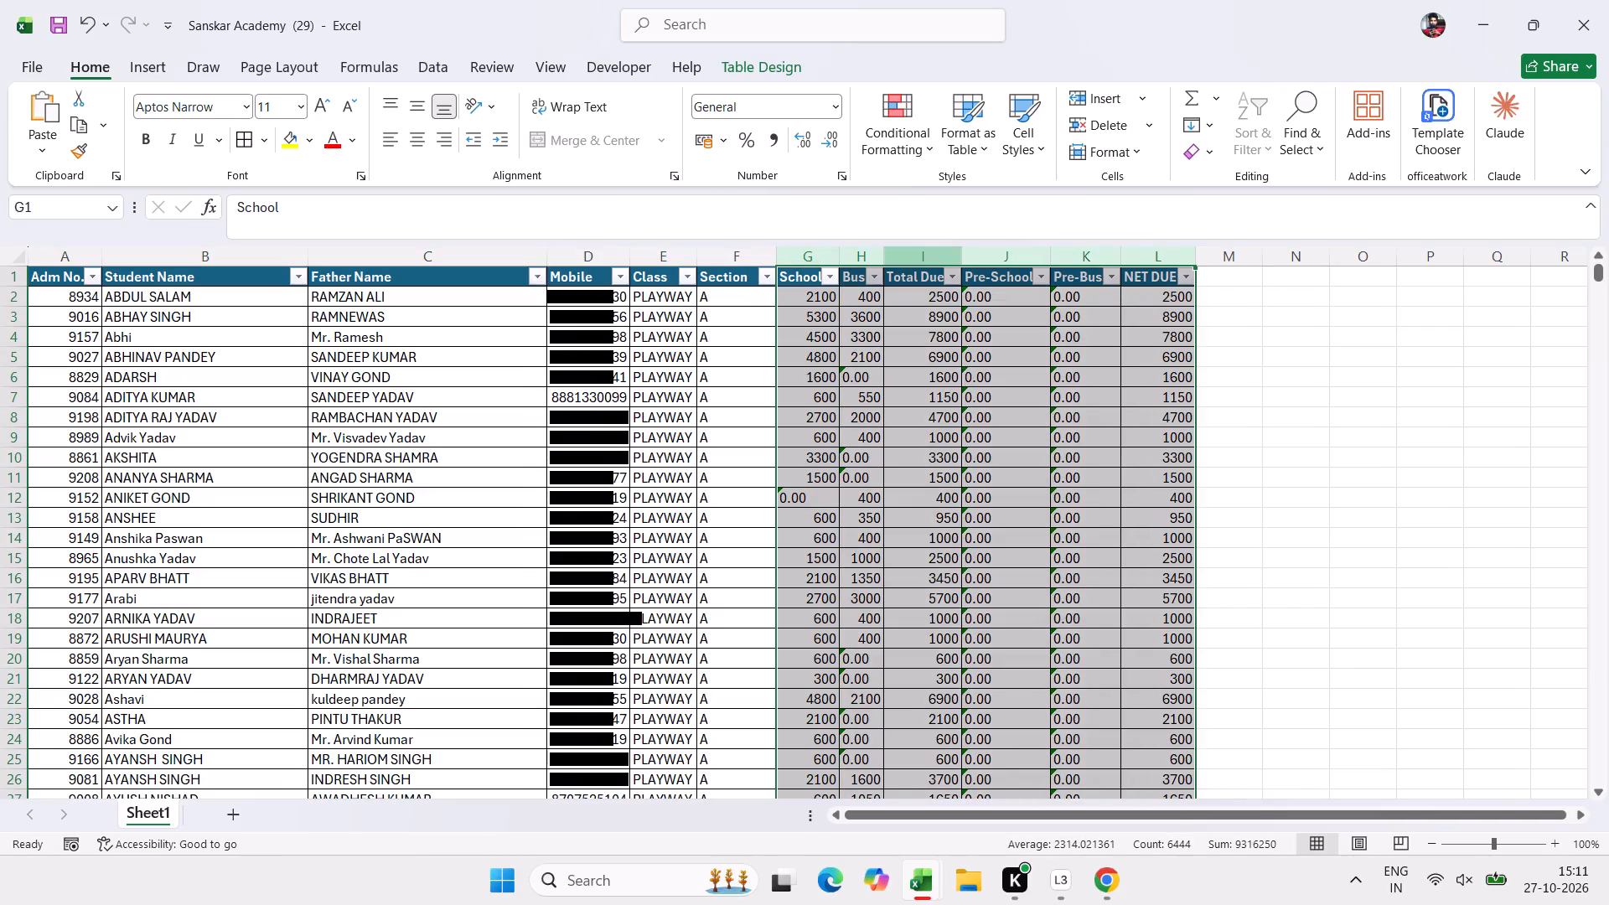
click(421, 144)
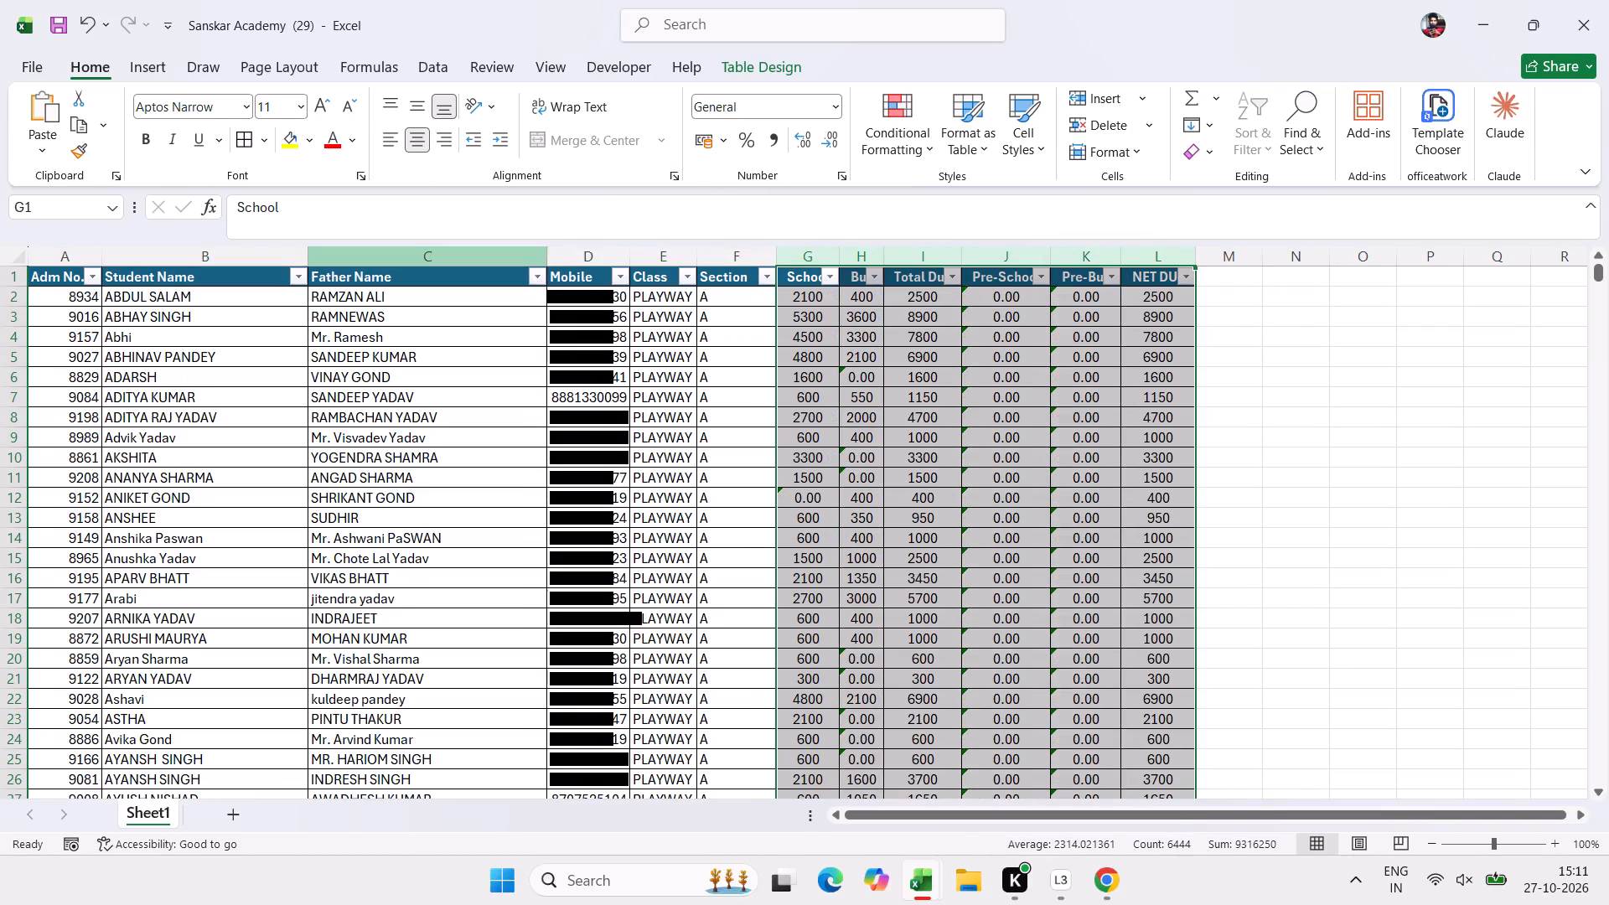
click(846, 424)
Set up a sort of the whole student table by Class using the custom list PLAYWAY, LKG, UKG, I, II, III onward.
click(583, 403)
key(ctrl+a)
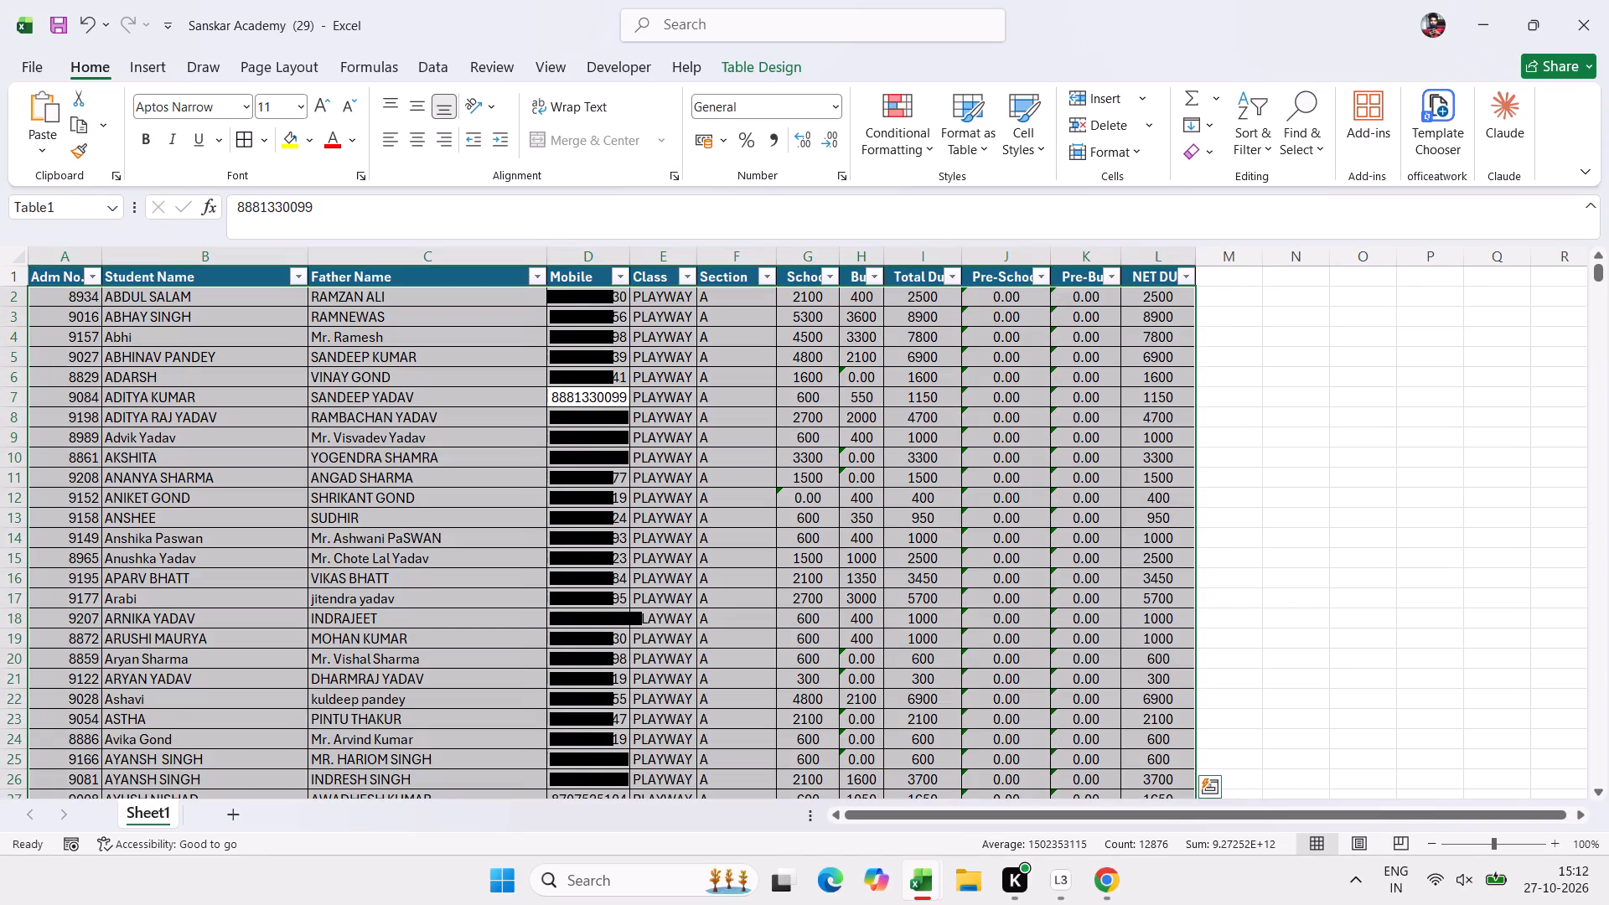
click(427, 66)
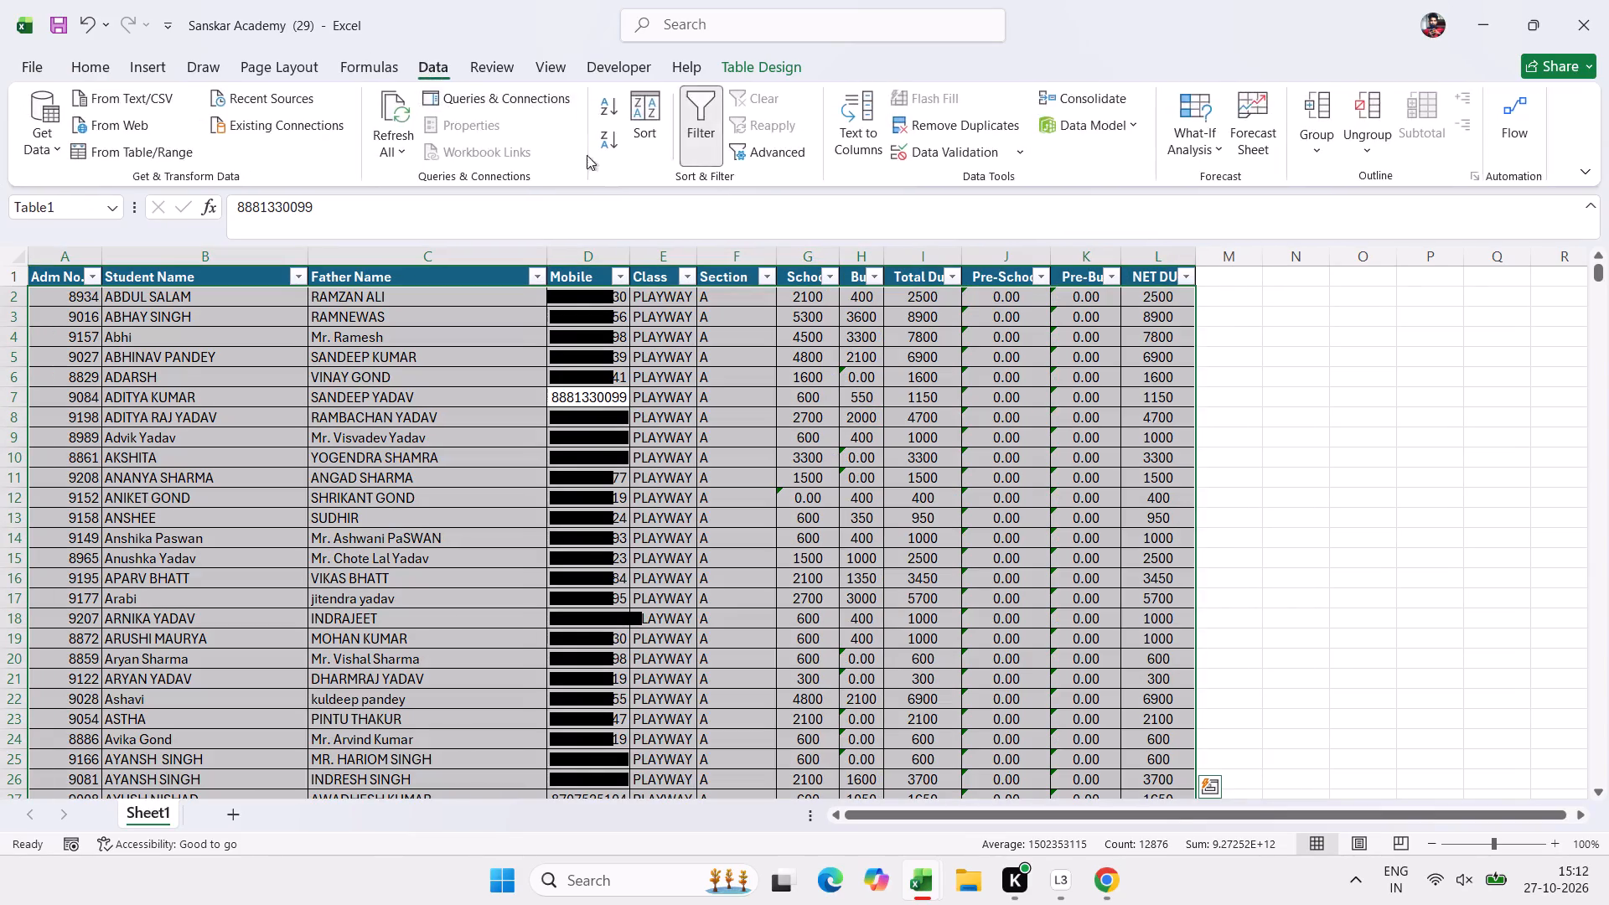
click(665, 114)
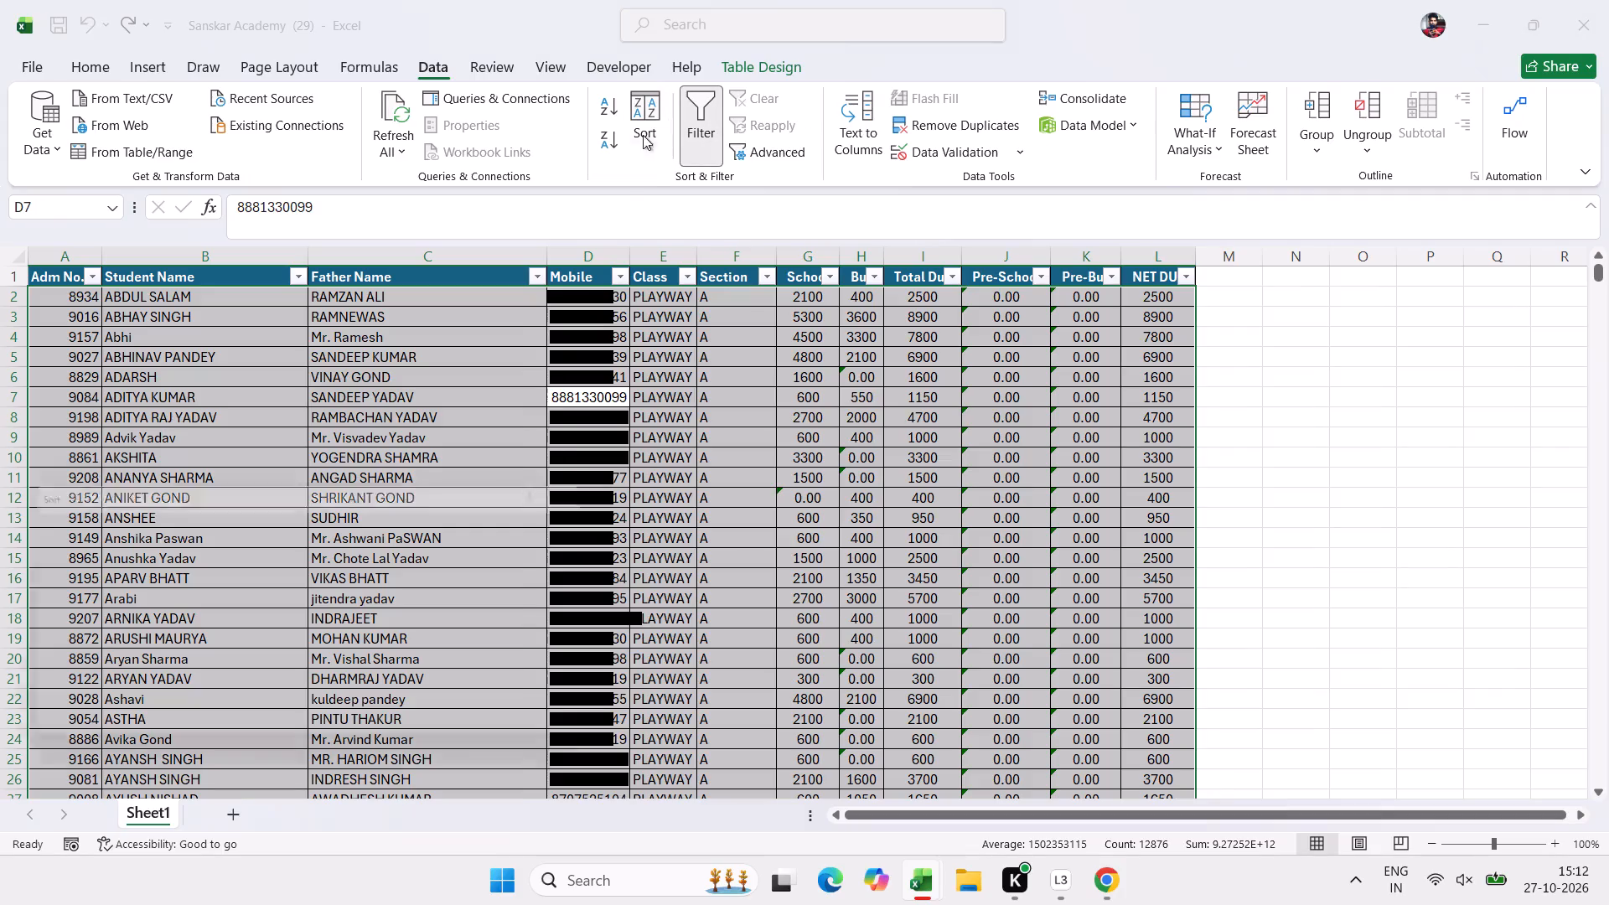
click(133, 577)
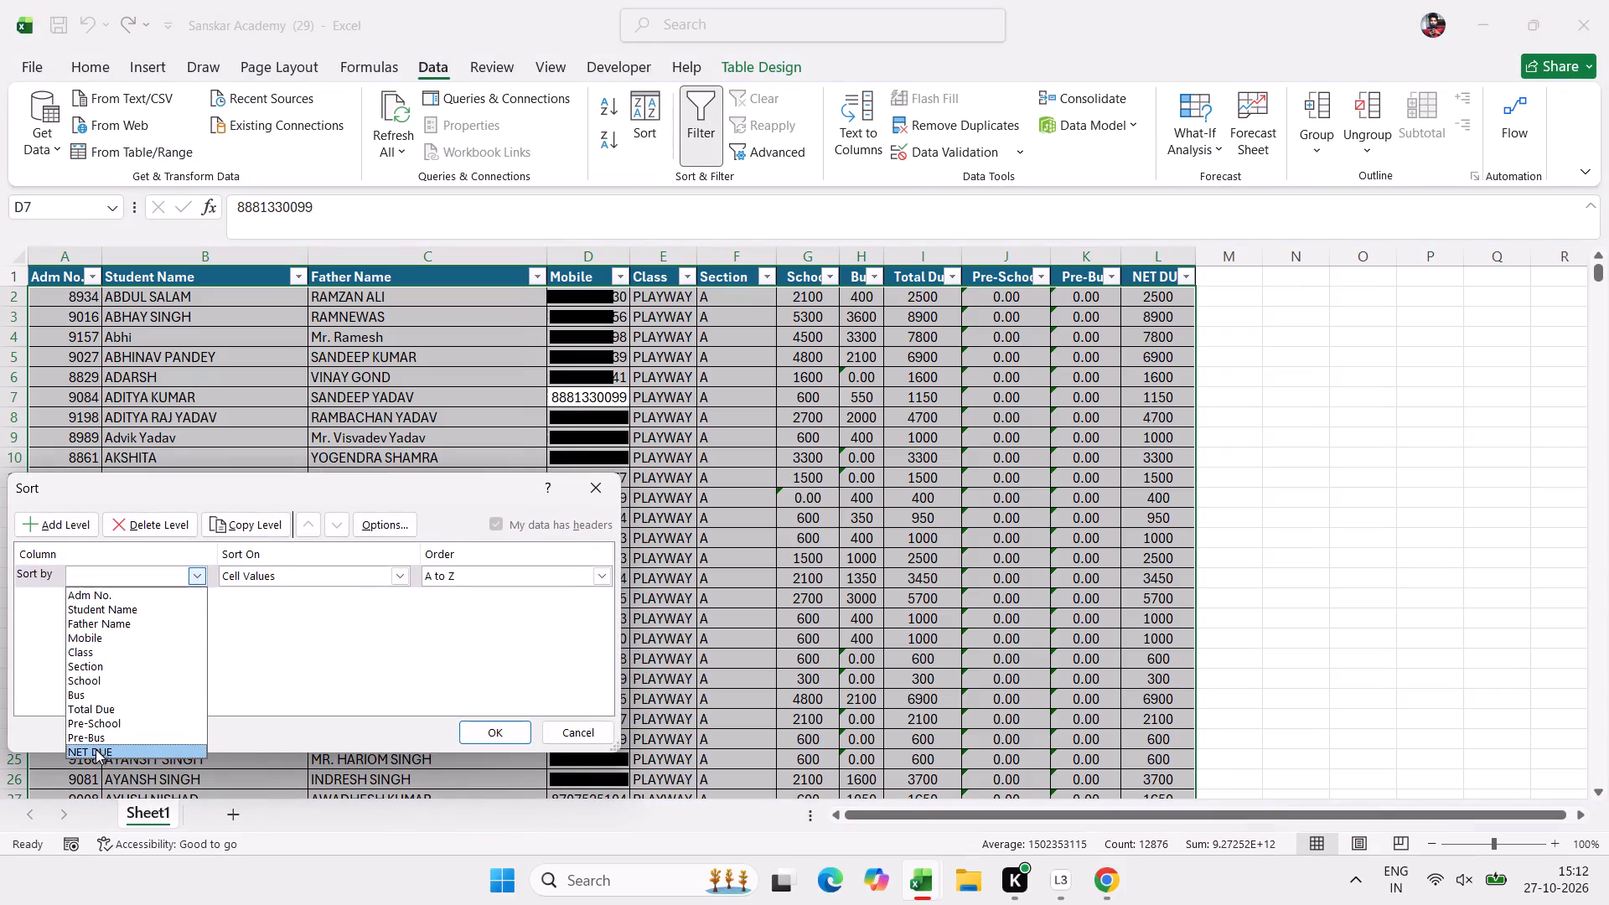
click(105, 649)
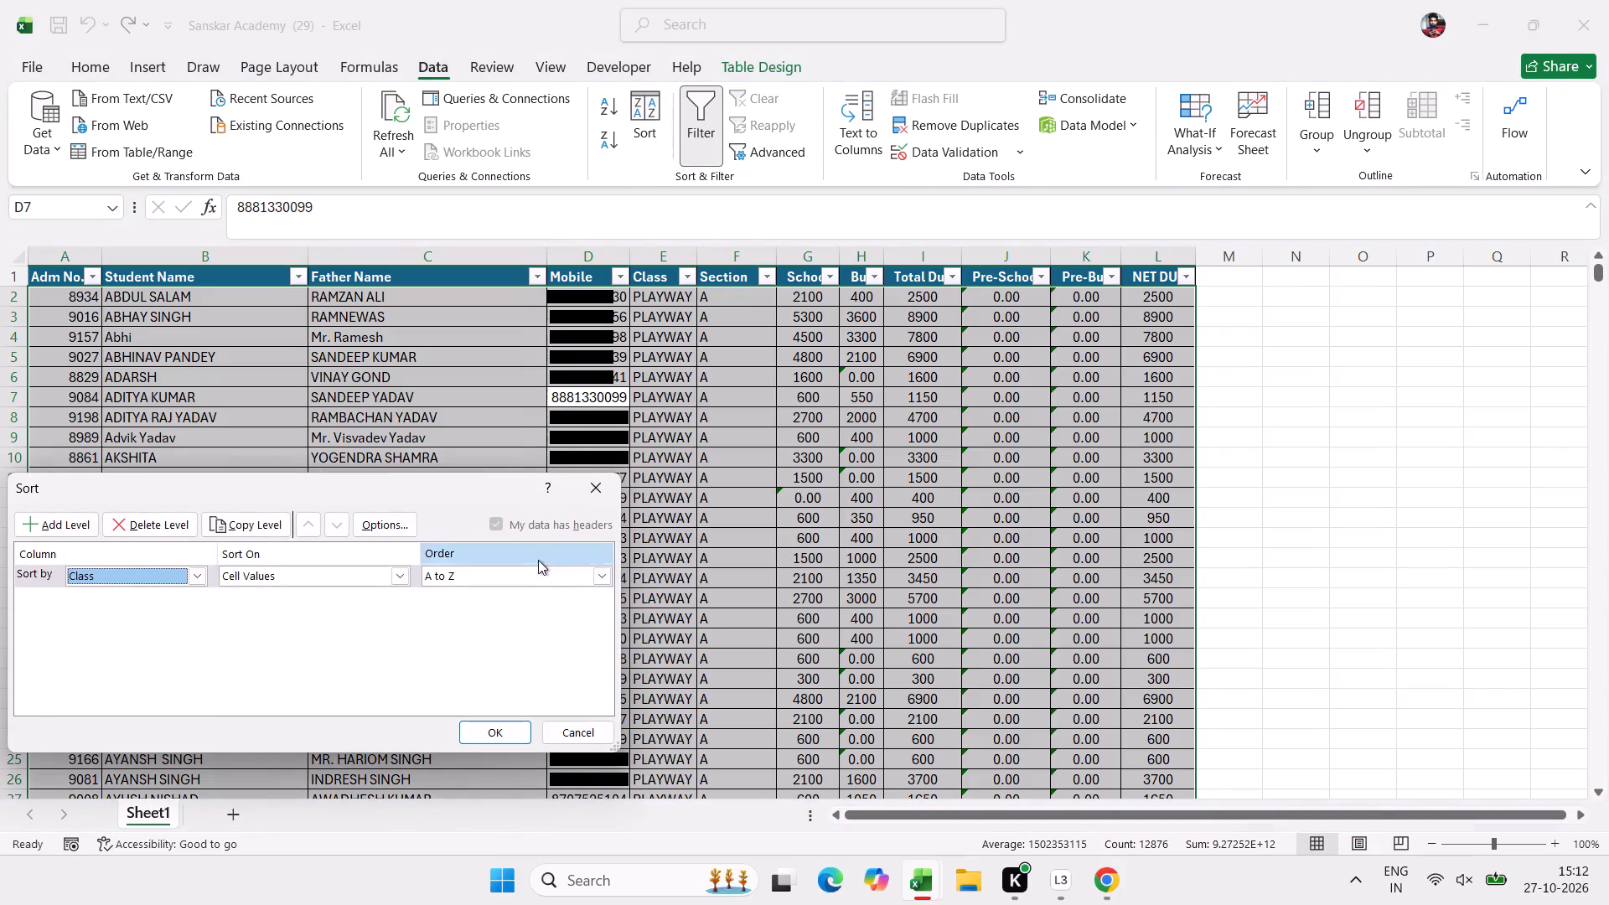
click(538, 561)
click(535, 566)
click(535, 577)
click(514, 626)
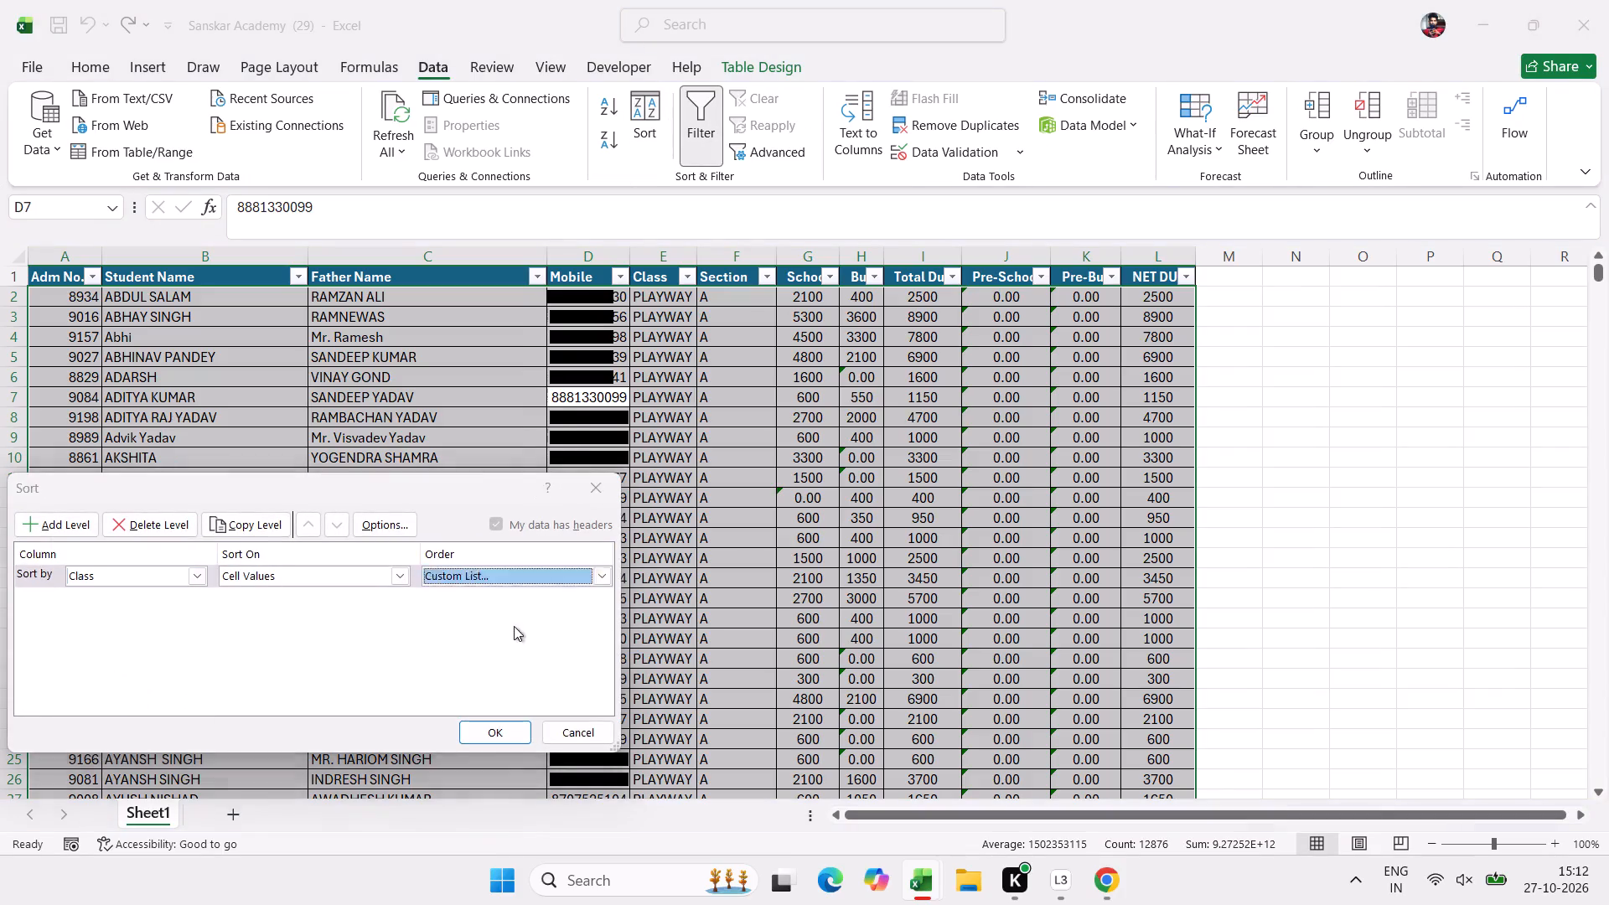
click(55, 620)
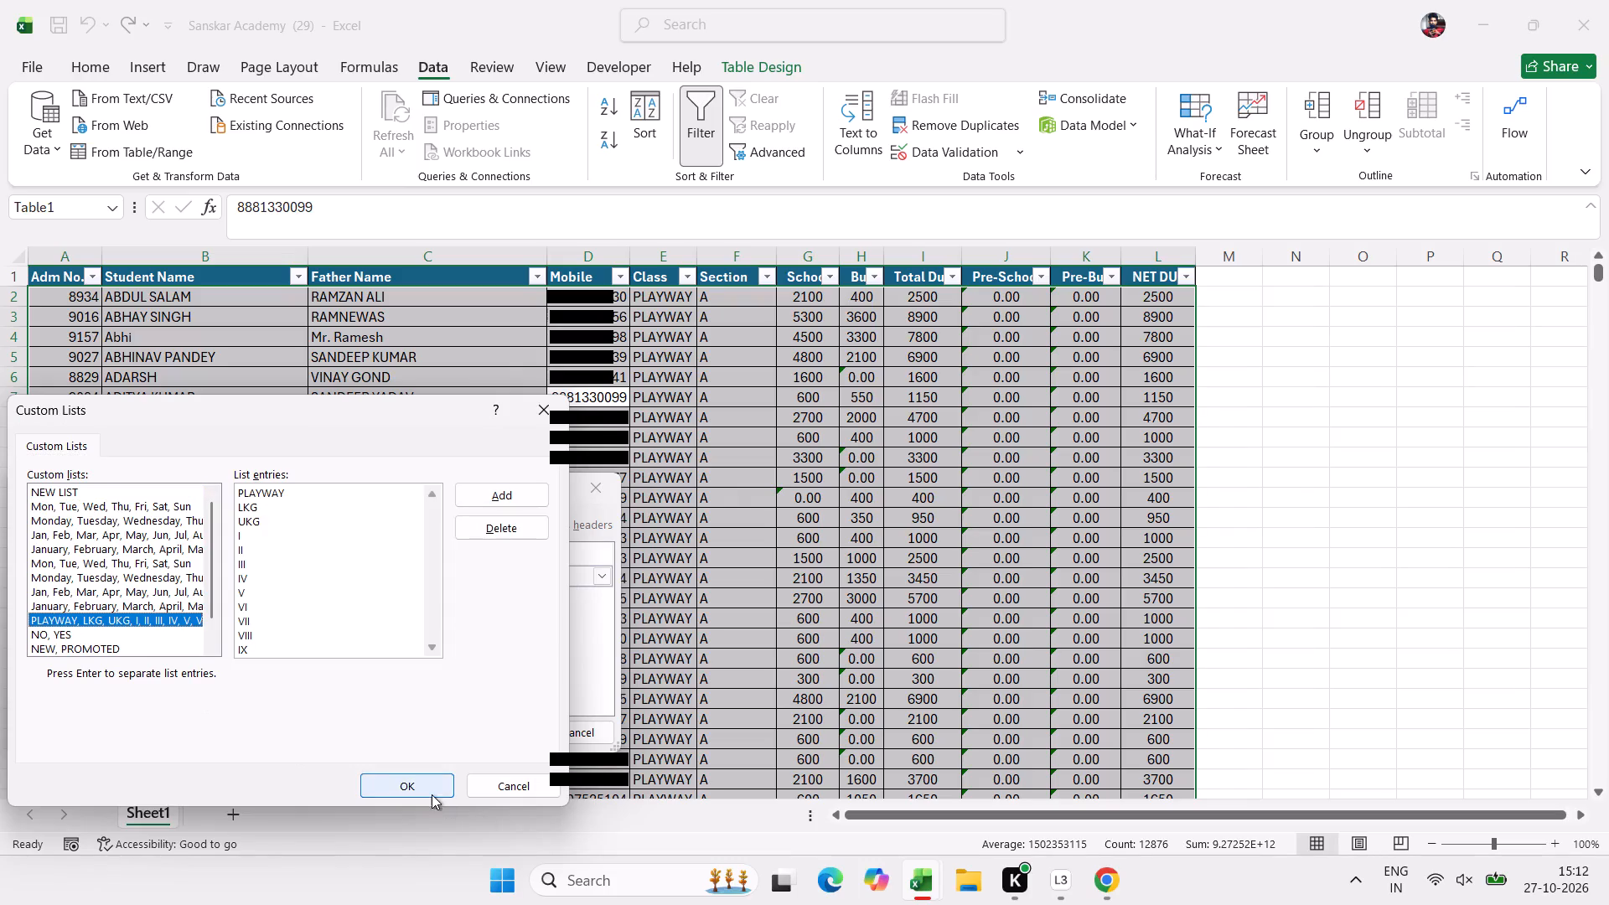
click(425, 793)
Add a second sort level on NET DUE from Largest to Smallest and apply the sort to the student table.
click(44, 508)
click(47, 526)
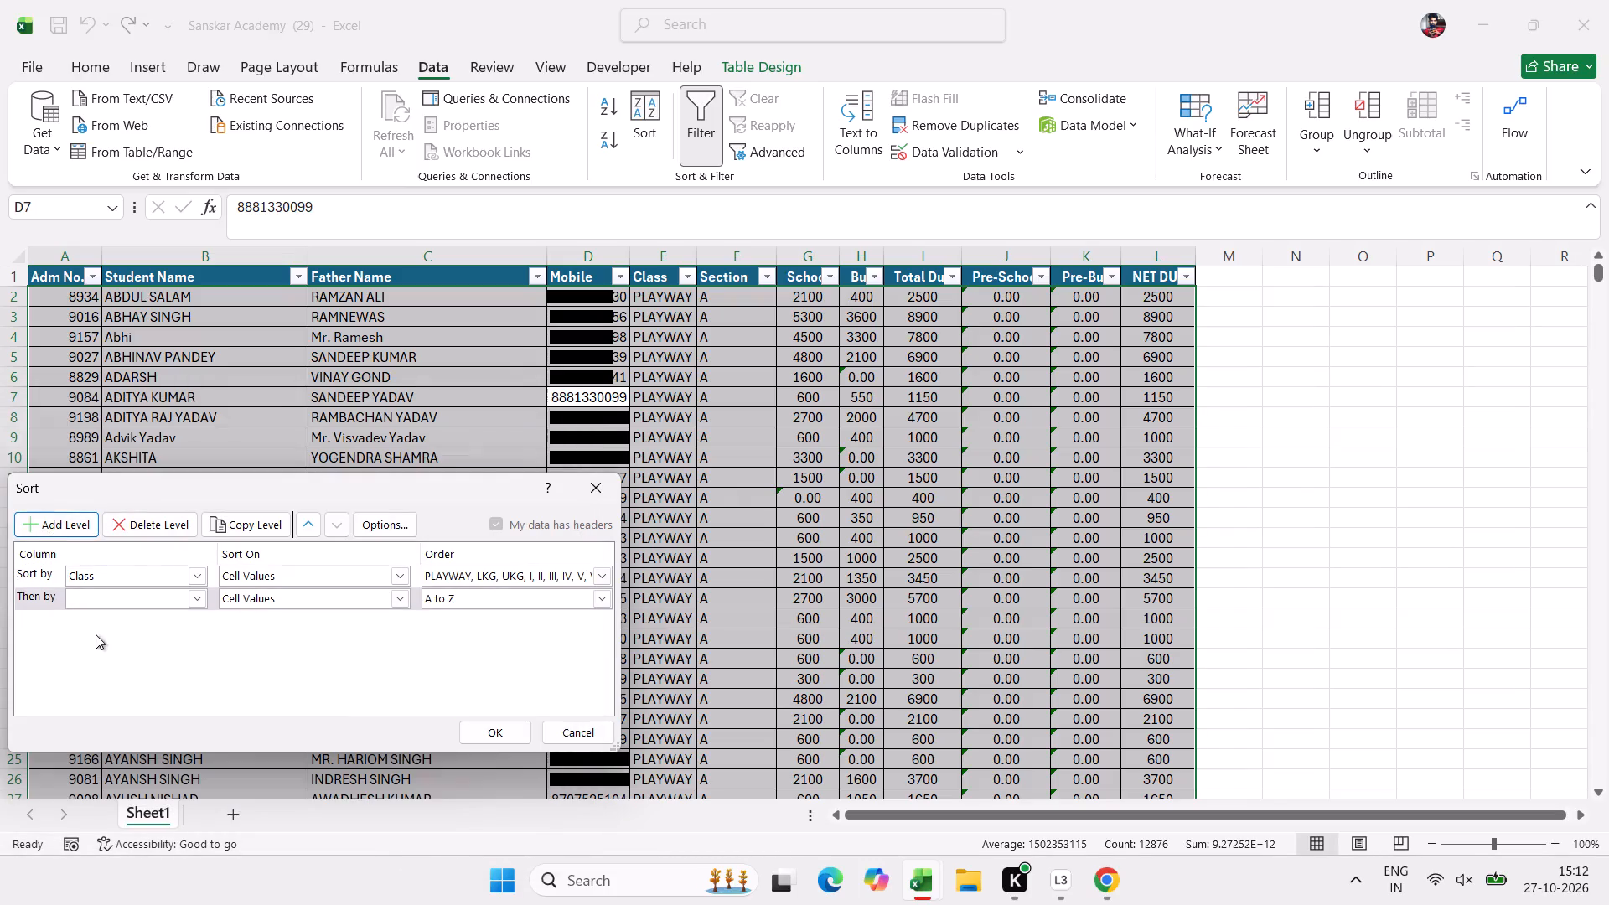
click(112, 602)
click(105, 769)
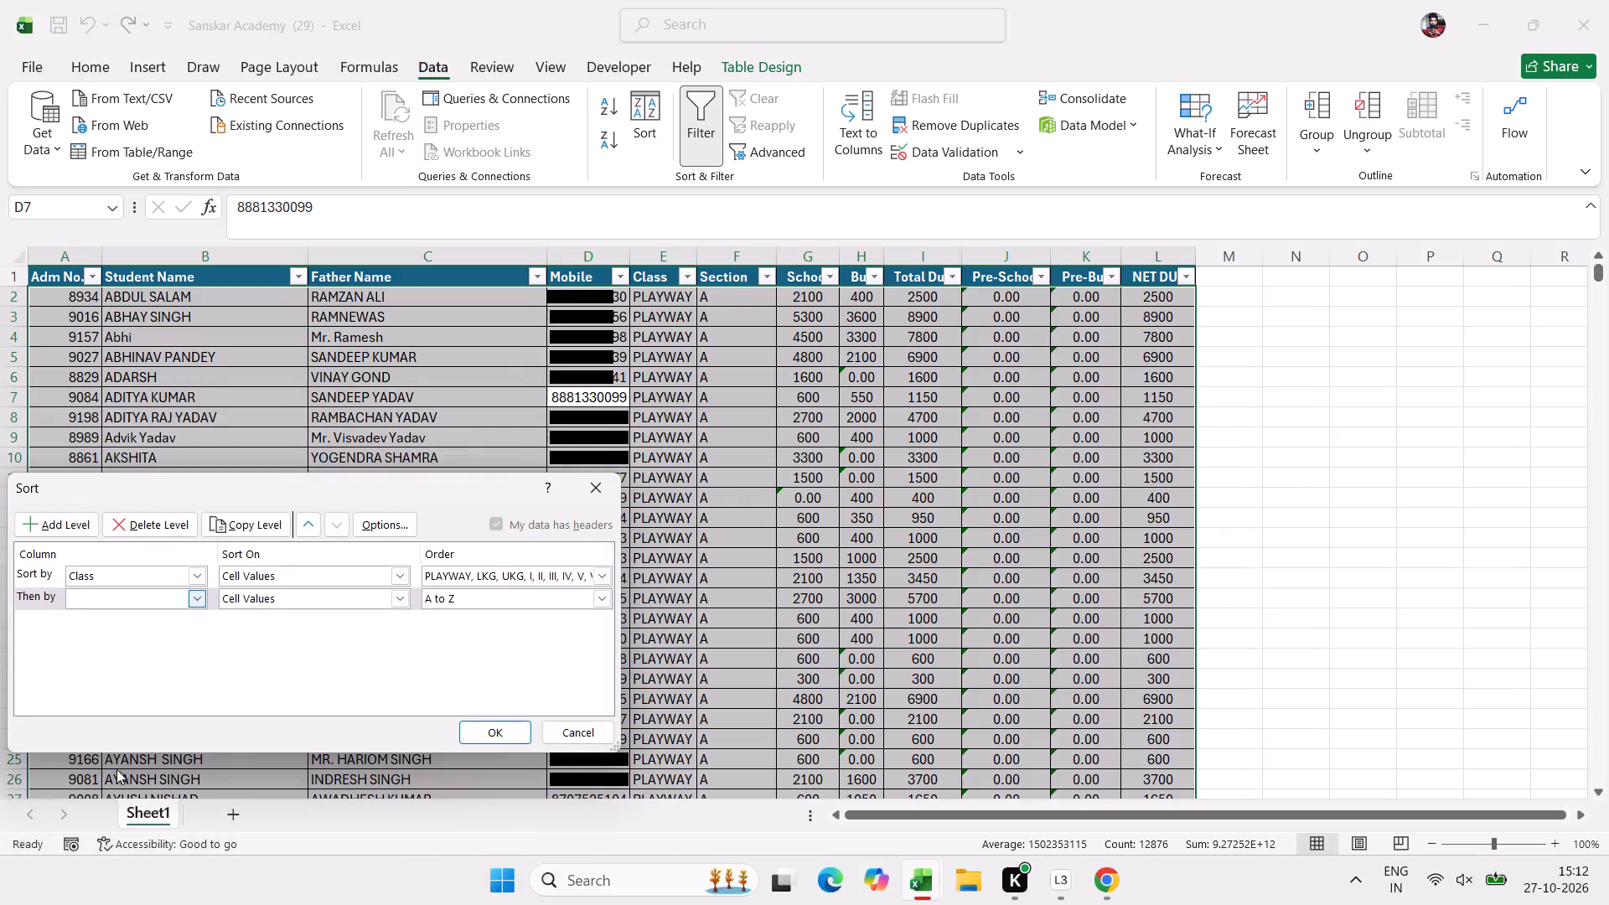
click(497, 602)
click(478, 633)
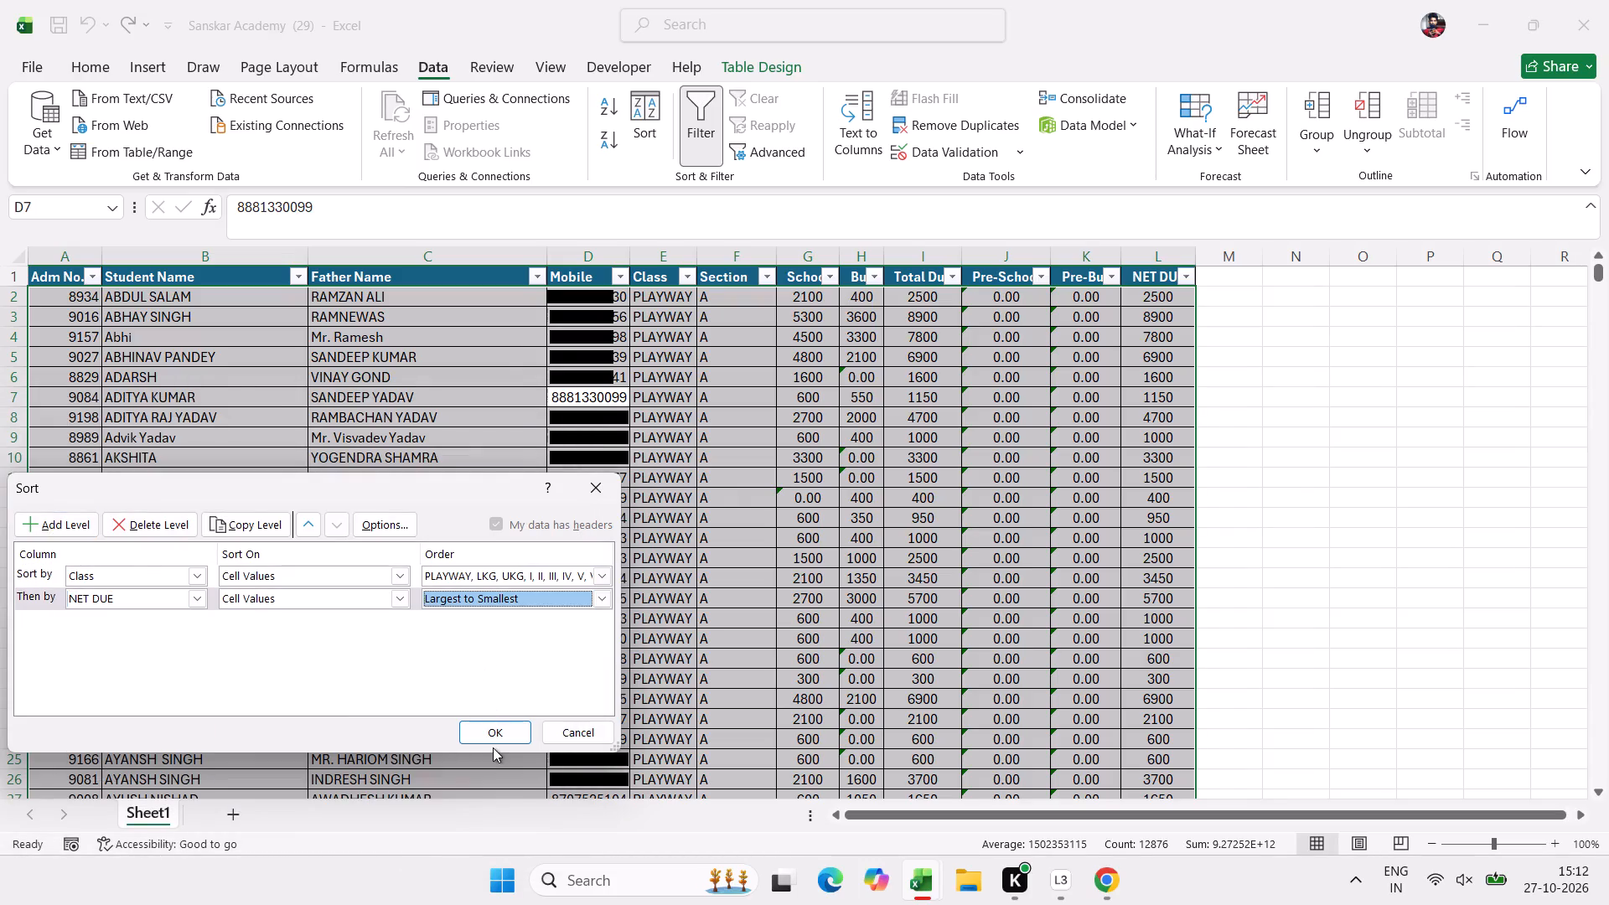
click(493, 747)
click(492, 737)
click(604, 565)
scroll(574, 530, up, 2)
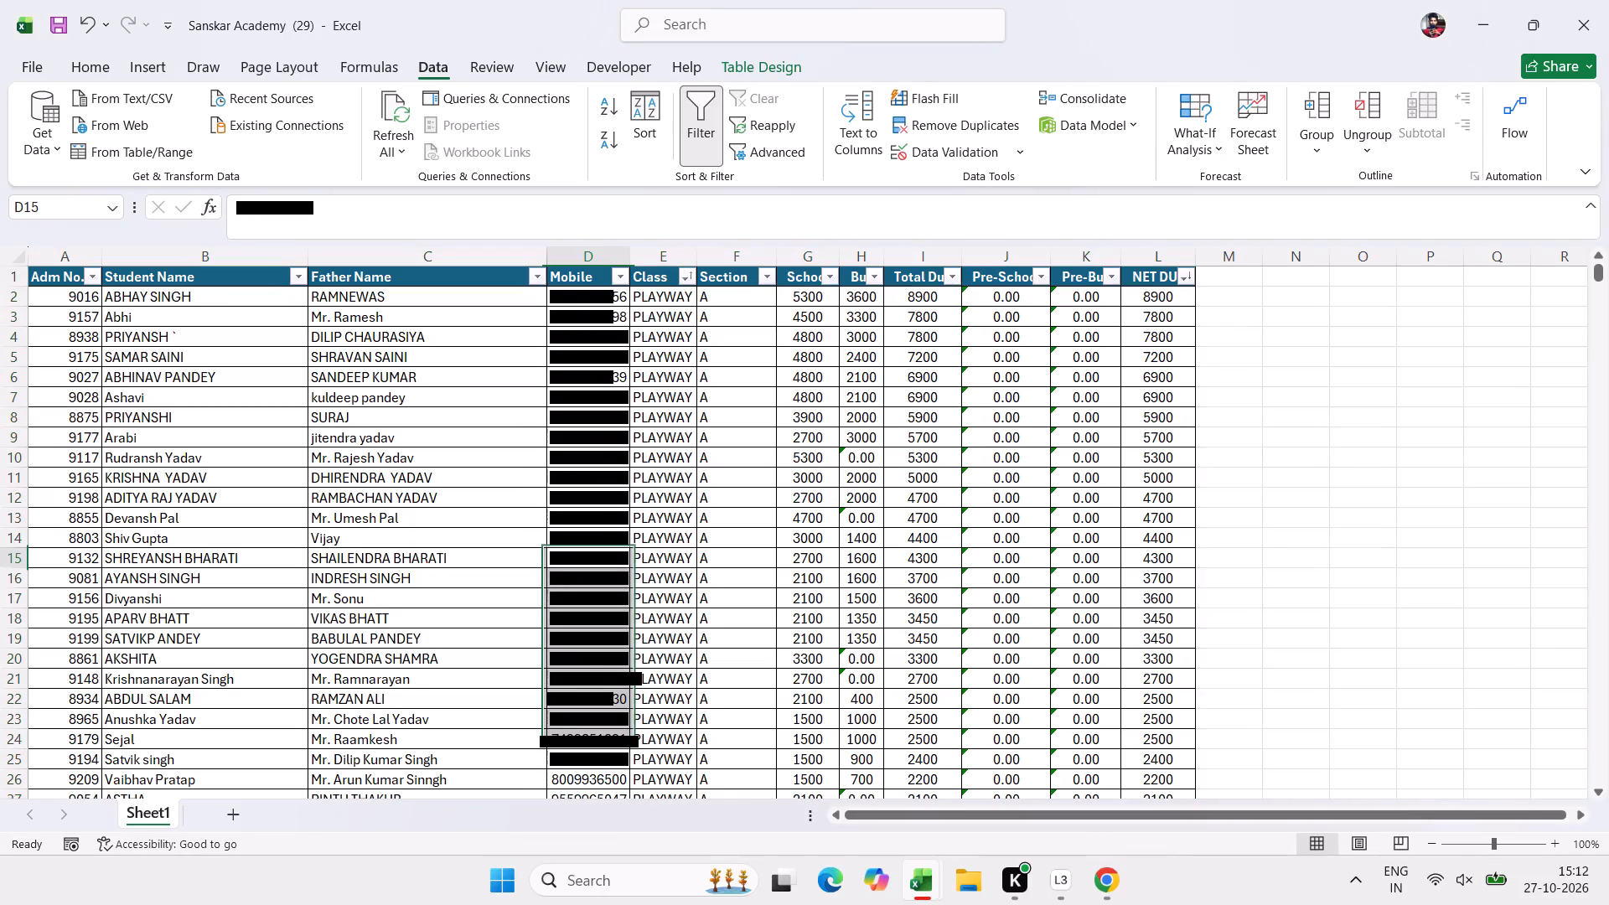
scroll(574, 530, up, 4)
click(621, 465)
scroll(624, 473, up, 1)
scroll(626, 494, down, 3)
scroll(626, 514, up, 7)
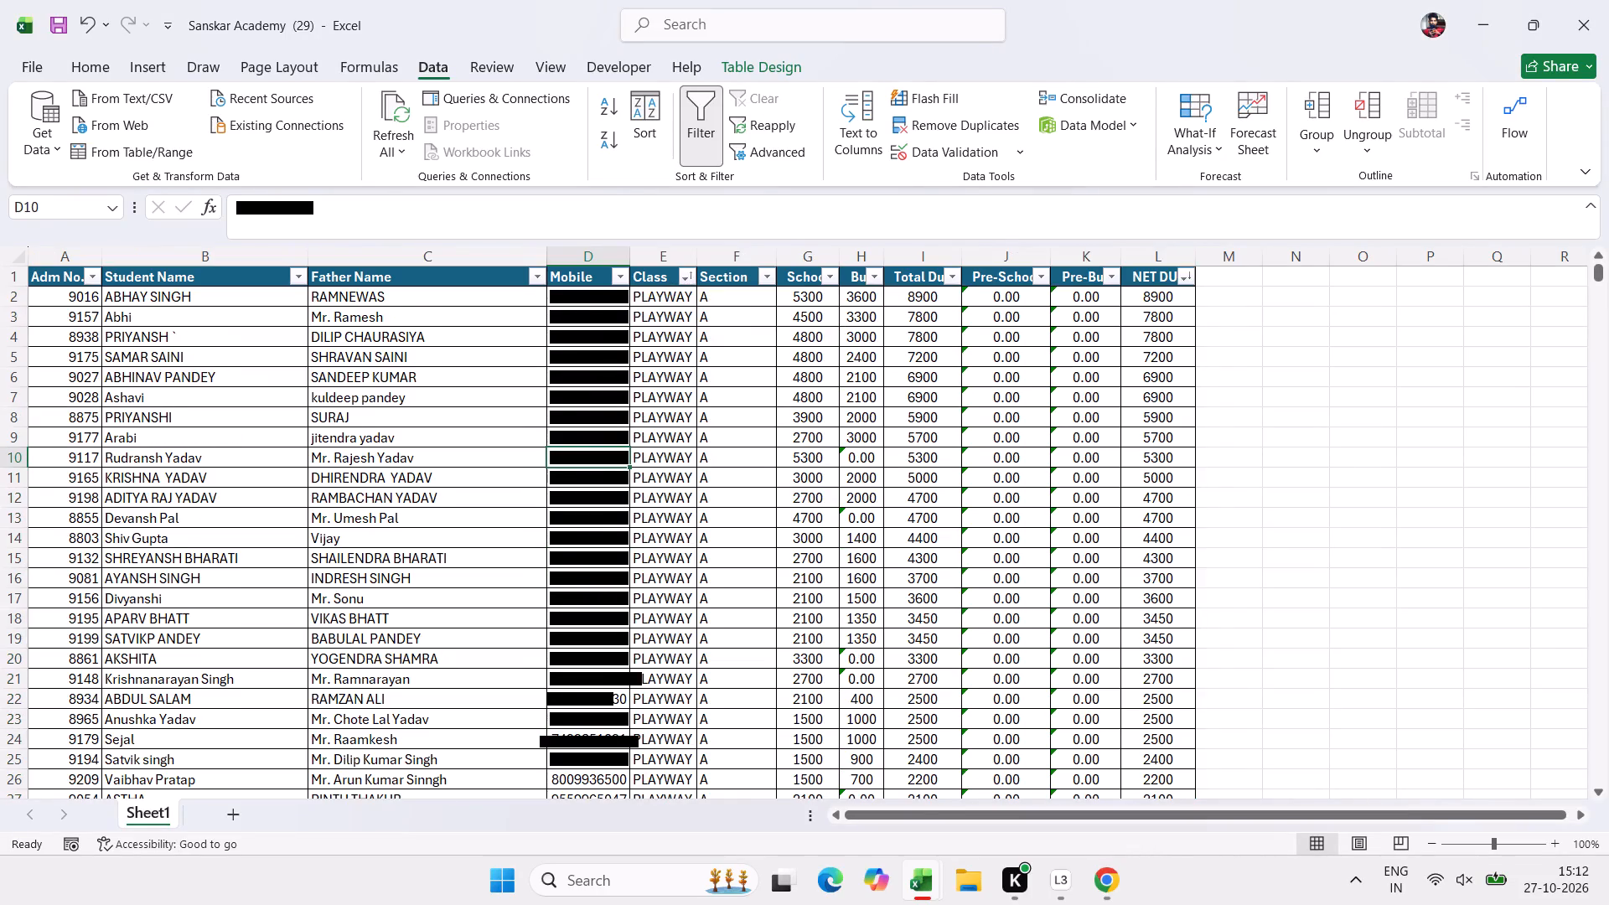
click(627, 518)
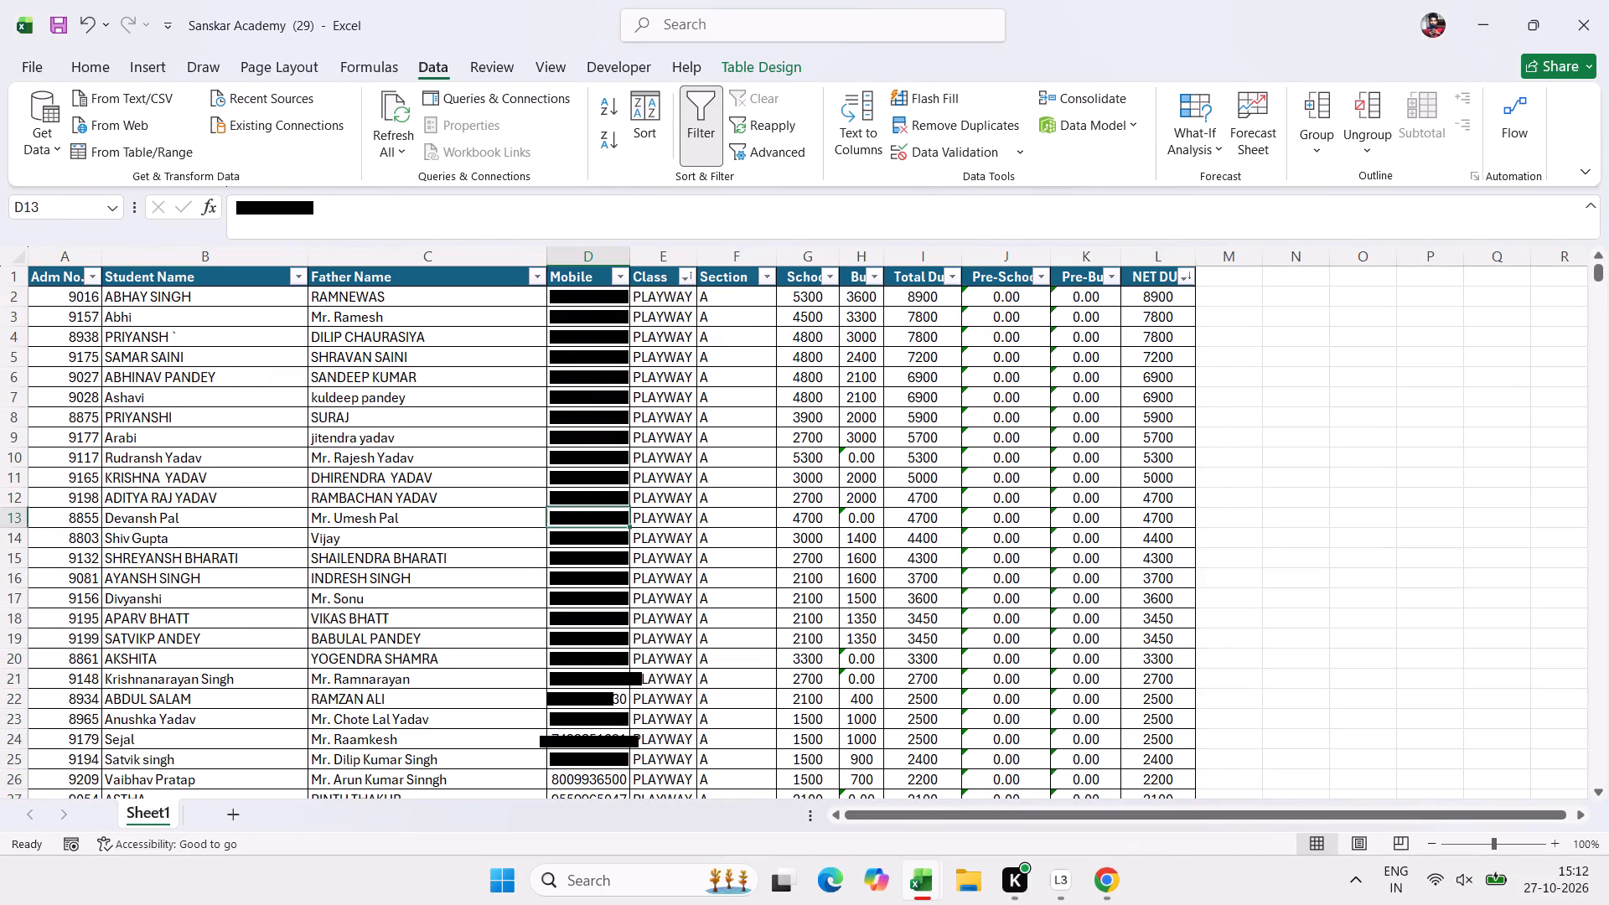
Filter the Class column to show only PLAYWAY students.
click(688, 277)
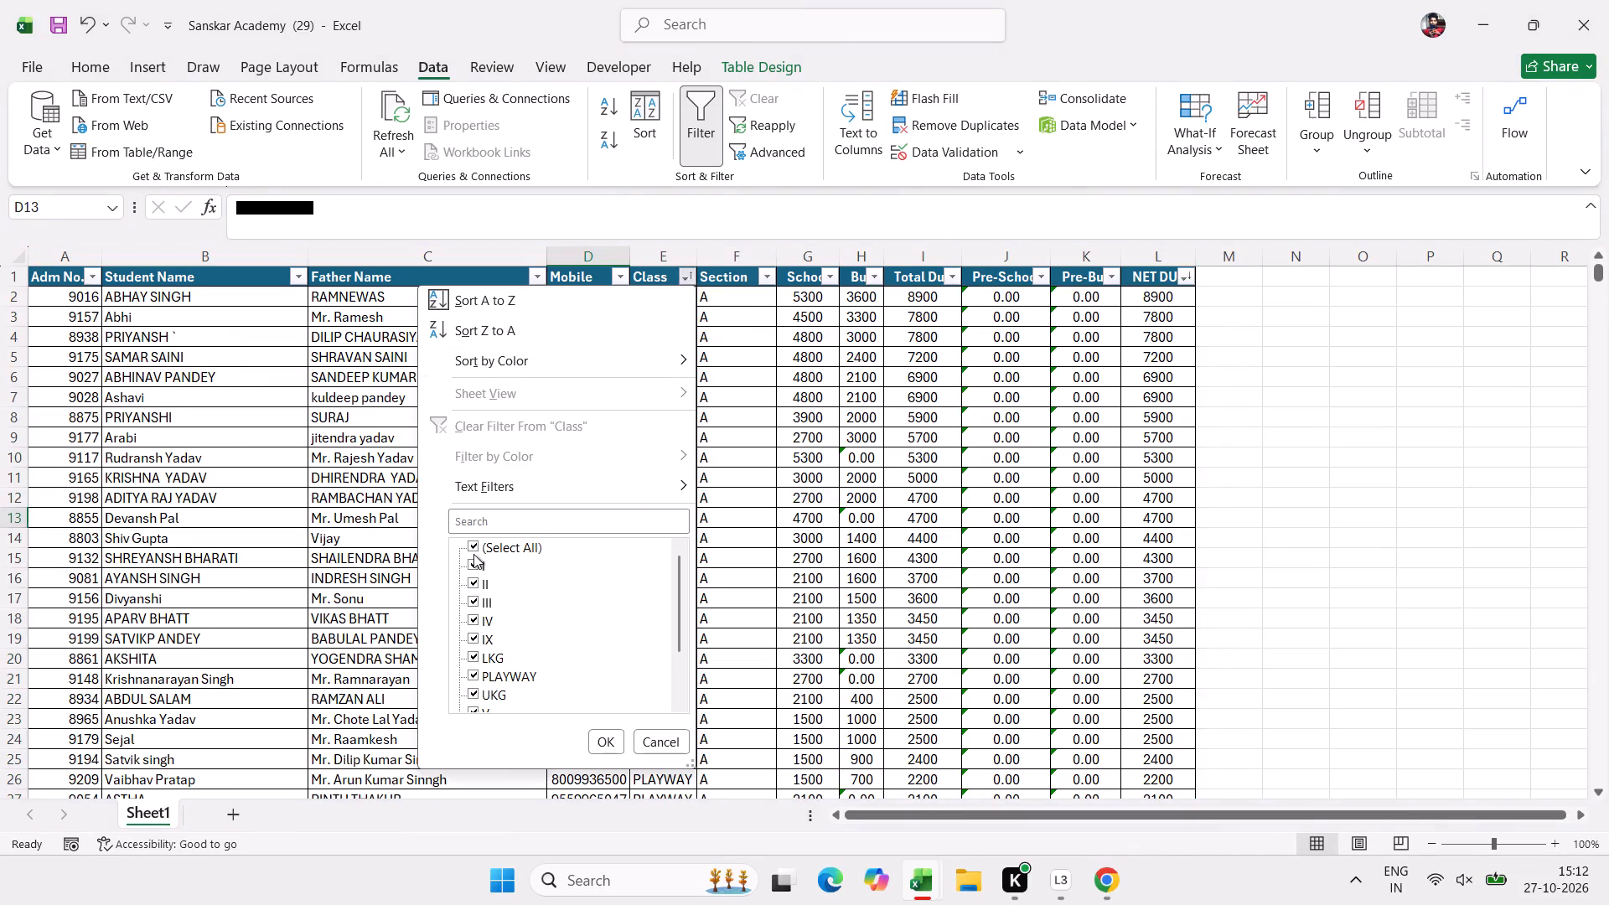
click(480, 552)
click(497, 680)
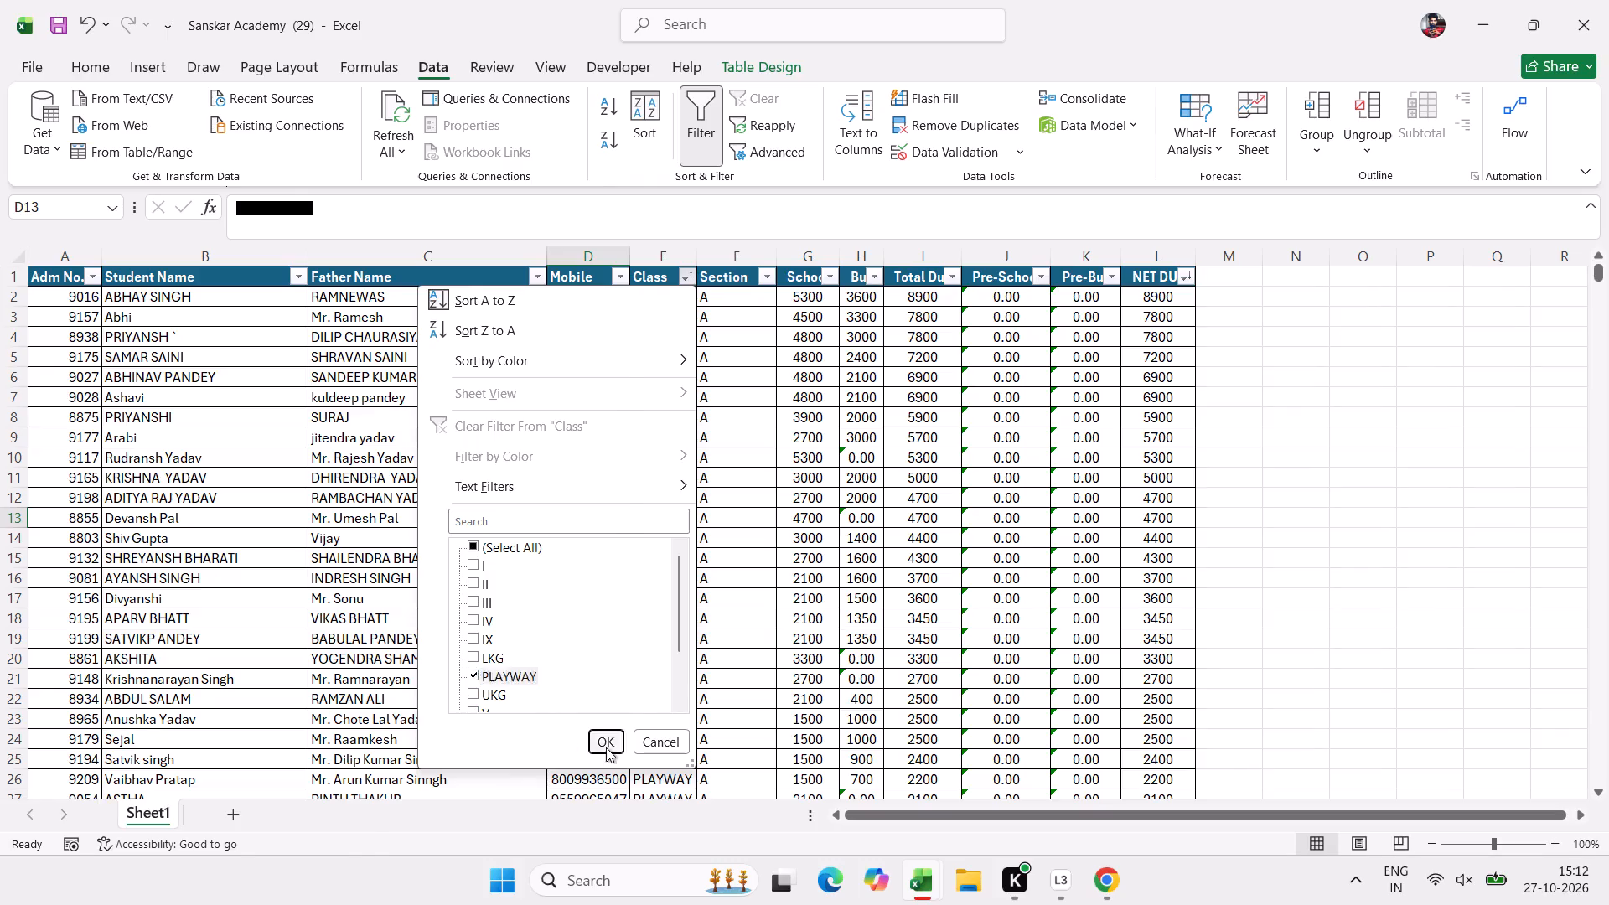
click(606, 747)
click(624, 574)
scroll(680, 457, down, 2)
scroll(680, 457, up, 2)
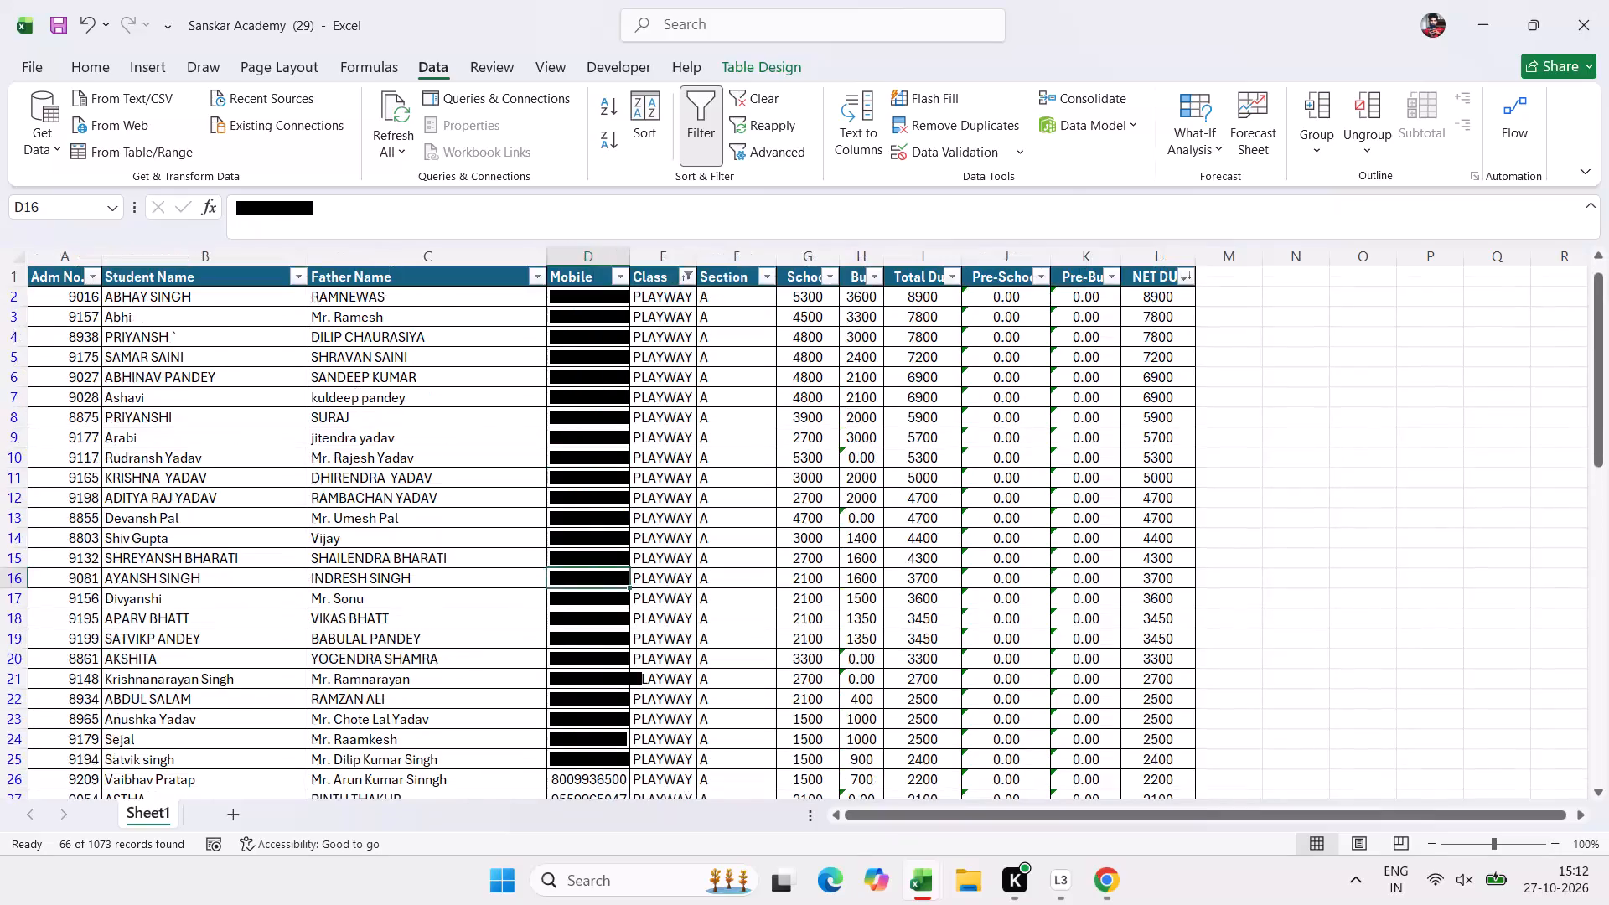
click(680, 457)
Apply the Last Custom Setting page margins to the sheet.
click(281, 68)
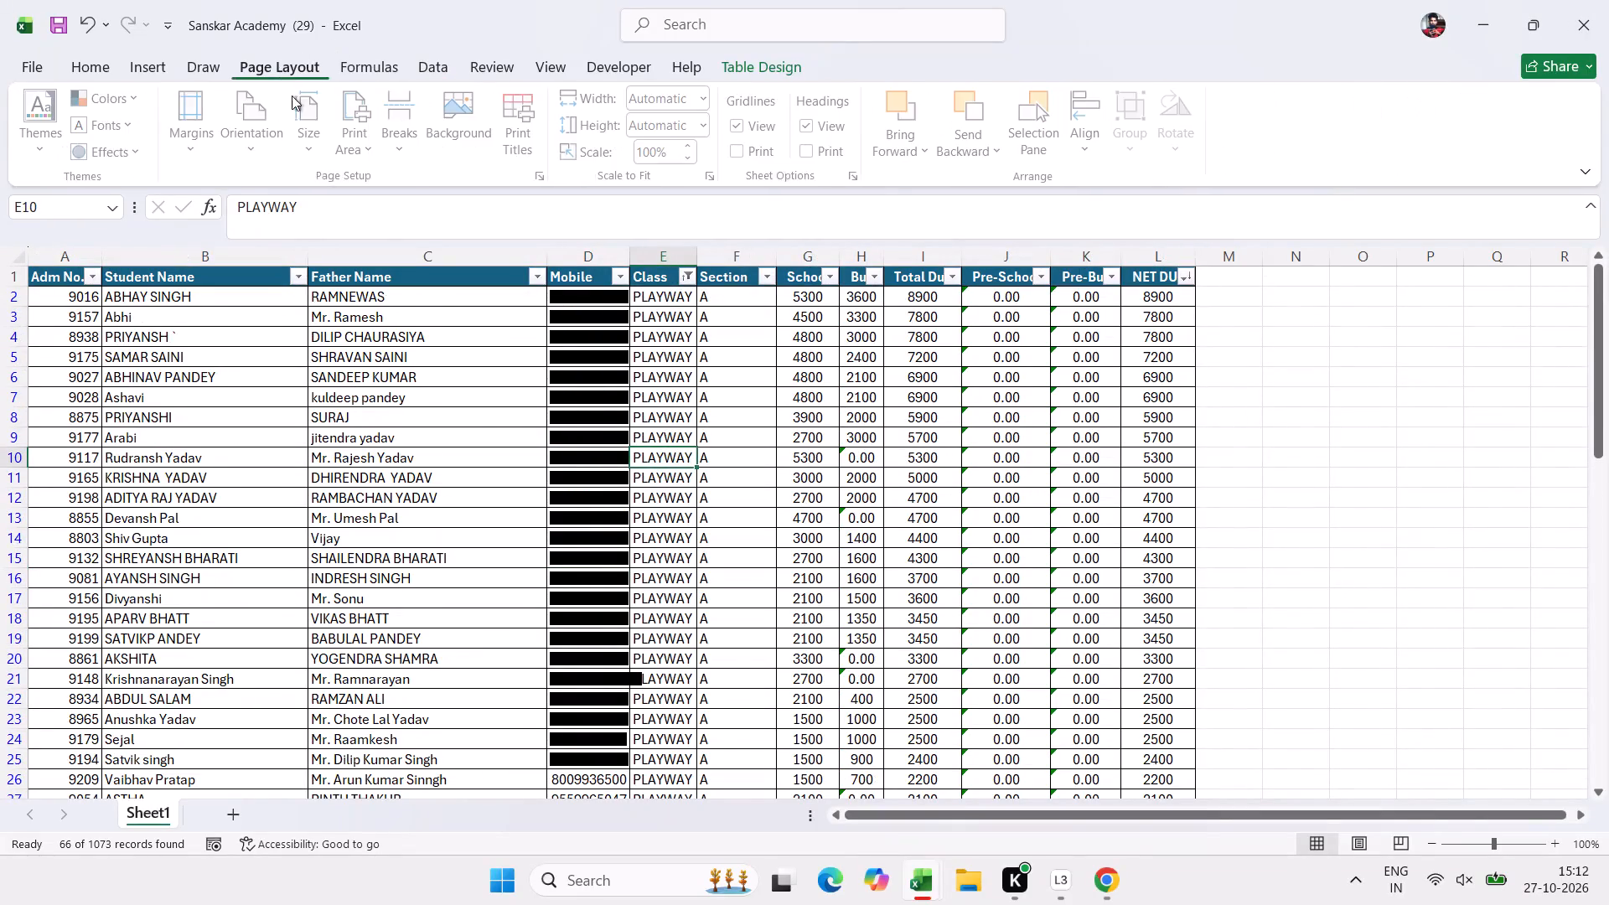
click(210, 153)
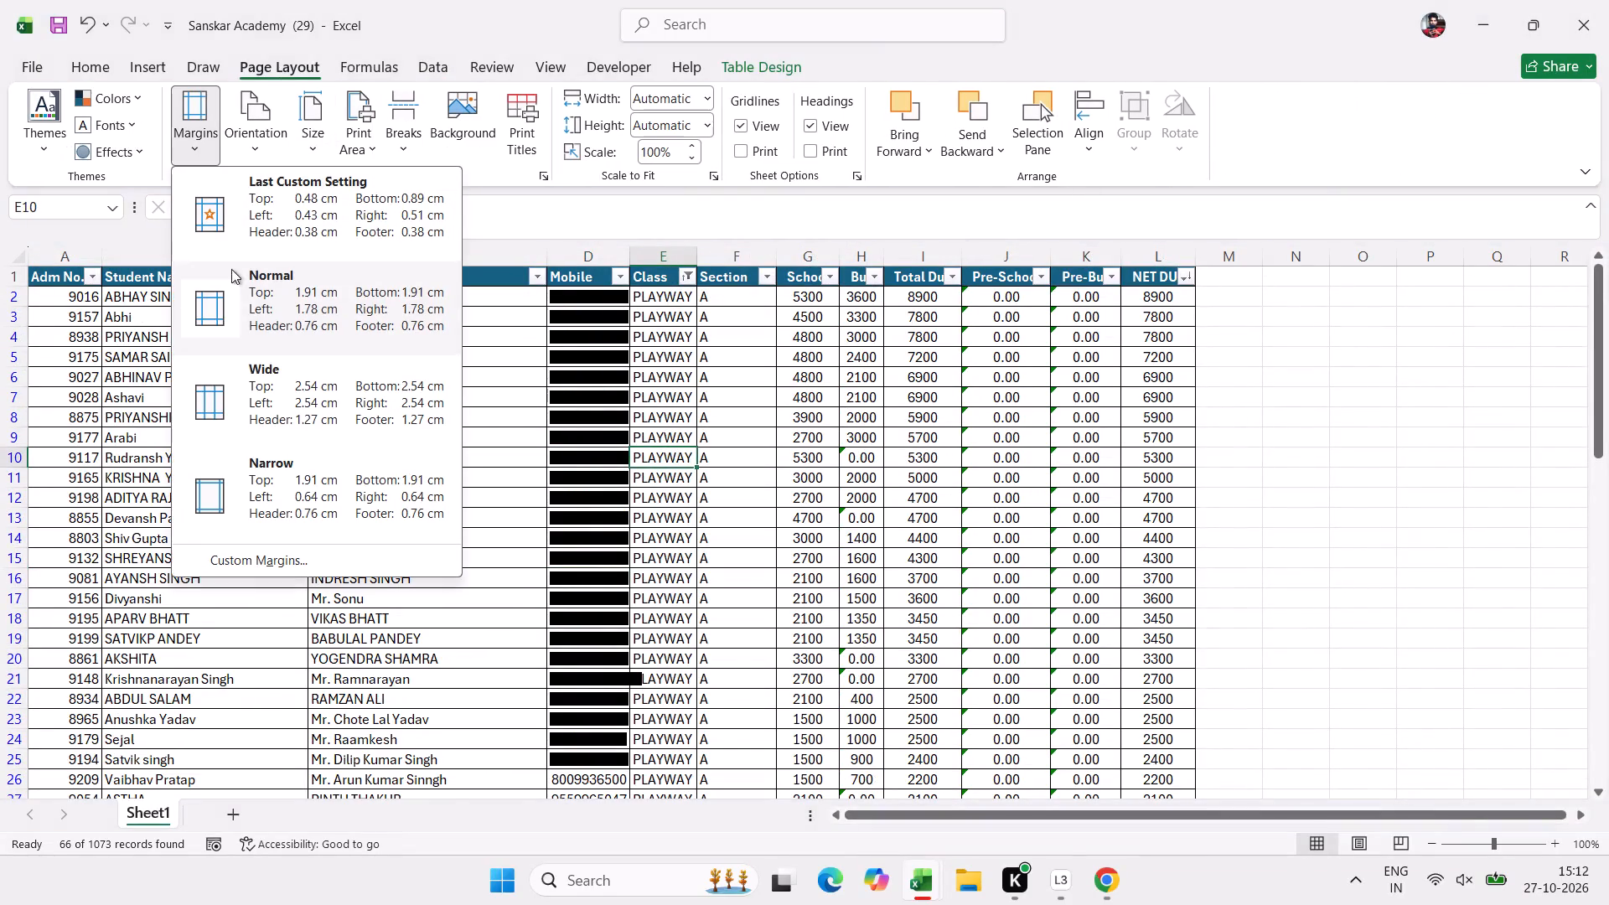
click(249, 231)
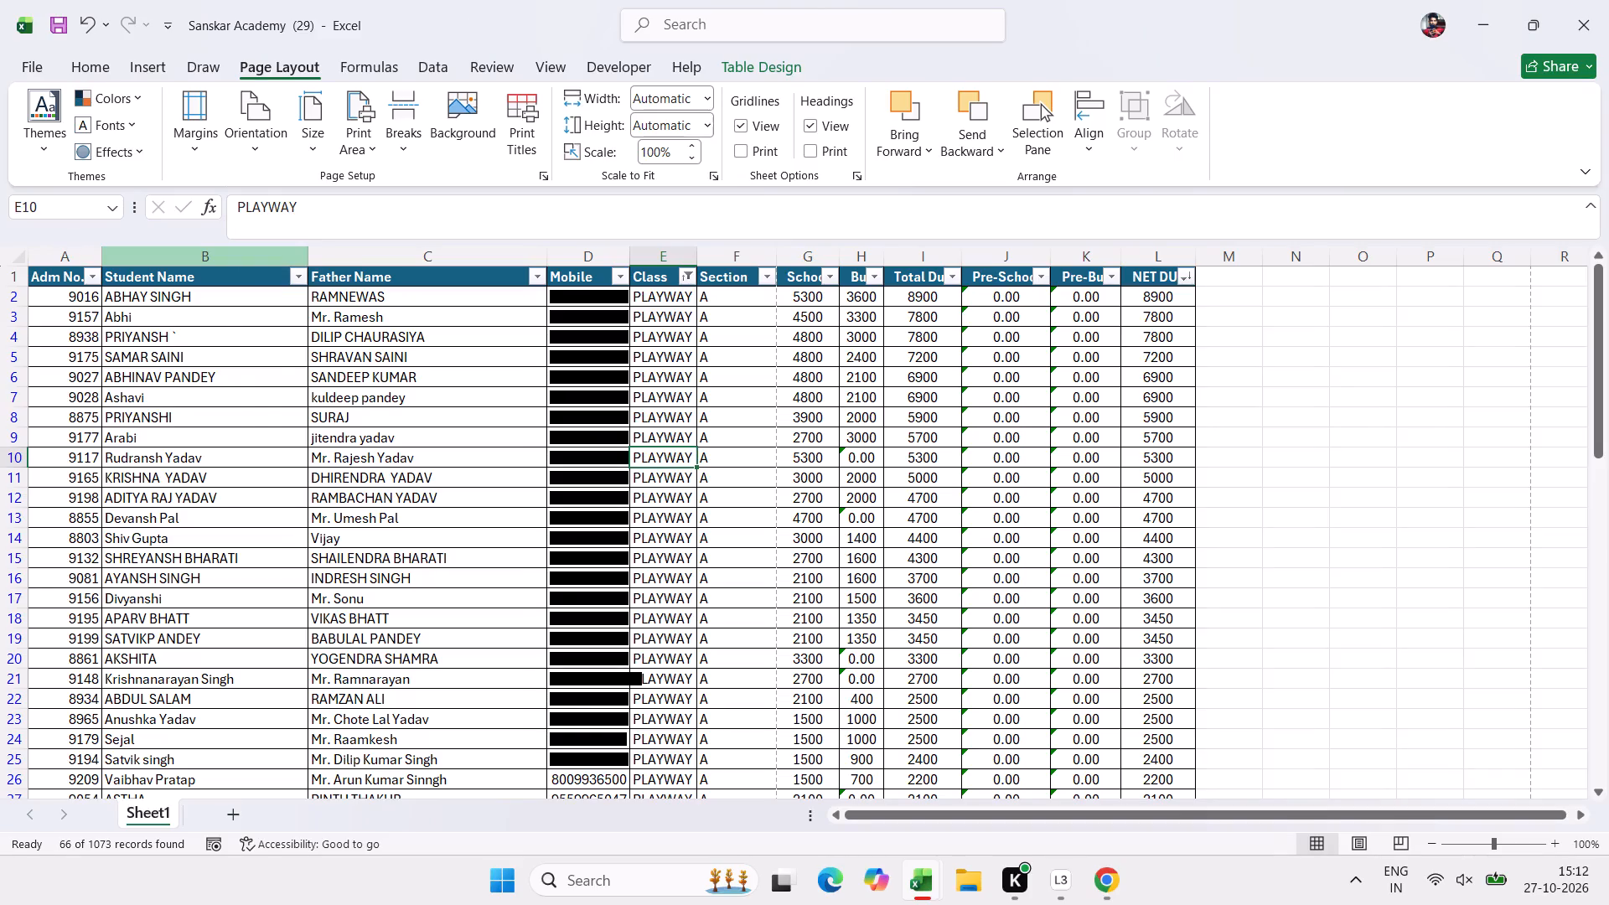
Narrow the Student Name and Father Name columns so they fit their text more closely.
drag(306, 263, 256, 276)
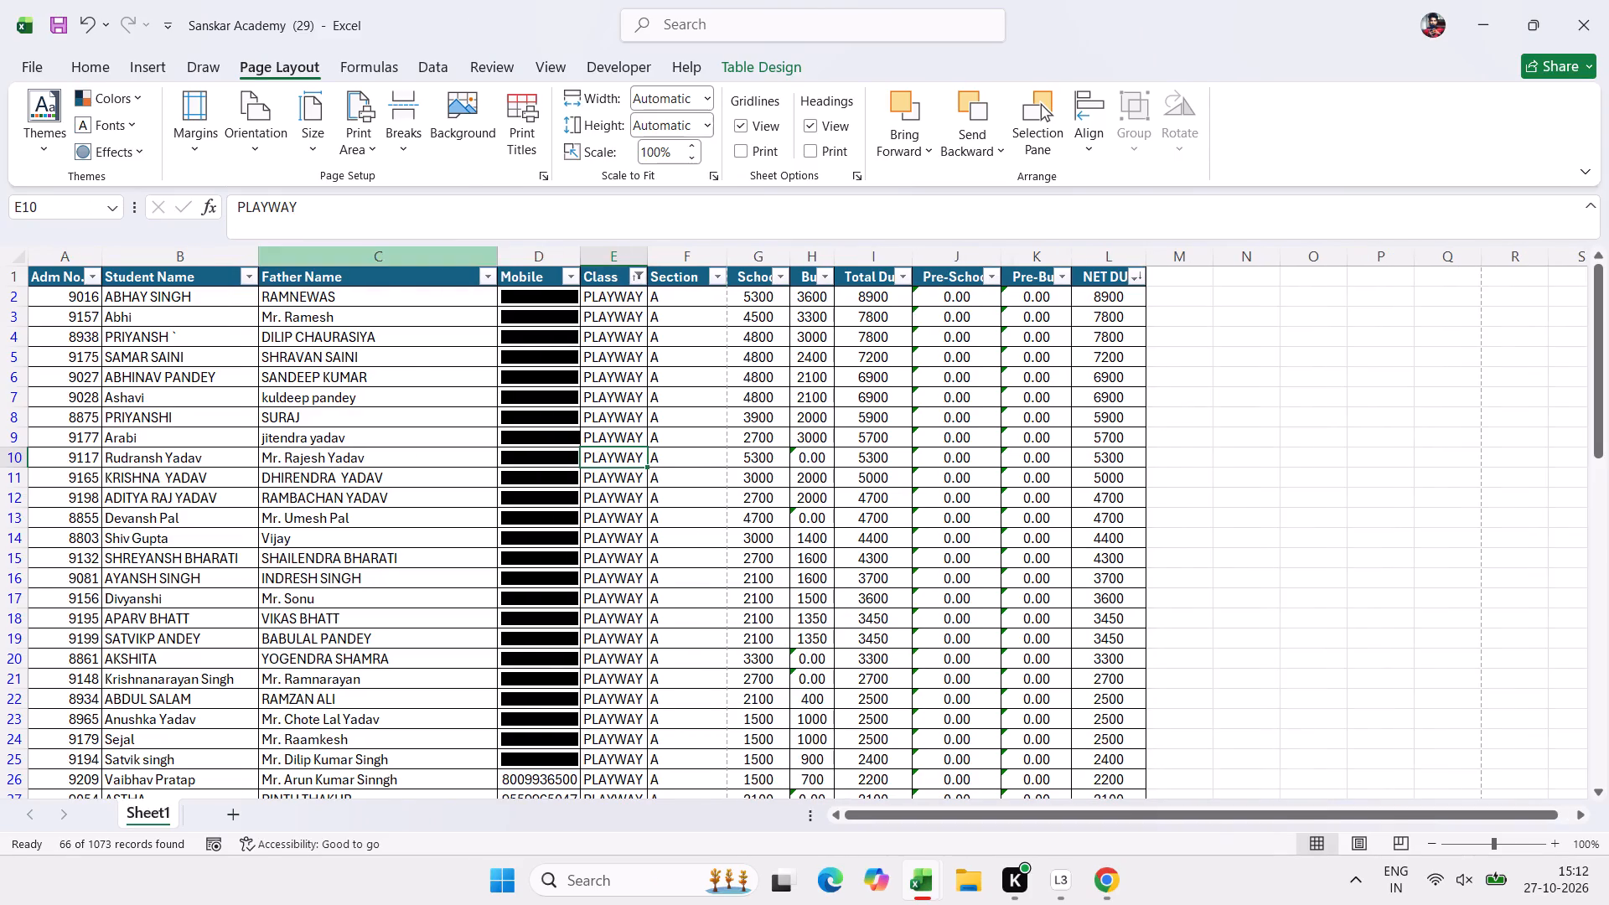
drag(496, 252, 437, 266)
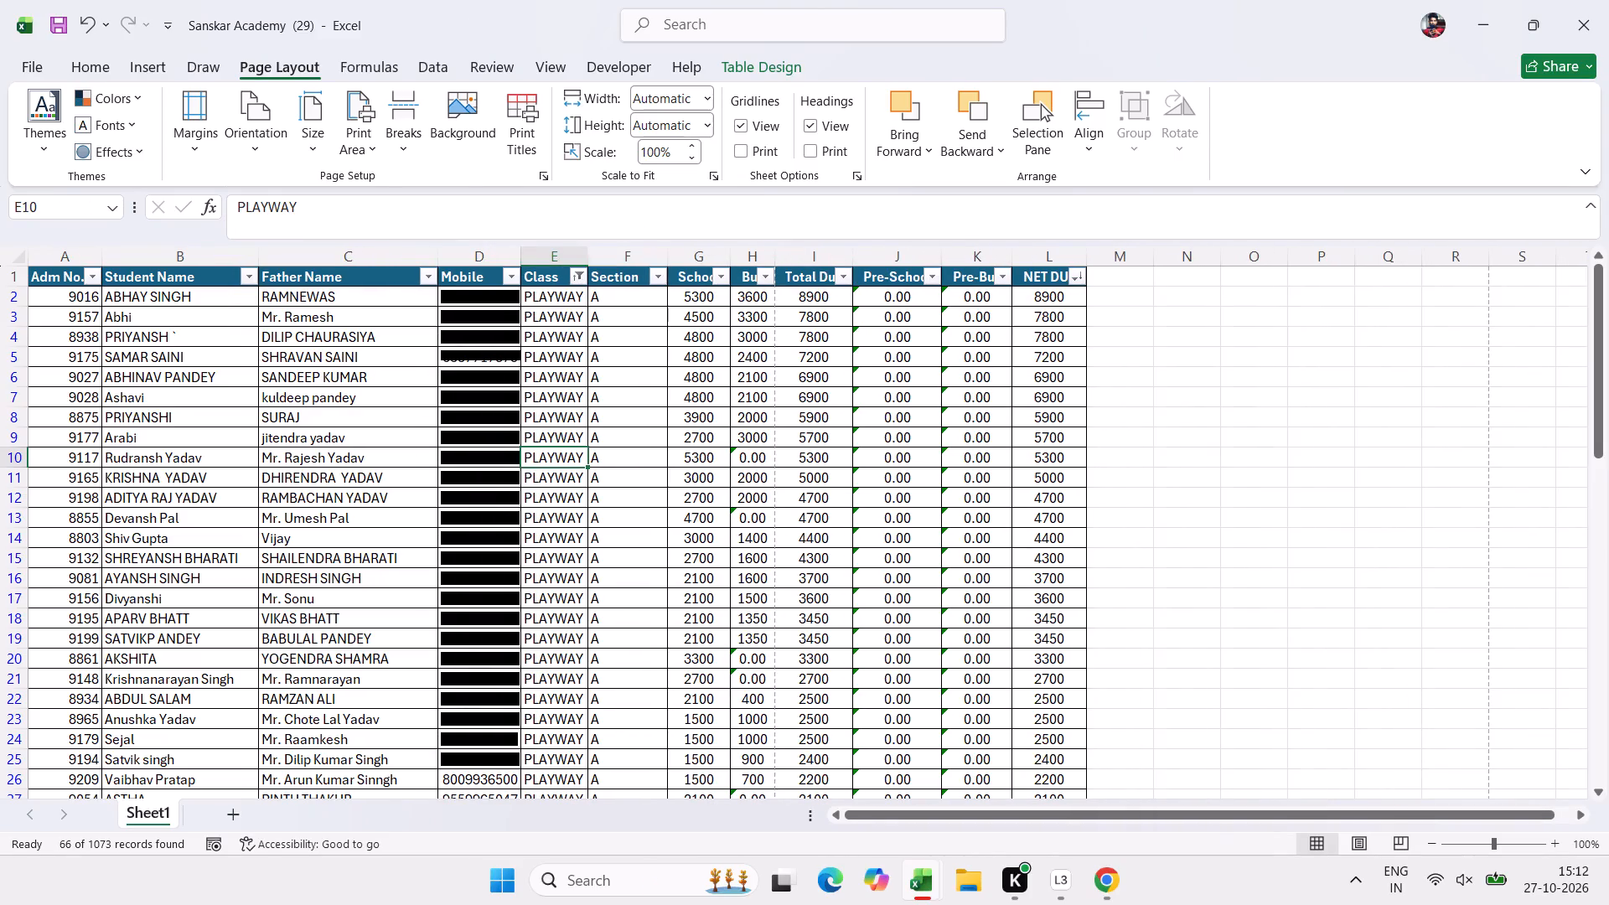
click(345, 340)
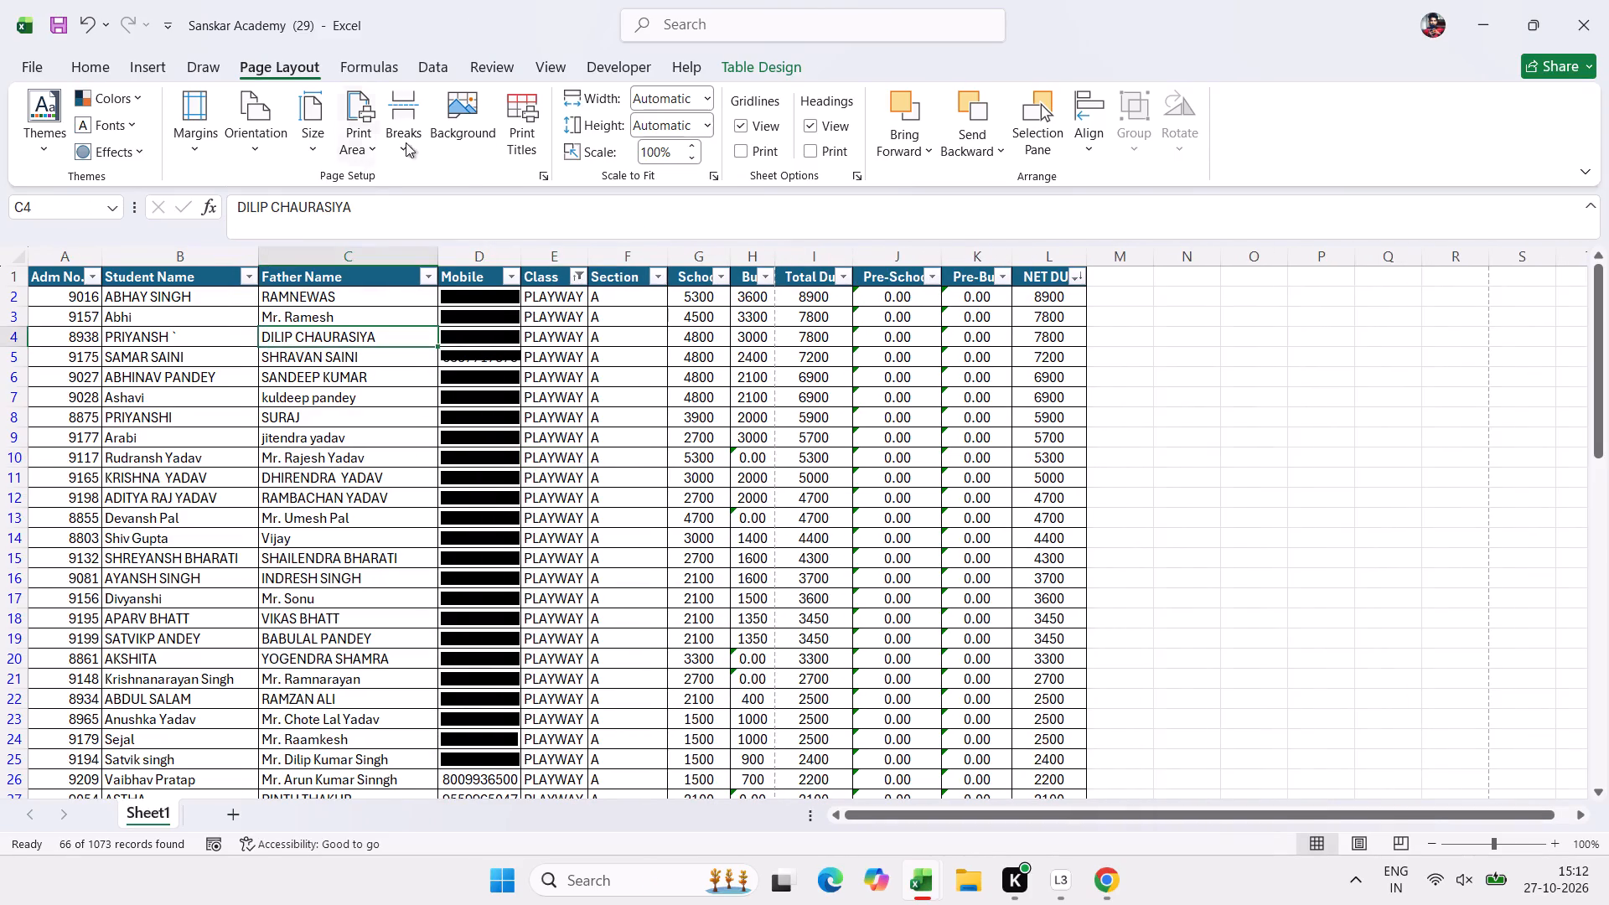
Set row 1 to repeat at the top of every printed page and check the print preview.
click(523, 133)
click(349, 474)
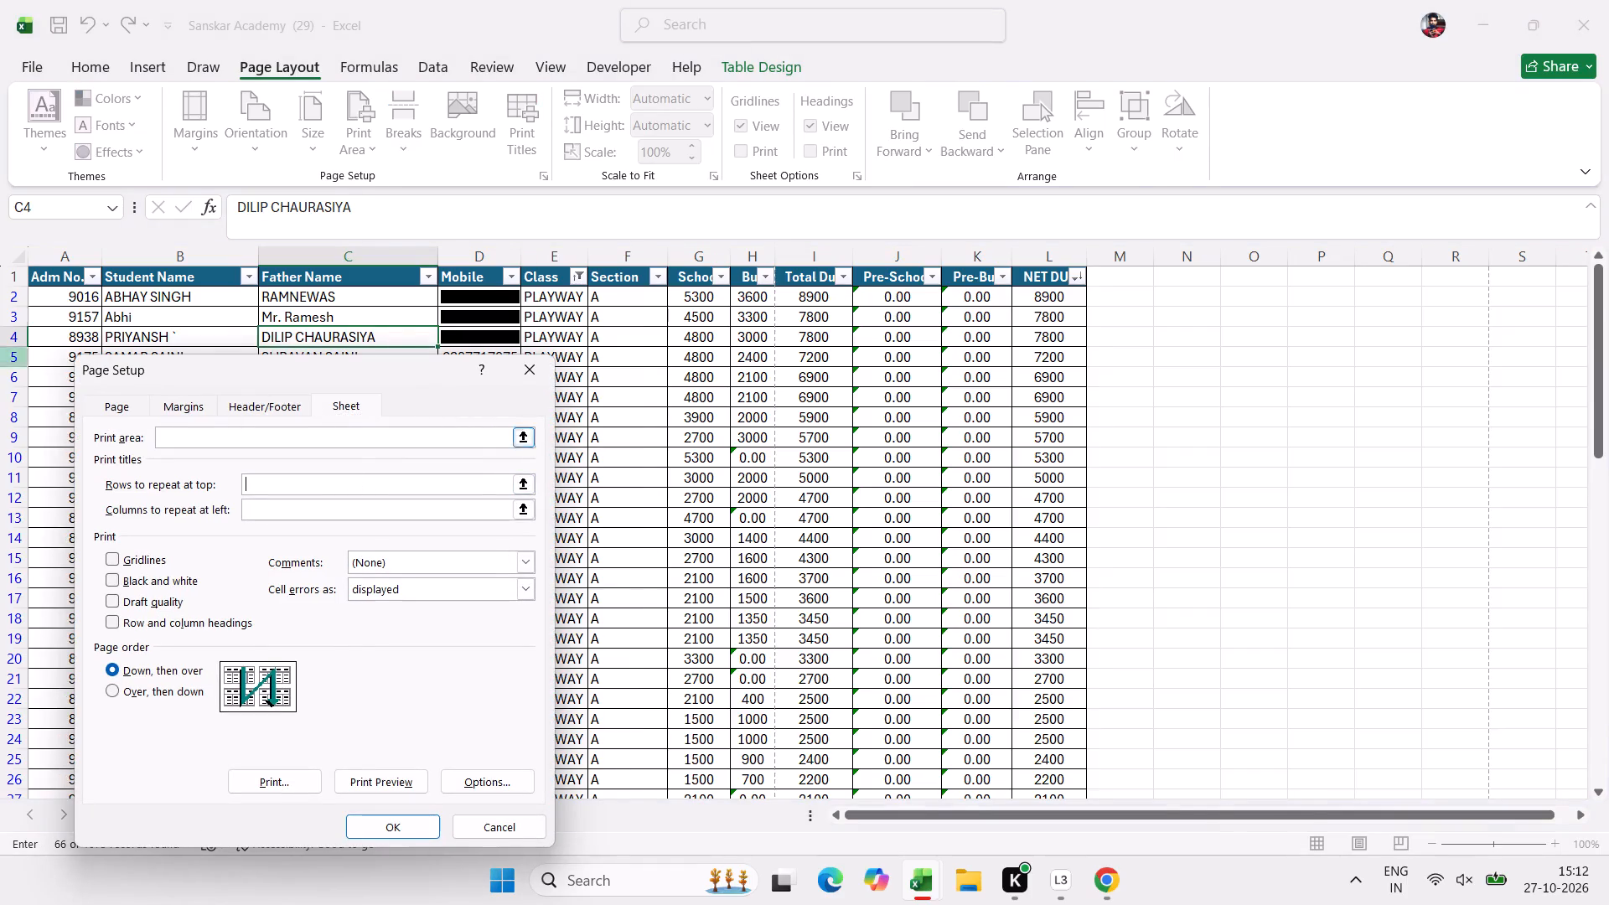
click(23, 275)
click(409, 779)
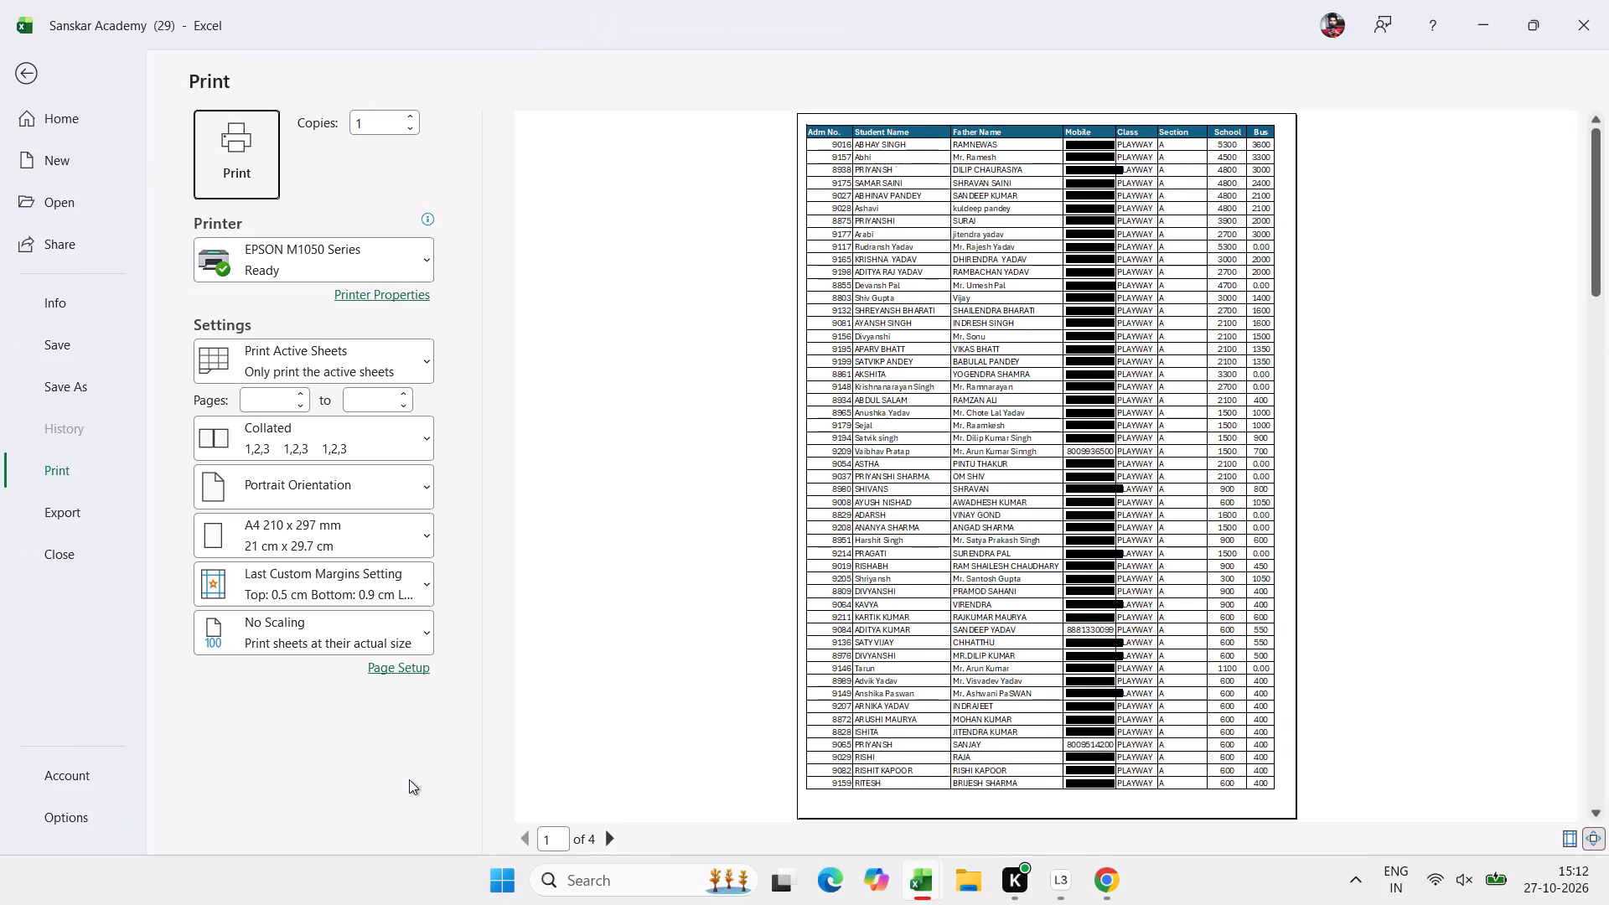
key(Escape)
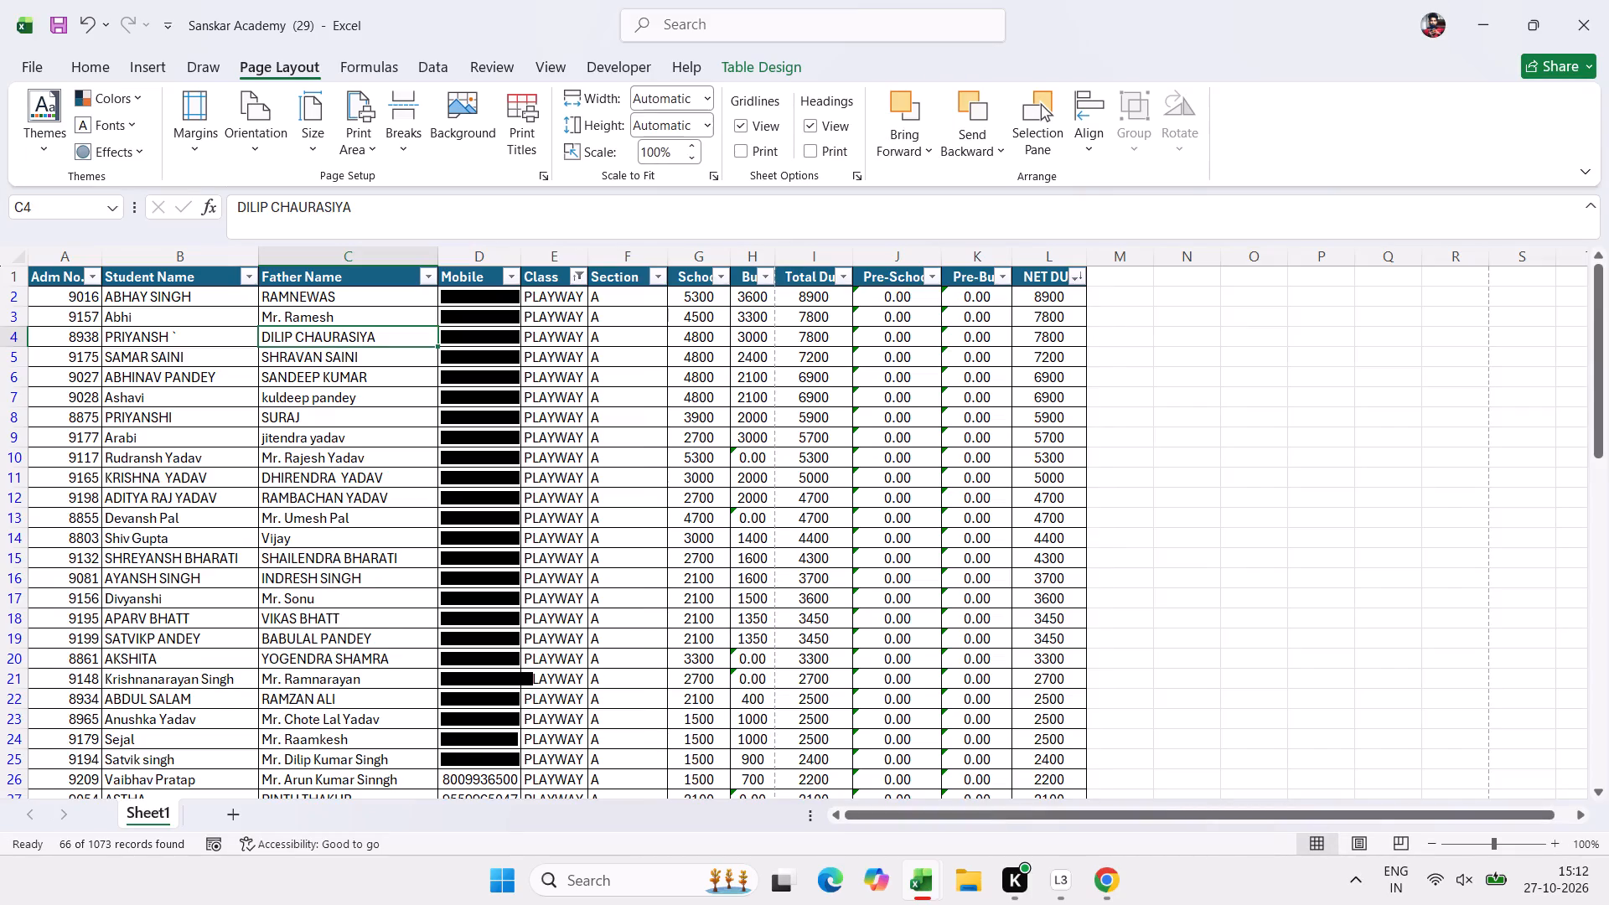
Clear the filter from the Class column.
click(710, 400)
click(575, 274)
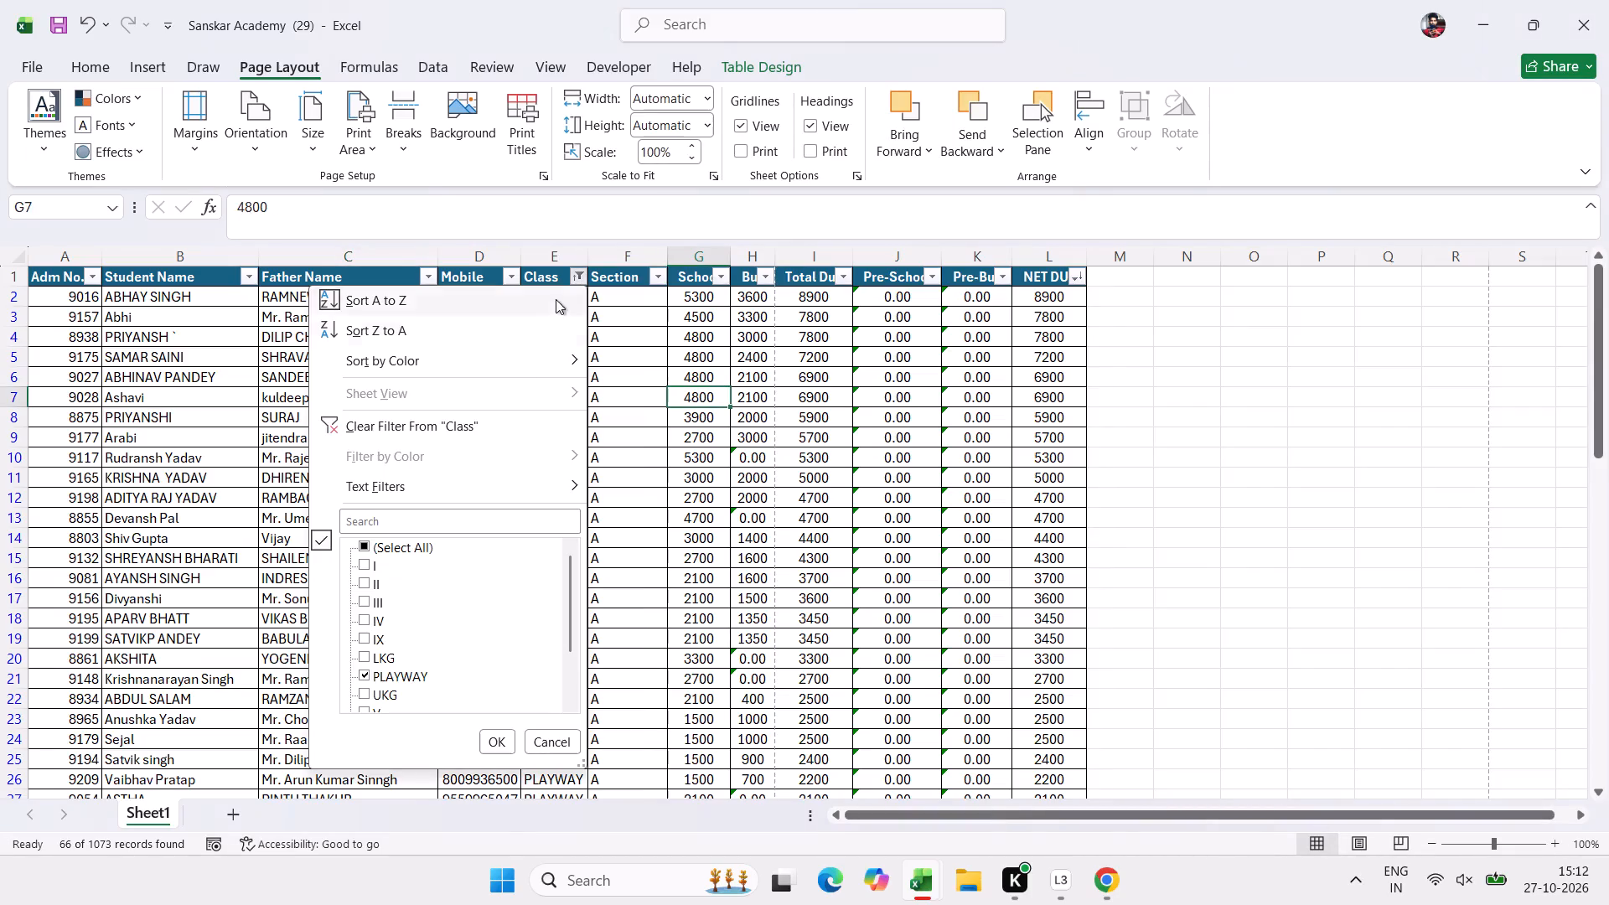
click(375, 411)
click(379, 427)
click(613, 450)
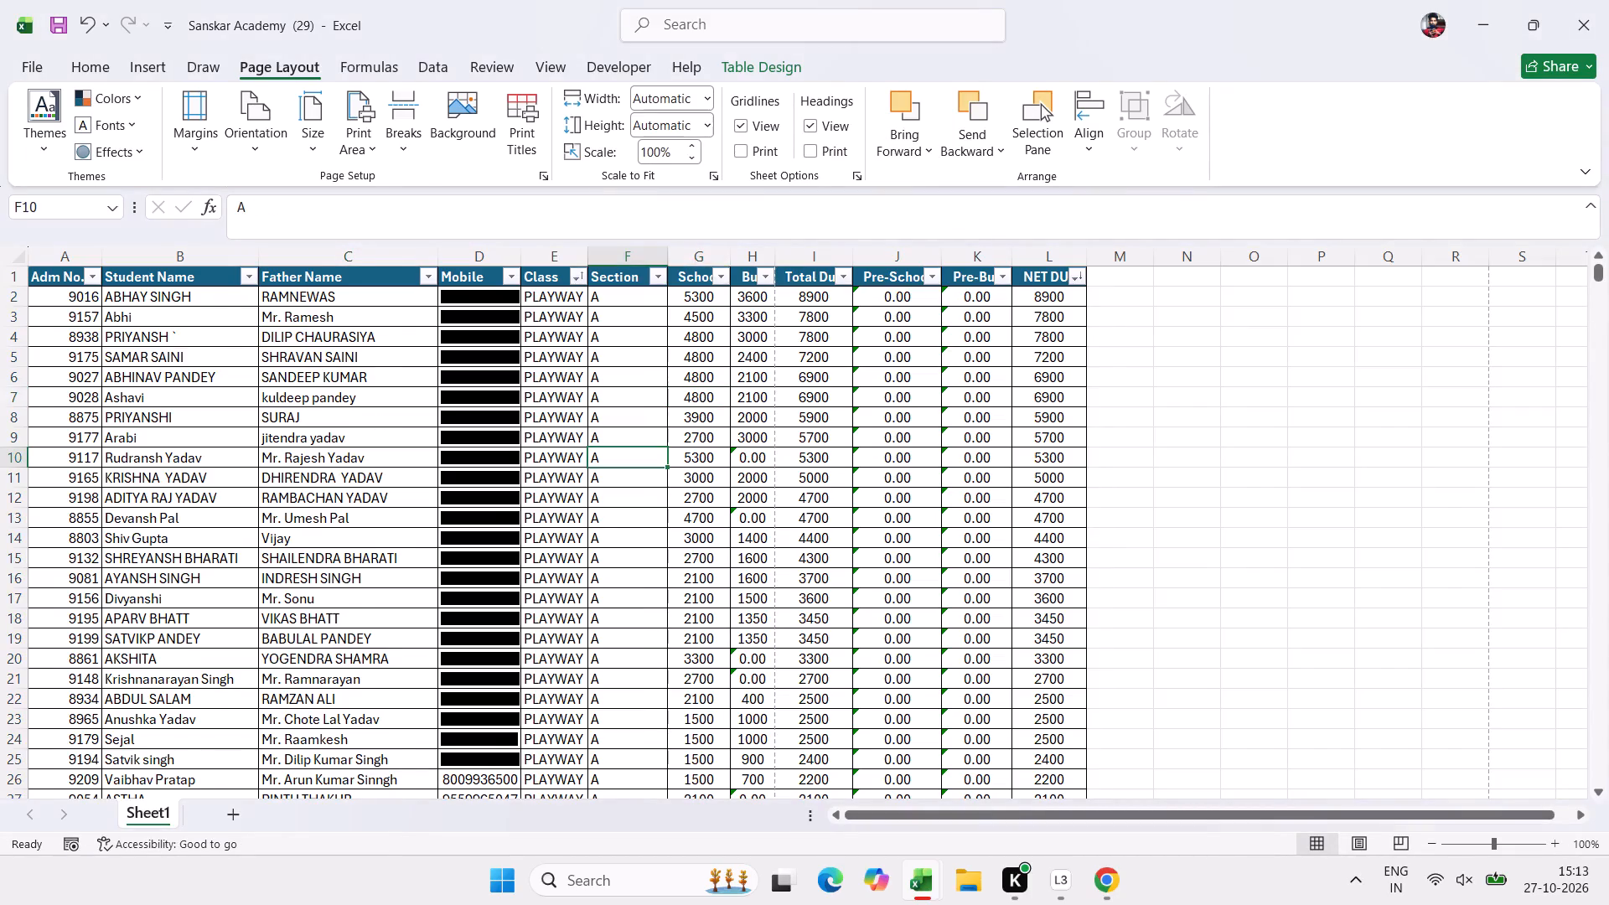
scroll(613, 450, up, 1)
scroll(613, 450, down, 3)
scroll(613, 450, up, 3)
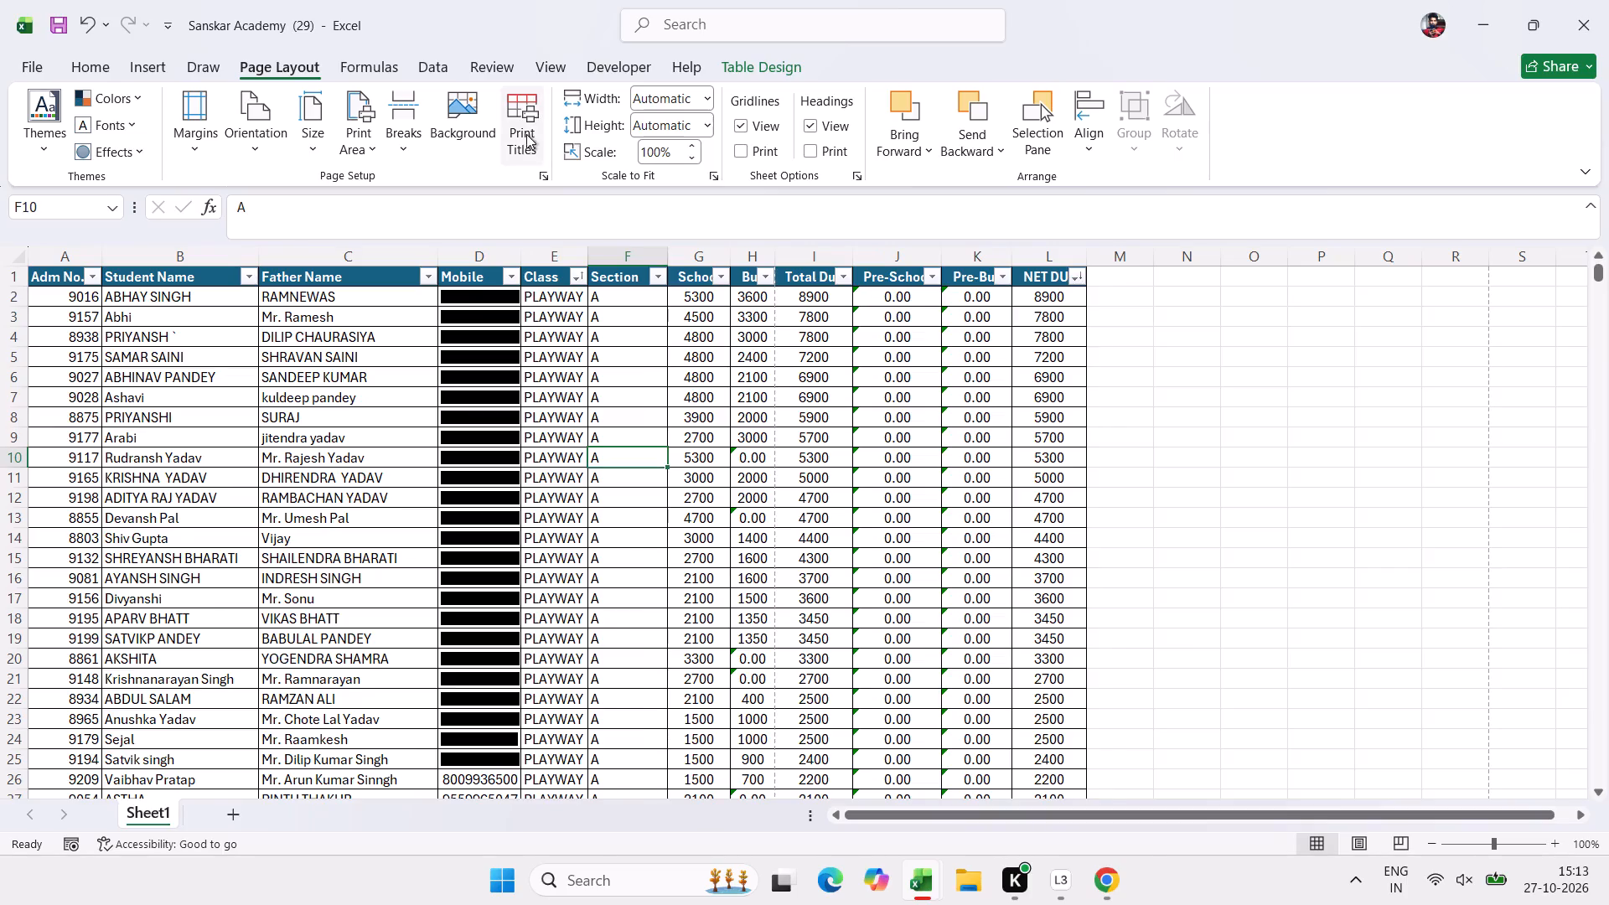
Check in the print titles setup which rows repeat at the top.
click(526, 134)
click(354, 493)
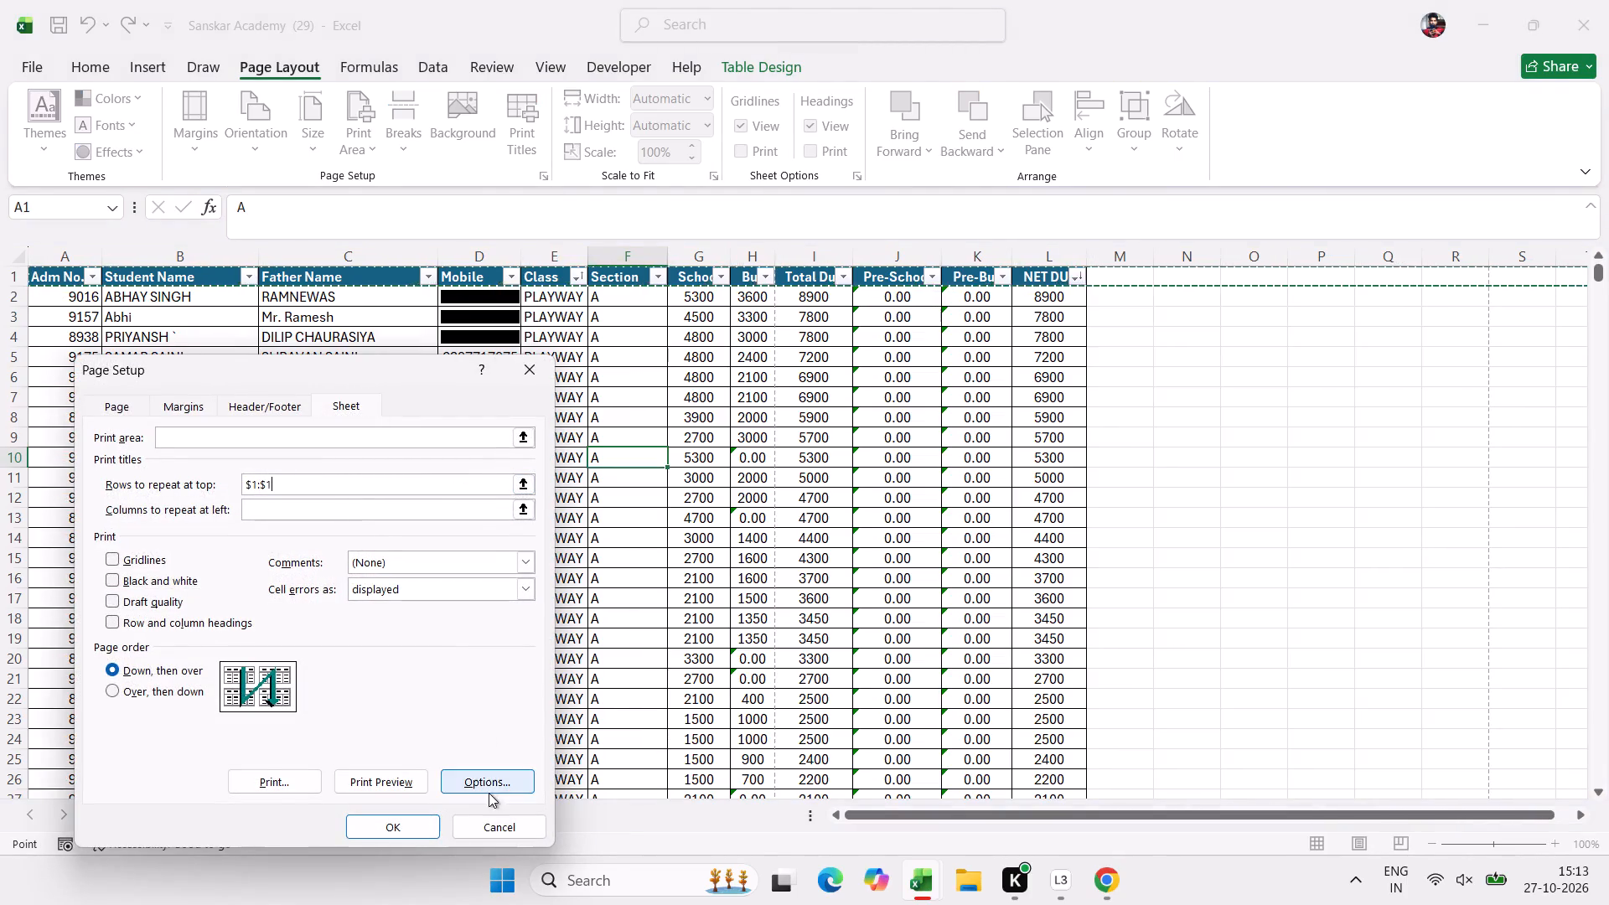
click(390, 822)
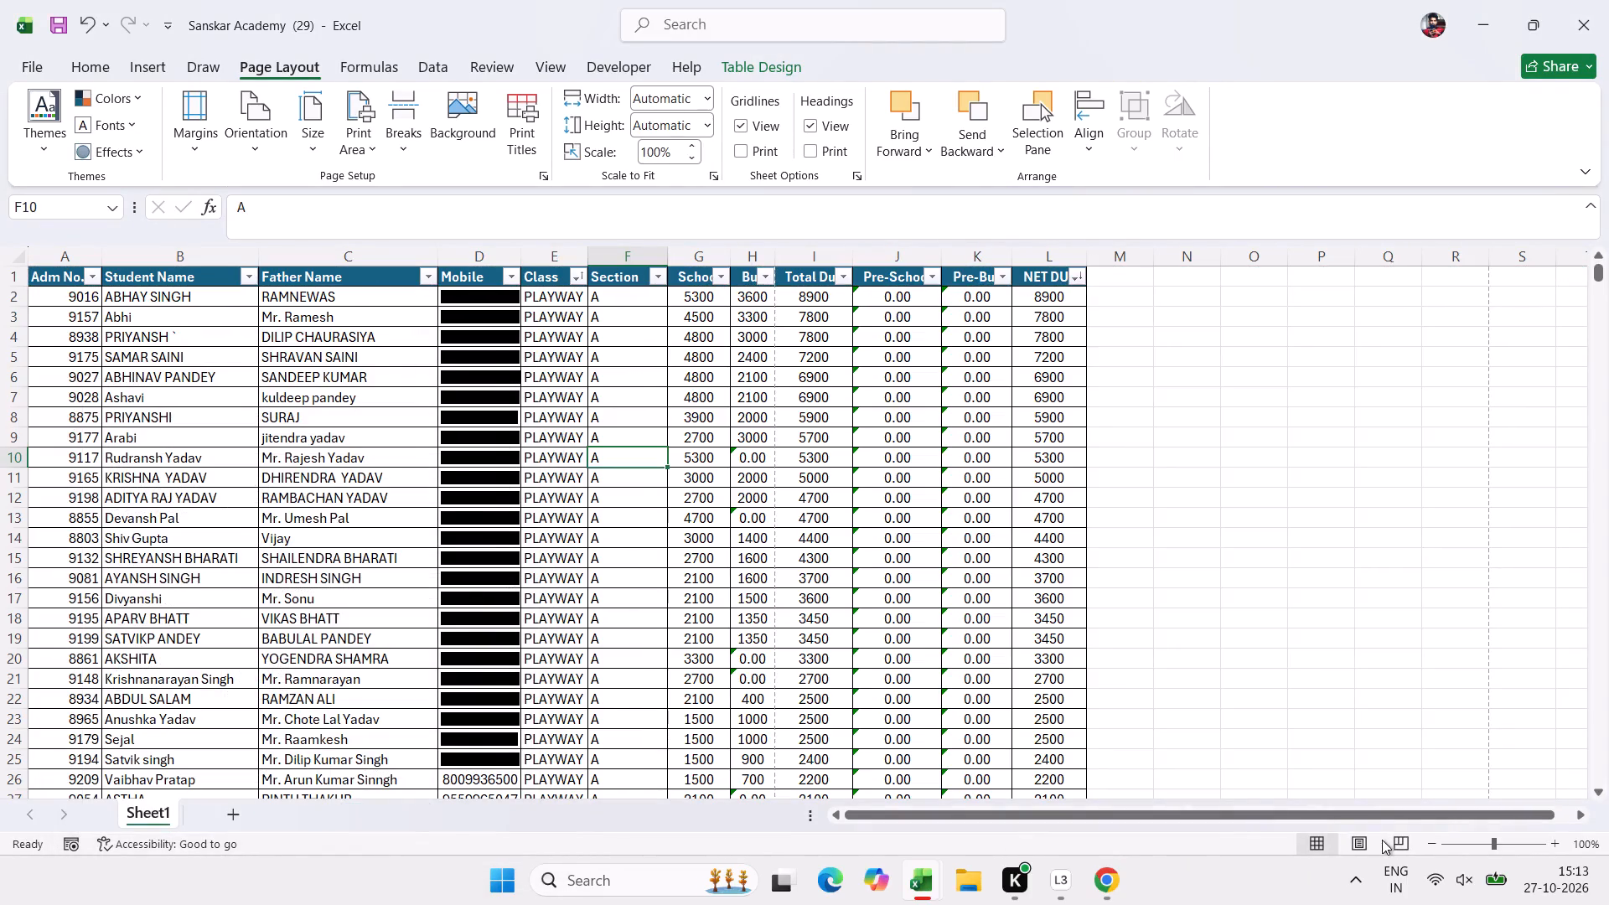
In Page Break Preview, move the vertical page break past NET DUE to fit all columns on one page width, and return to Normal view.
click(1387, 840)
drag(467, 608, 472, 608)
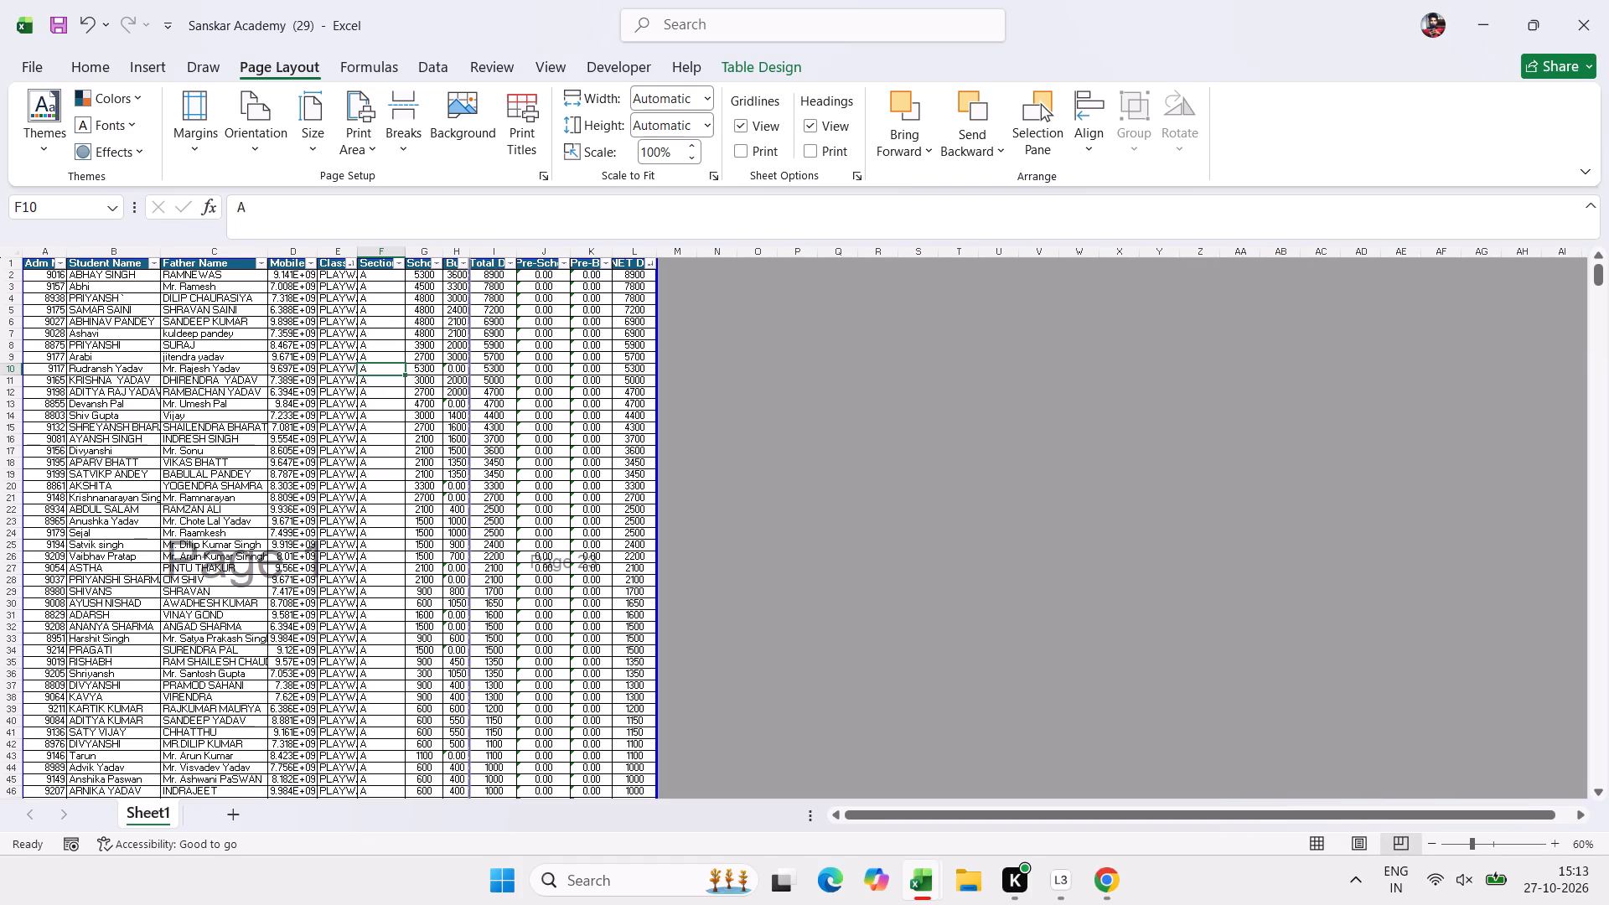
drag(472, 608, 642, 628)
click(1325, 844)
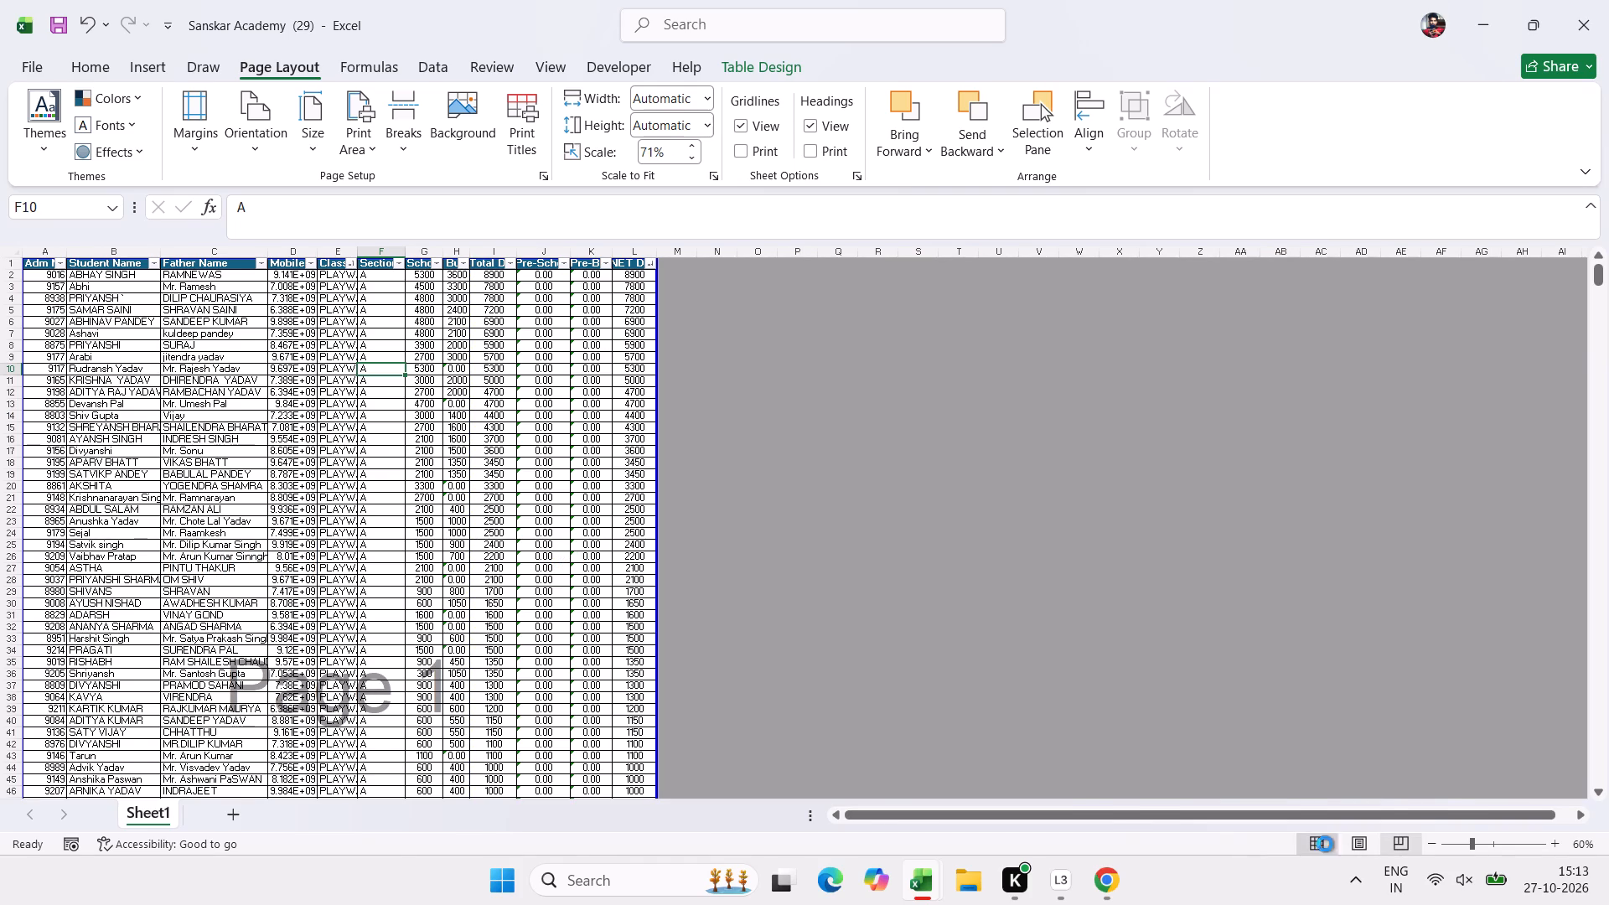
click(584, 618)
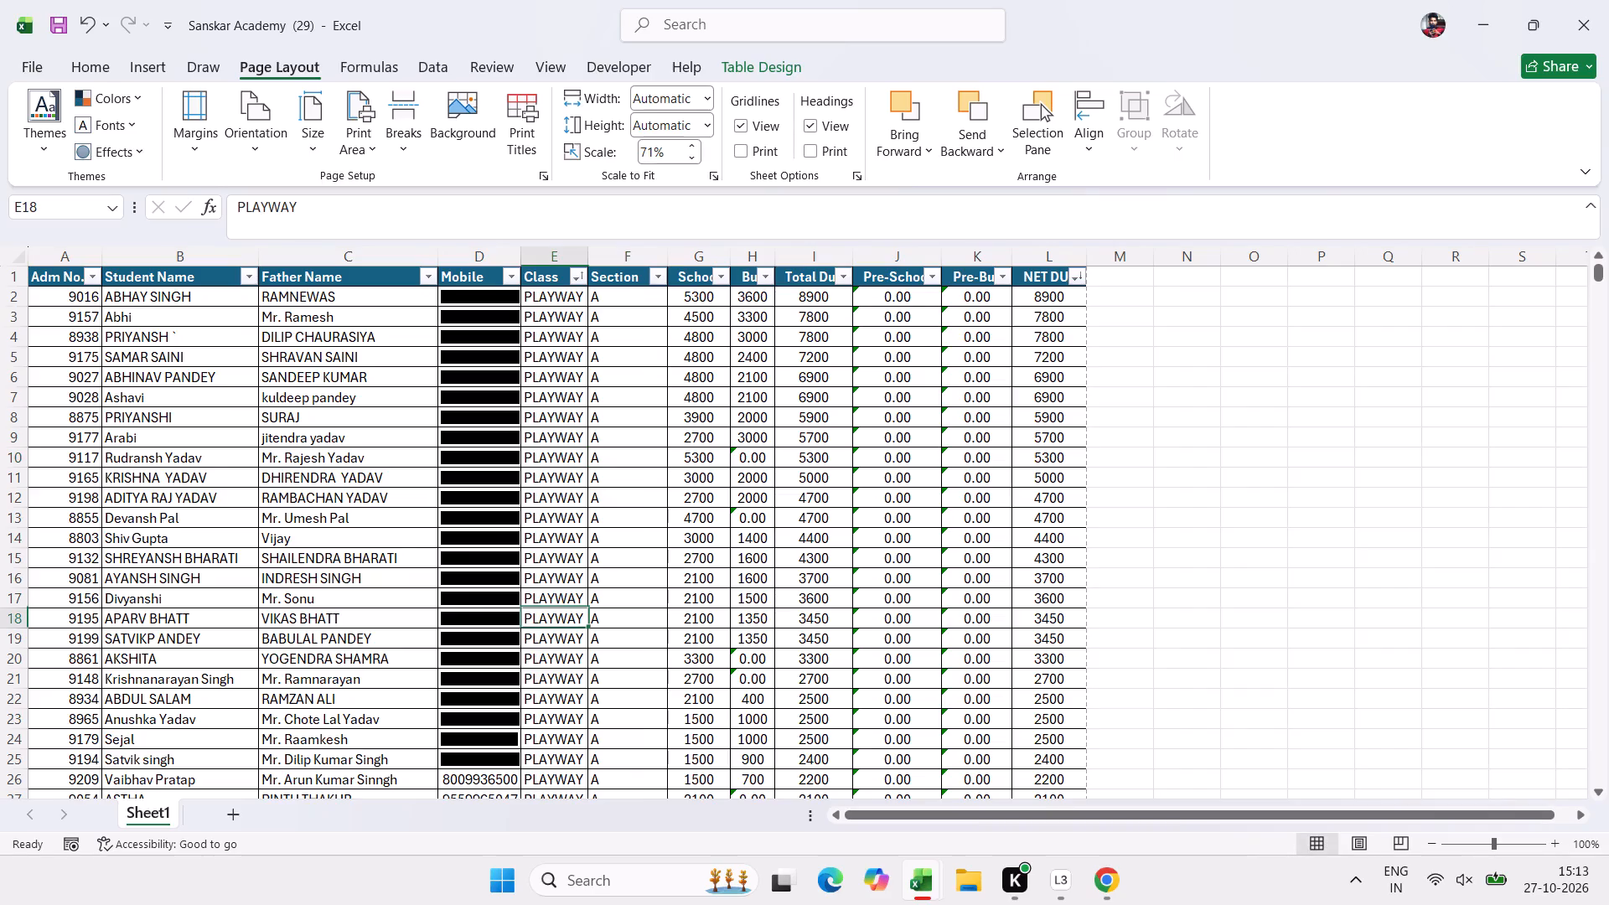
Enter the current date 27-10-2026 in cell B15 of the Student Name column.
click(235, 561)
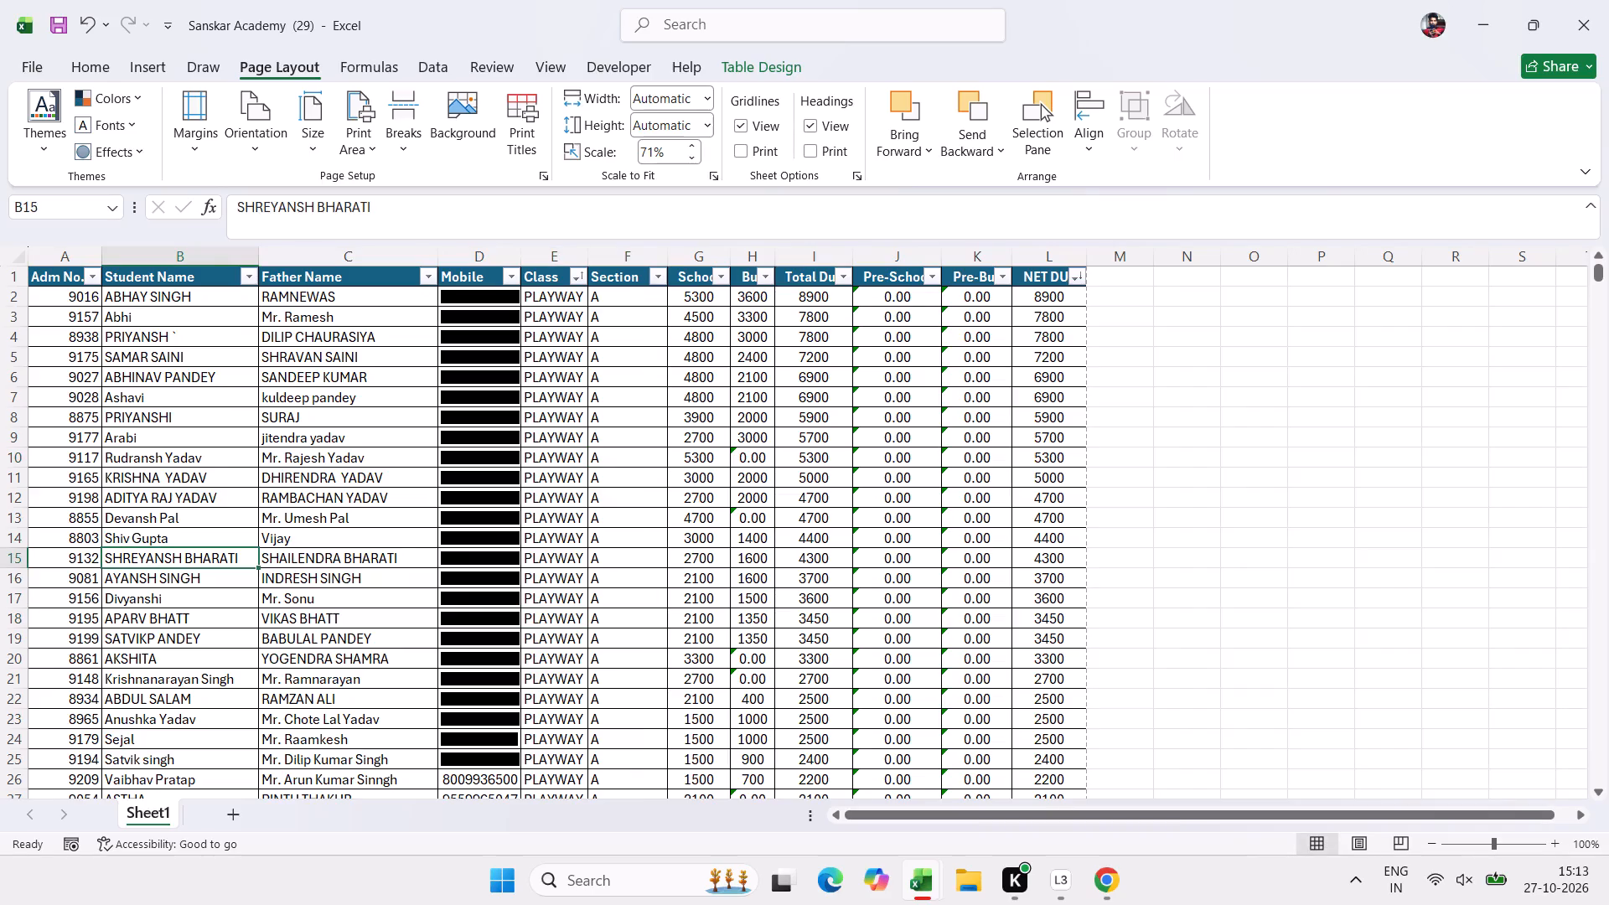
key(ctrl+semicolon)
key(Return)
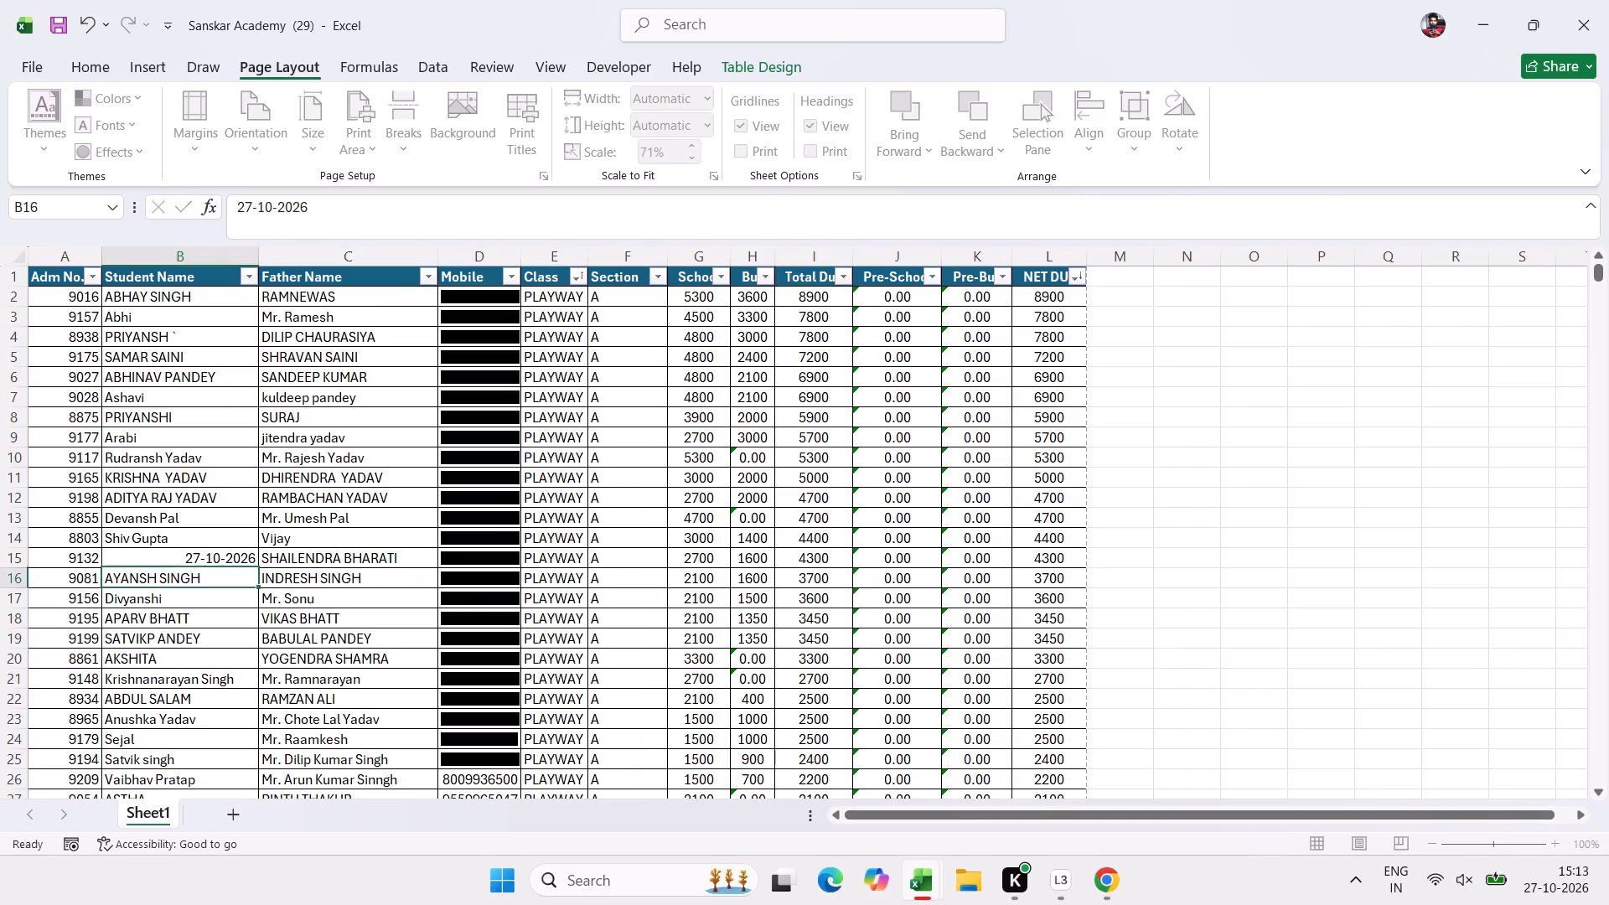
Undo the date entry in cell B15 of the Student Name column.
key(ctrl+z)
Preview the full due list for printing with margins shown, paging through to the last page, and return to the sheet.
key(ctrl+p)
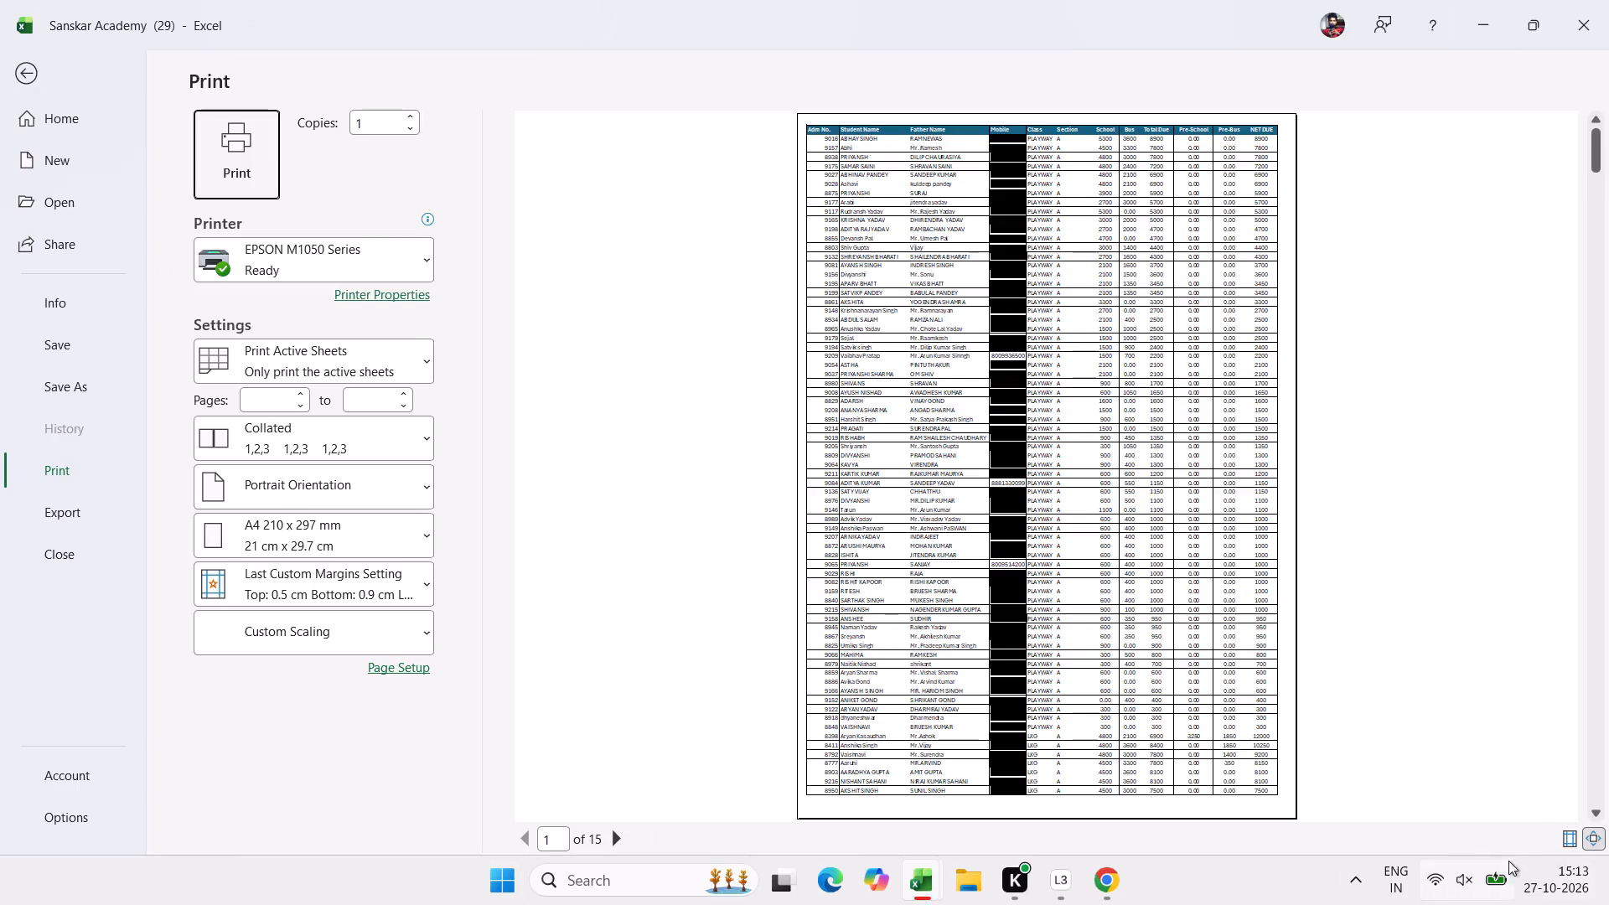
click(1579, 844)
click(1587, 837)
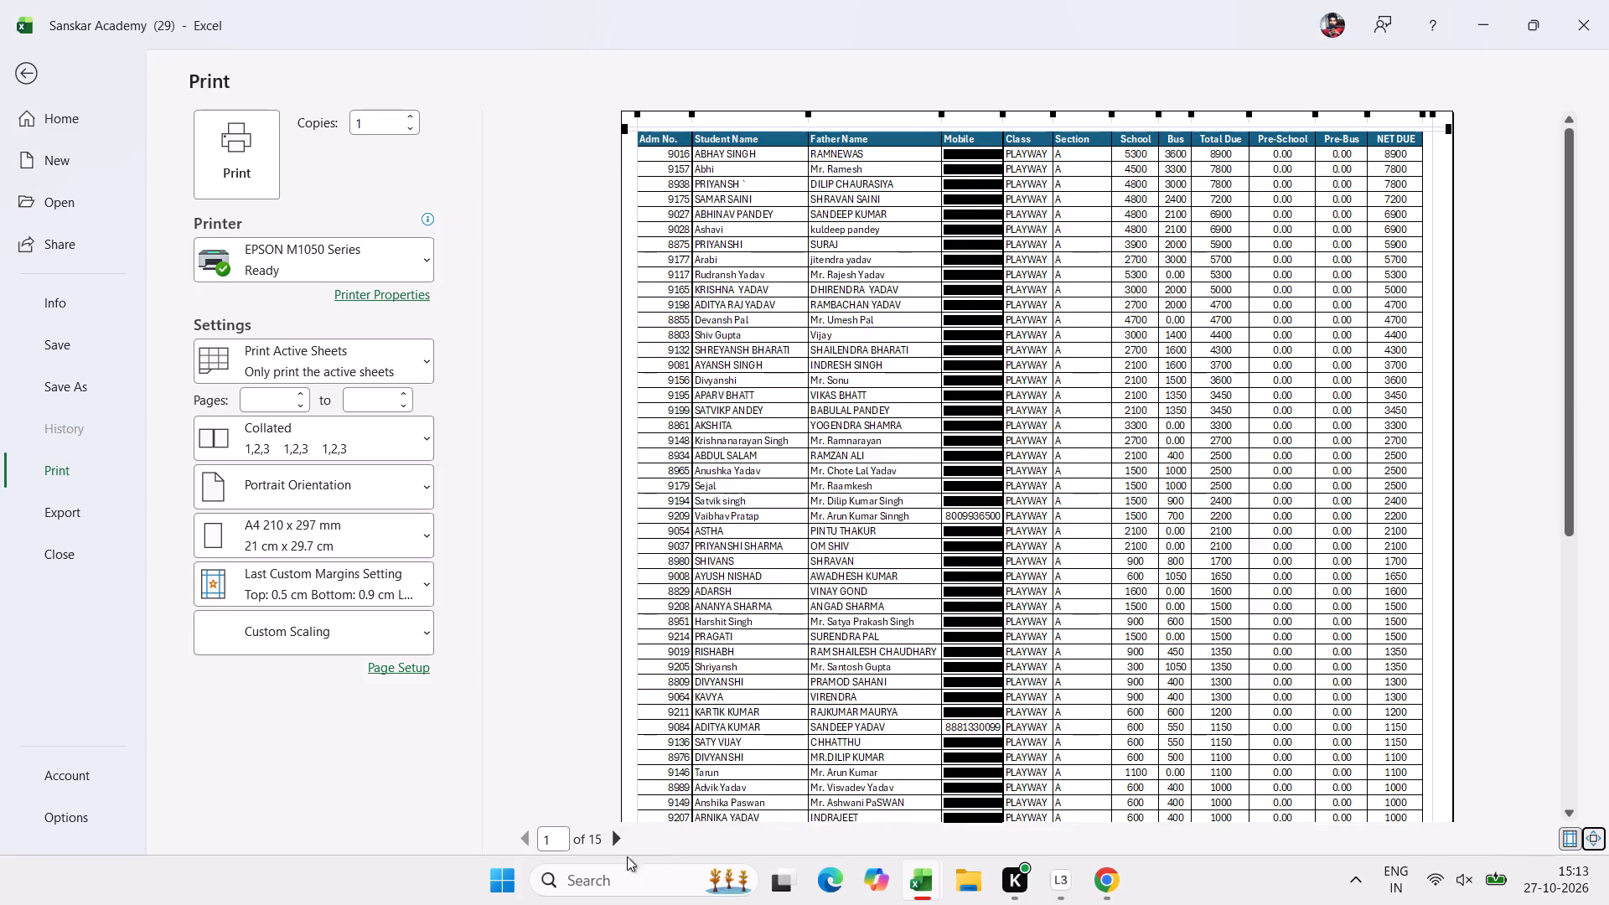
click(616, 830)
triple_click(616, 830)
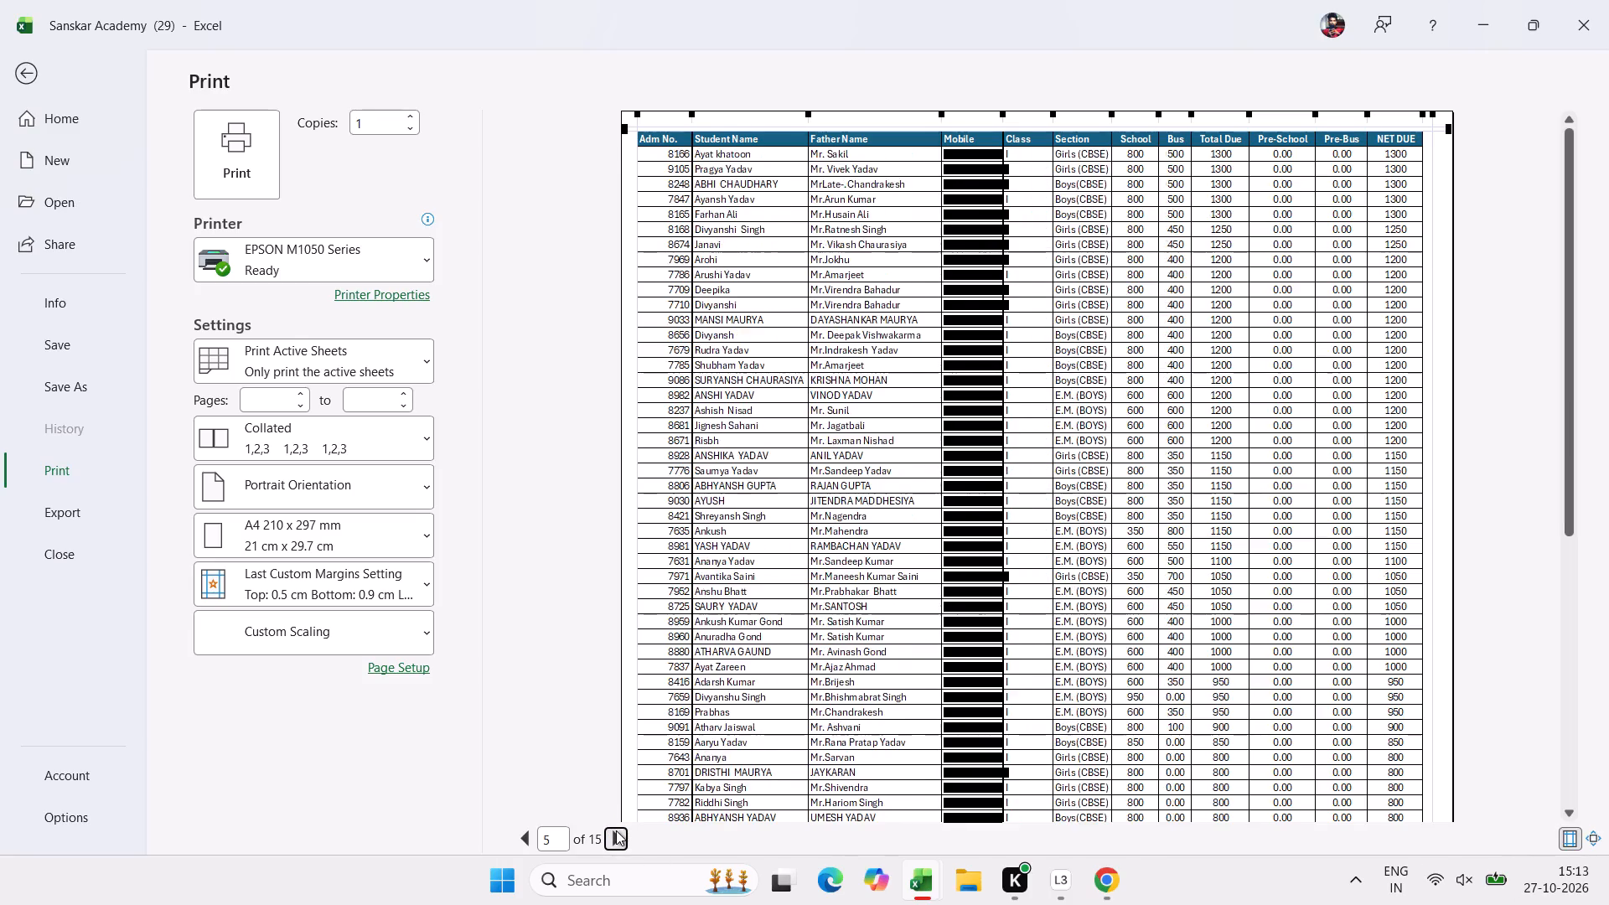
triple_click(616, 830)
triple_click(616, 830)
triple_click(616, 830)
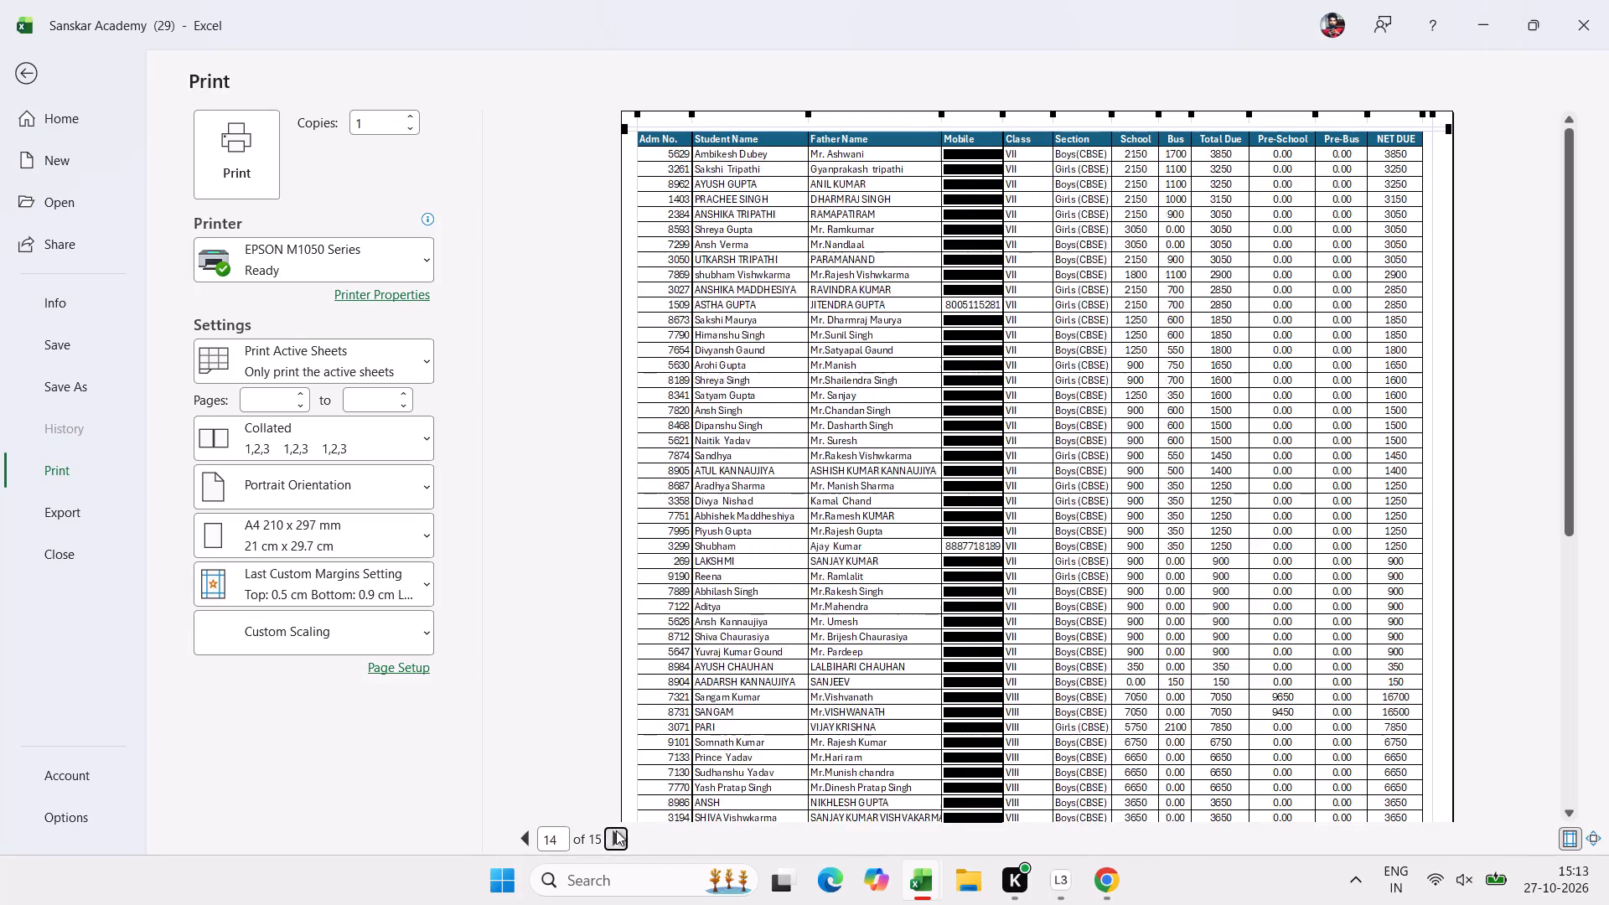
triple_click(616, 830)
double_click(616, 830)
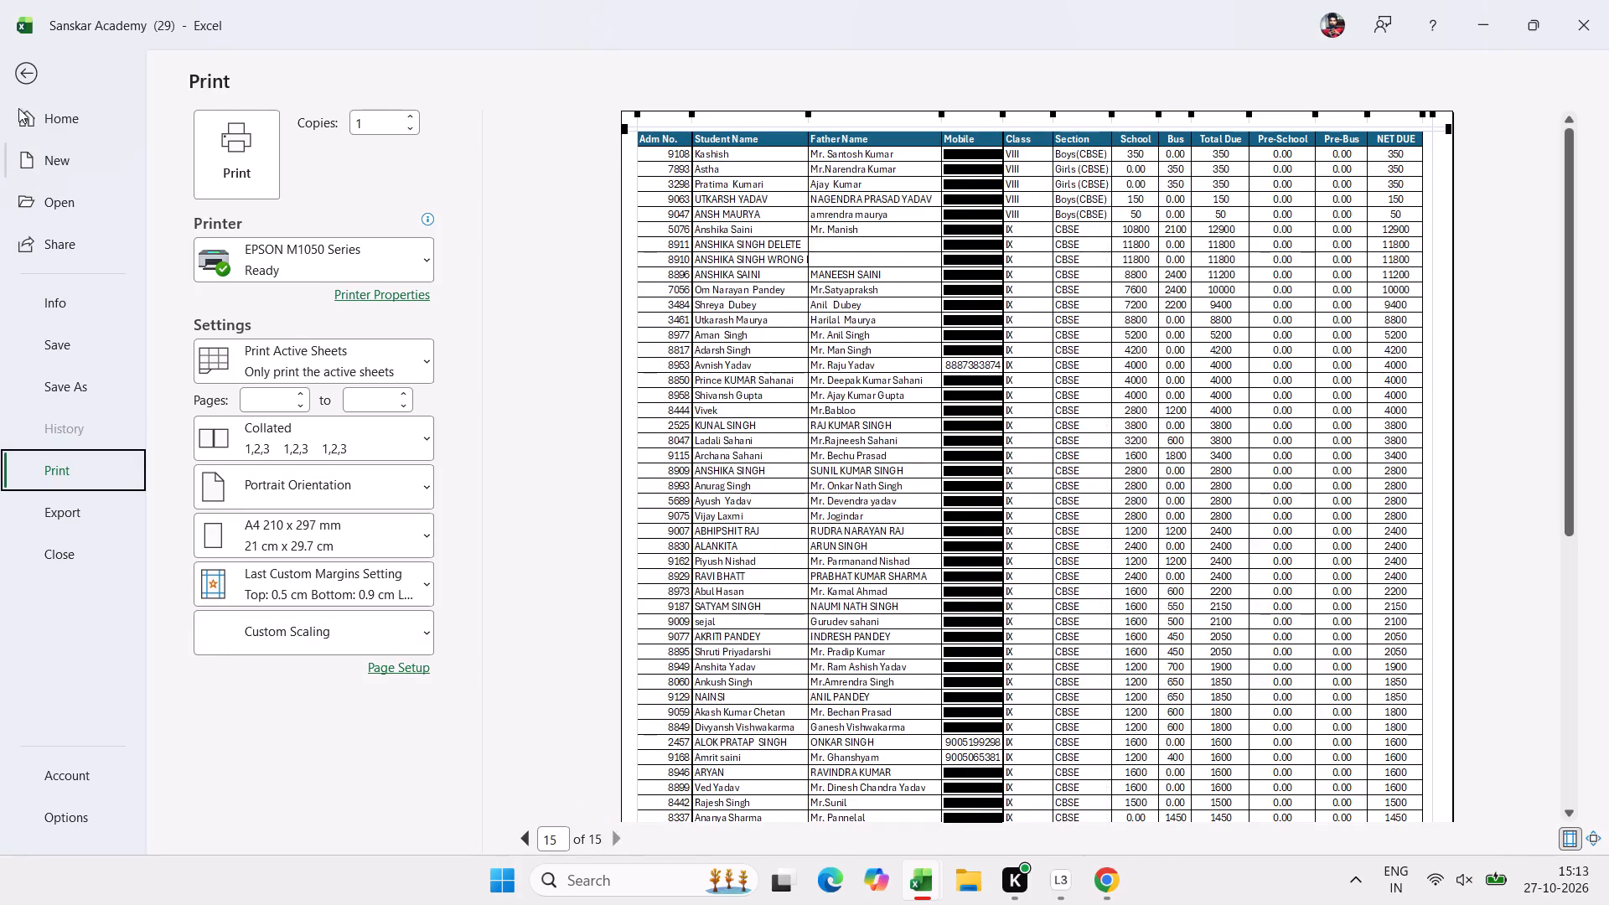
click(18, 85)
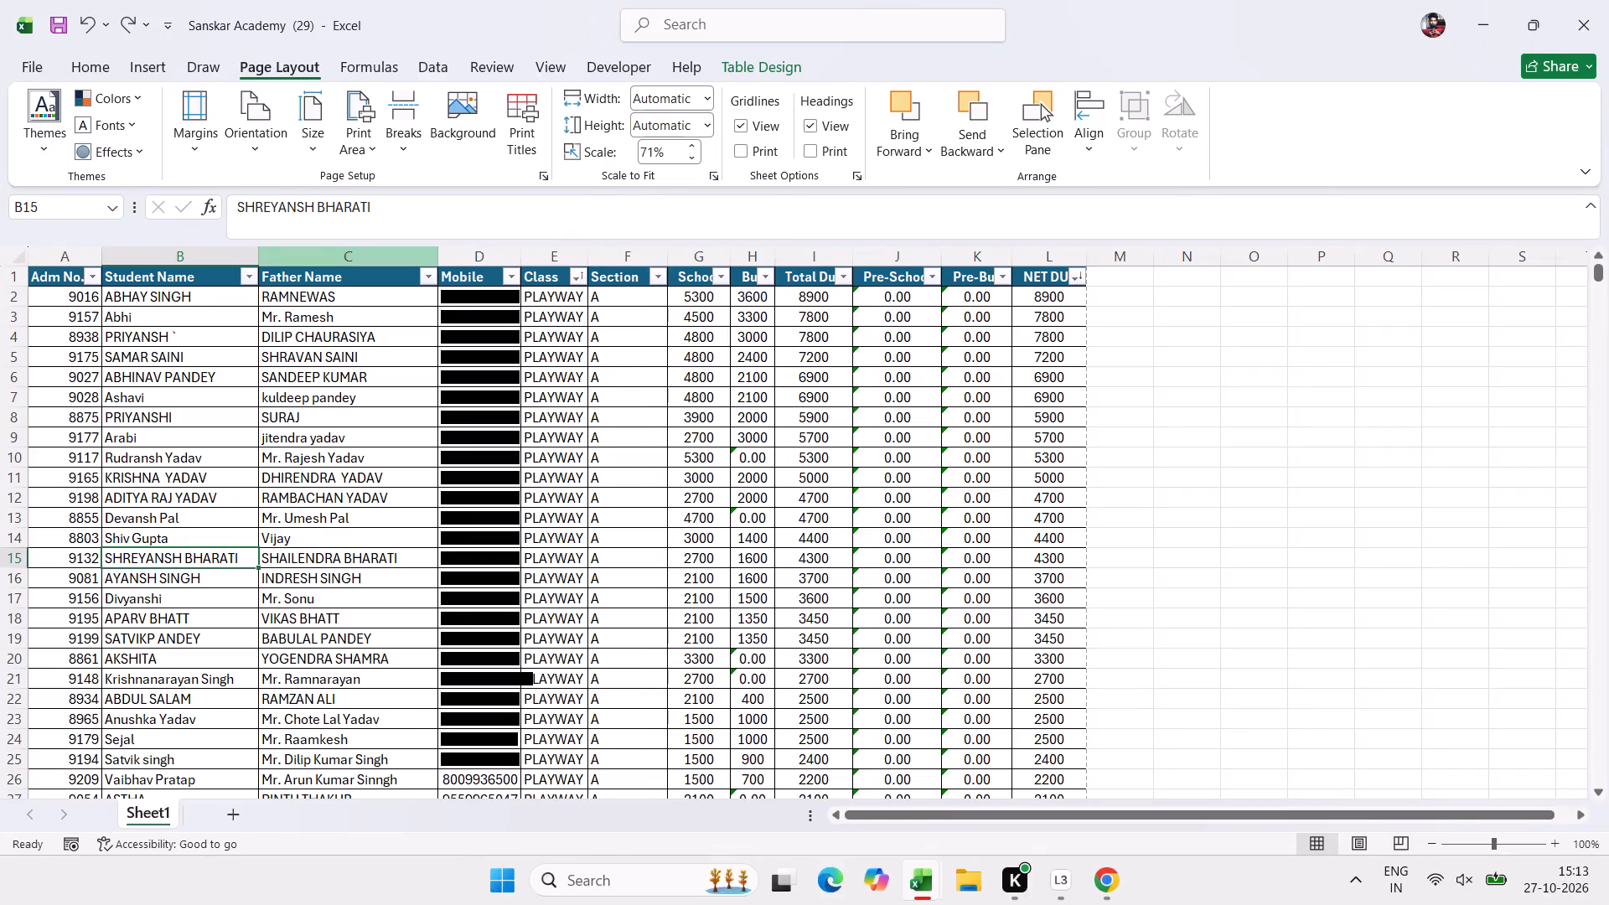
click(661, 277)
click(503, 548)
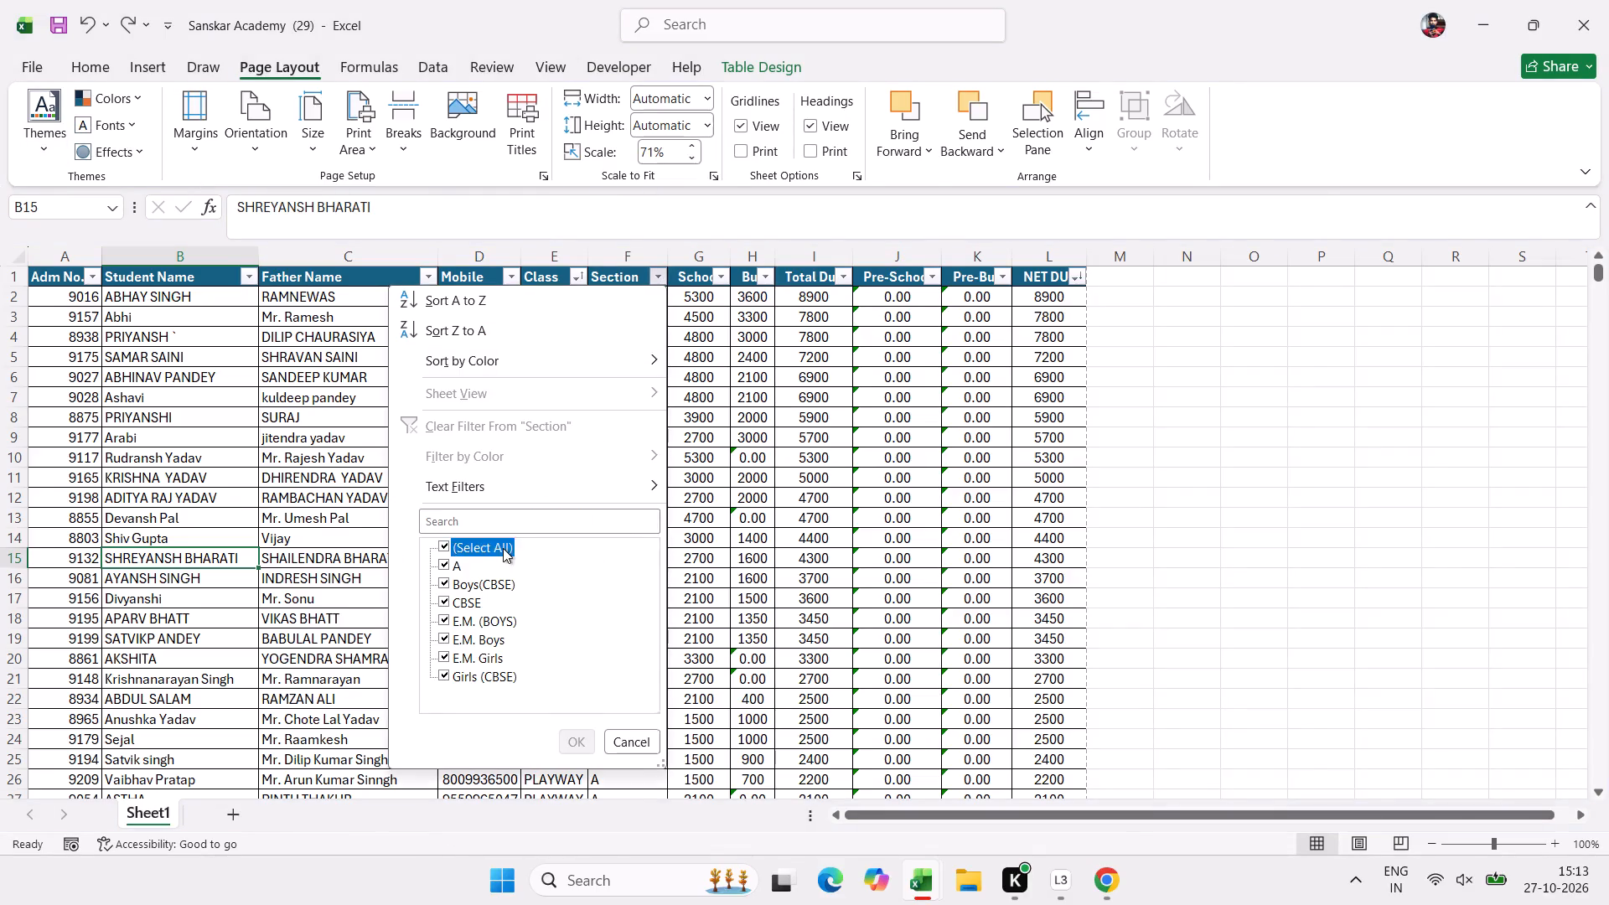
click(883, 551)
Filter the Class column to show only PLAYWAY.
click(582, 281)
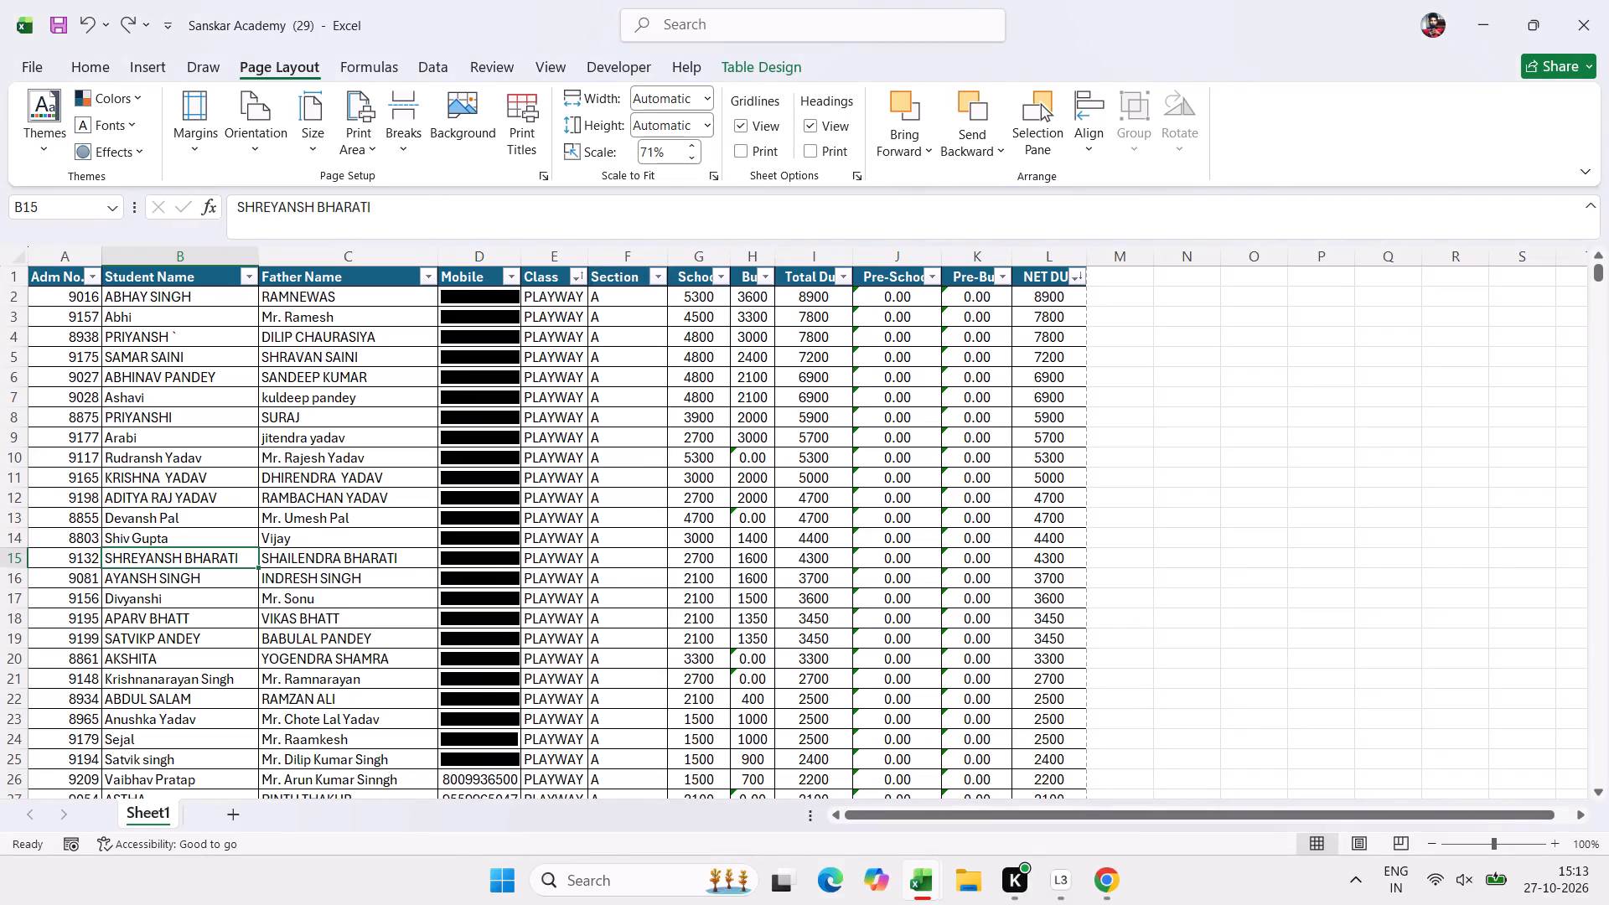
click(435, 535)
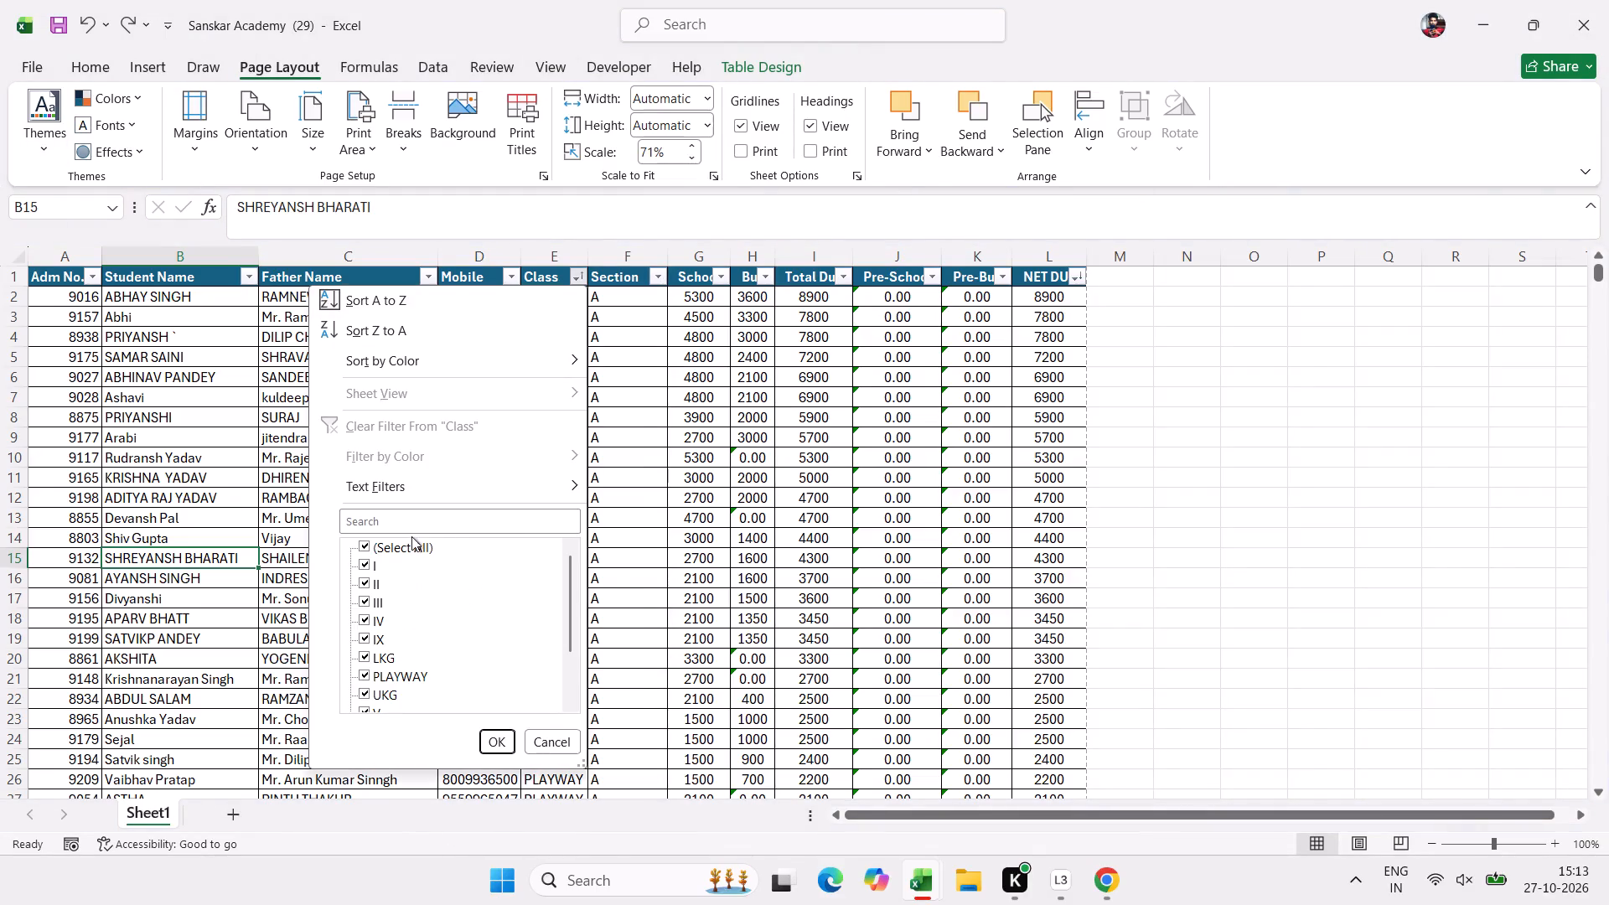
click(411, 536)
click(415, 552)
click(398, 674)
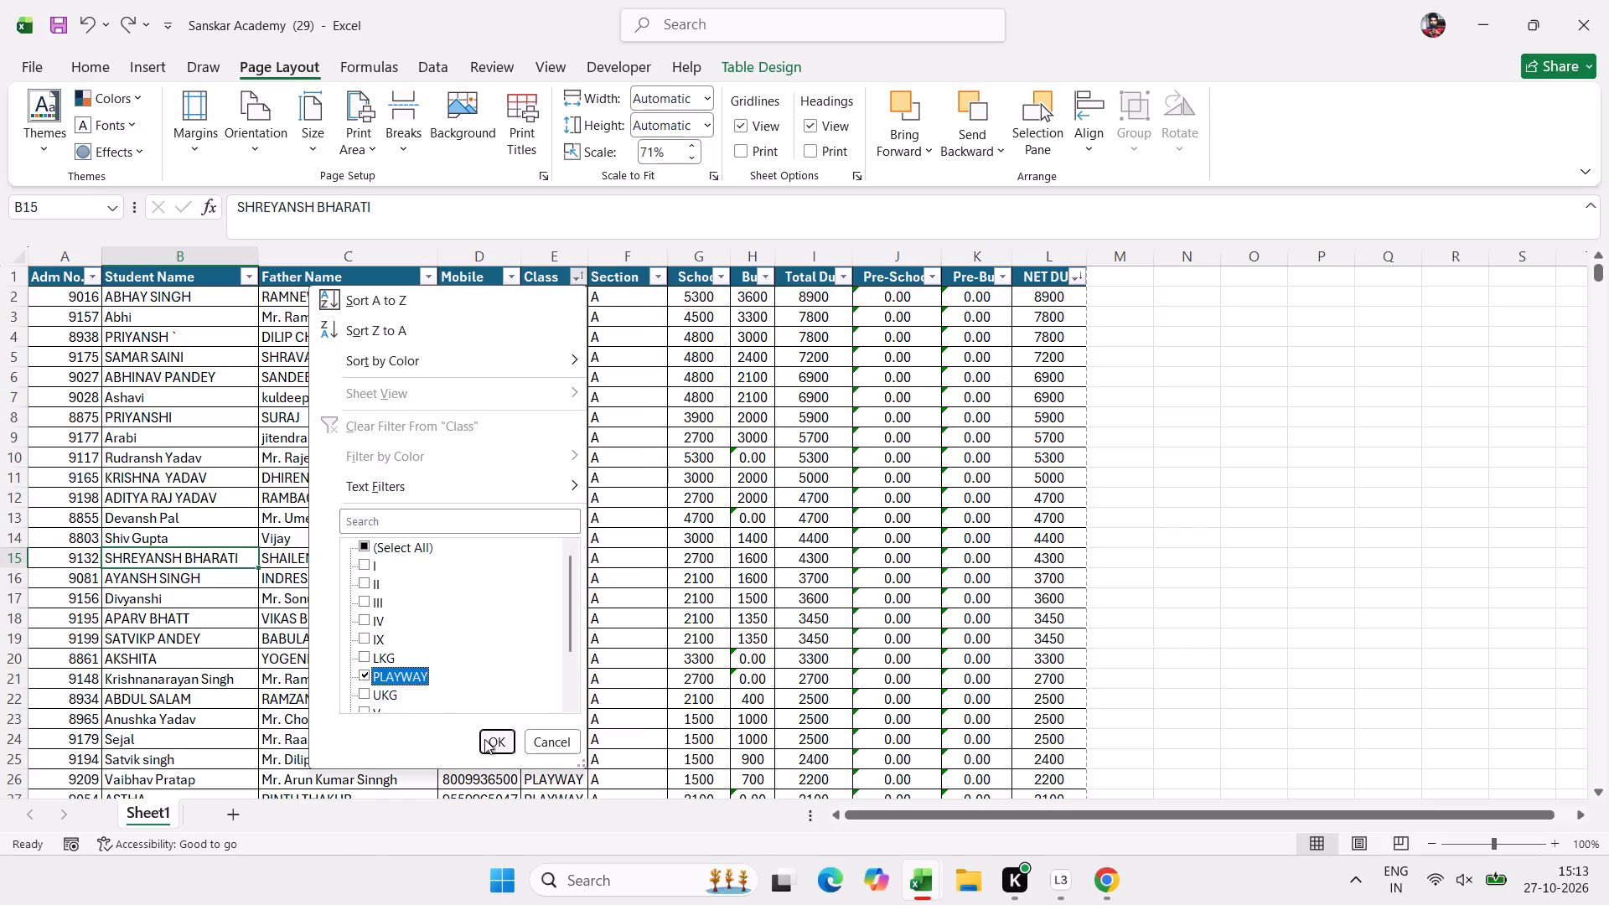
click(484, 739)
Print the filtered PLAYWAY due list on the EPSON M1050 Series printer.
click(649, 499)
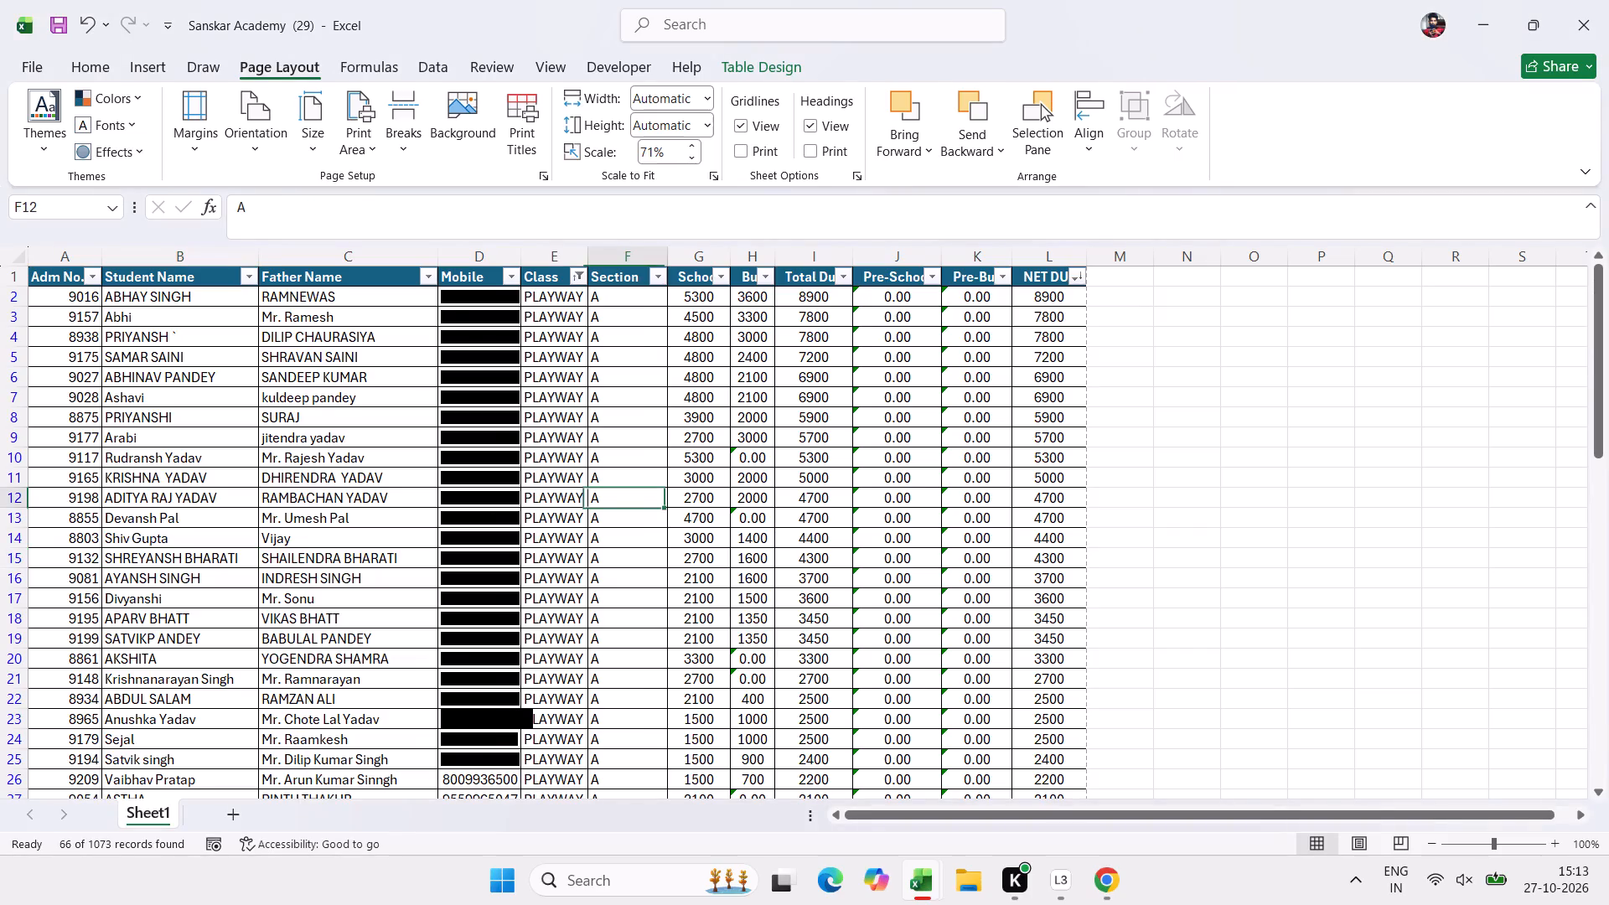
click(877, 344)
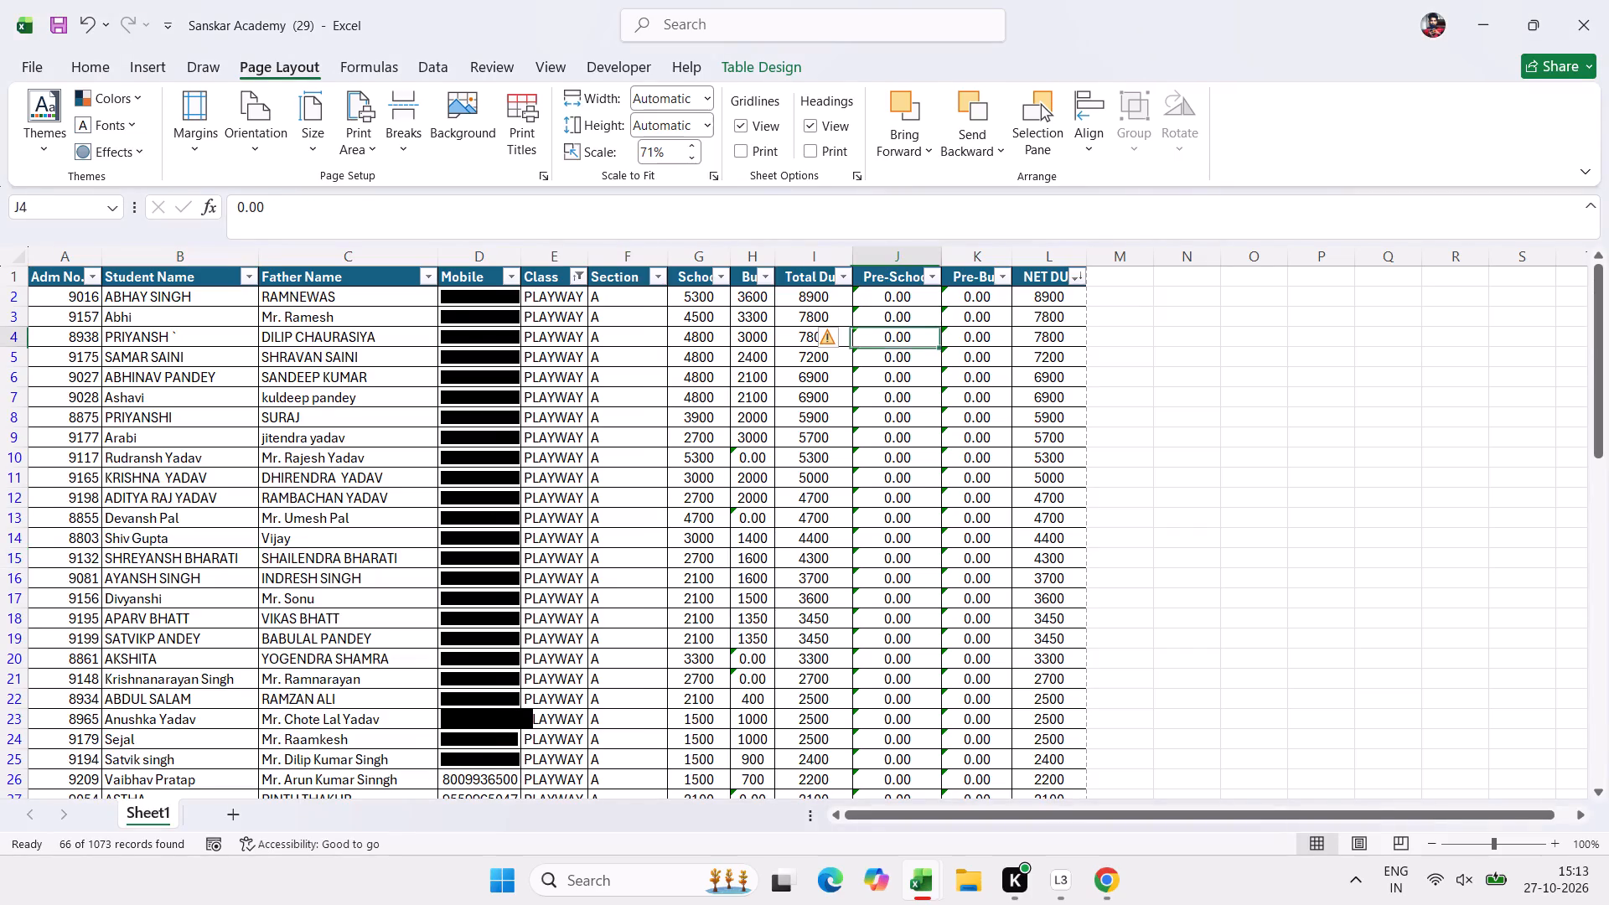
key(ctrl+p)
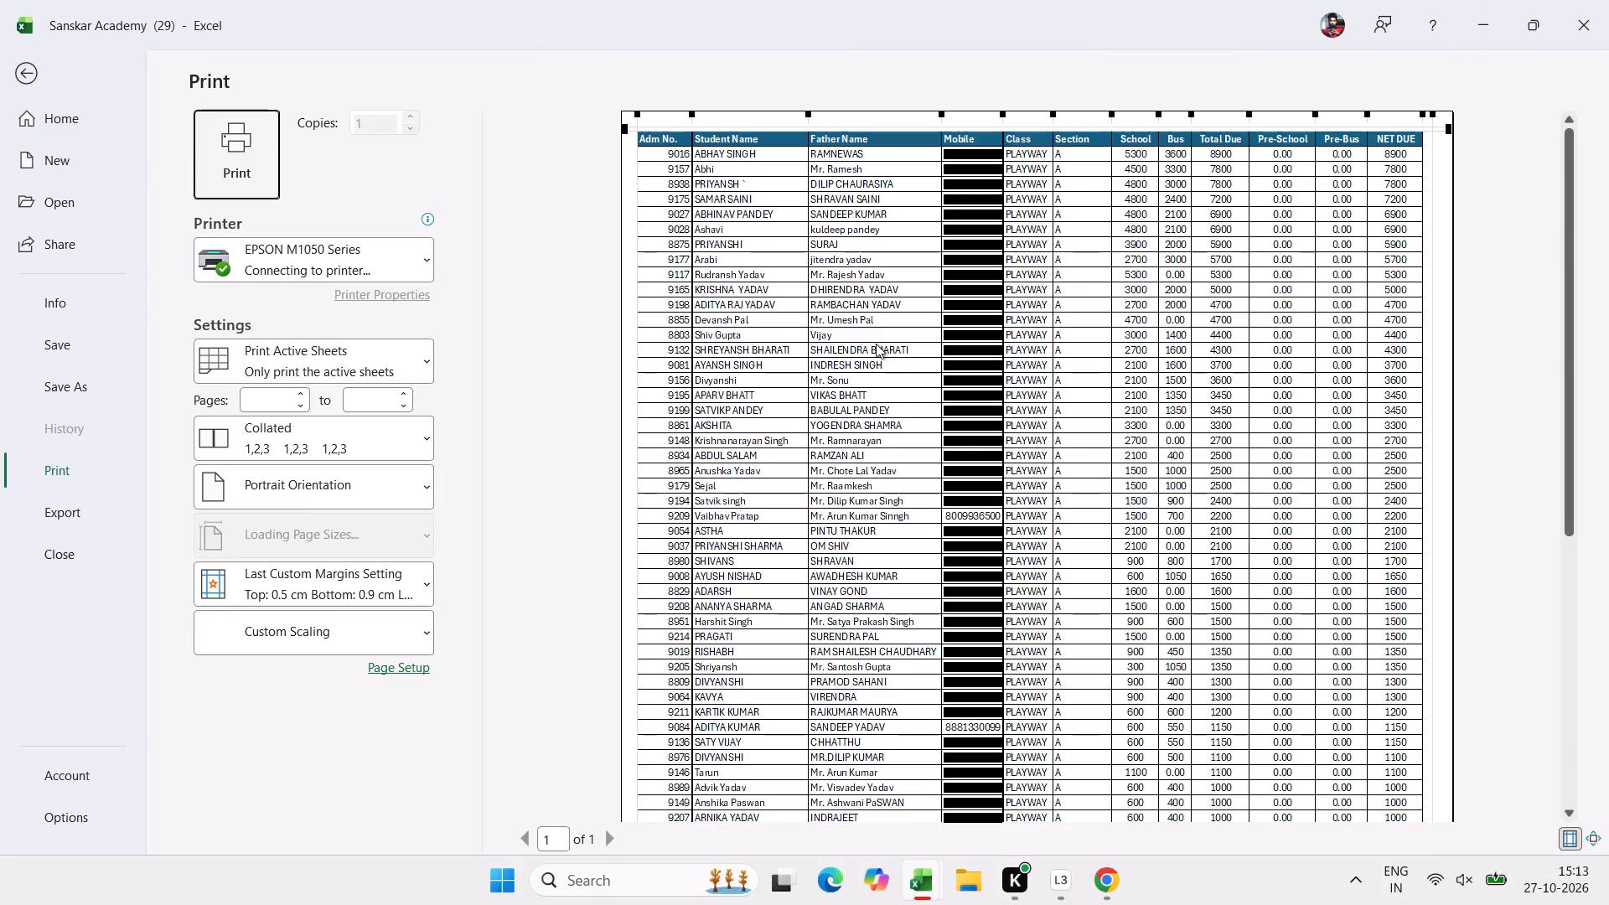
click(241, 143)
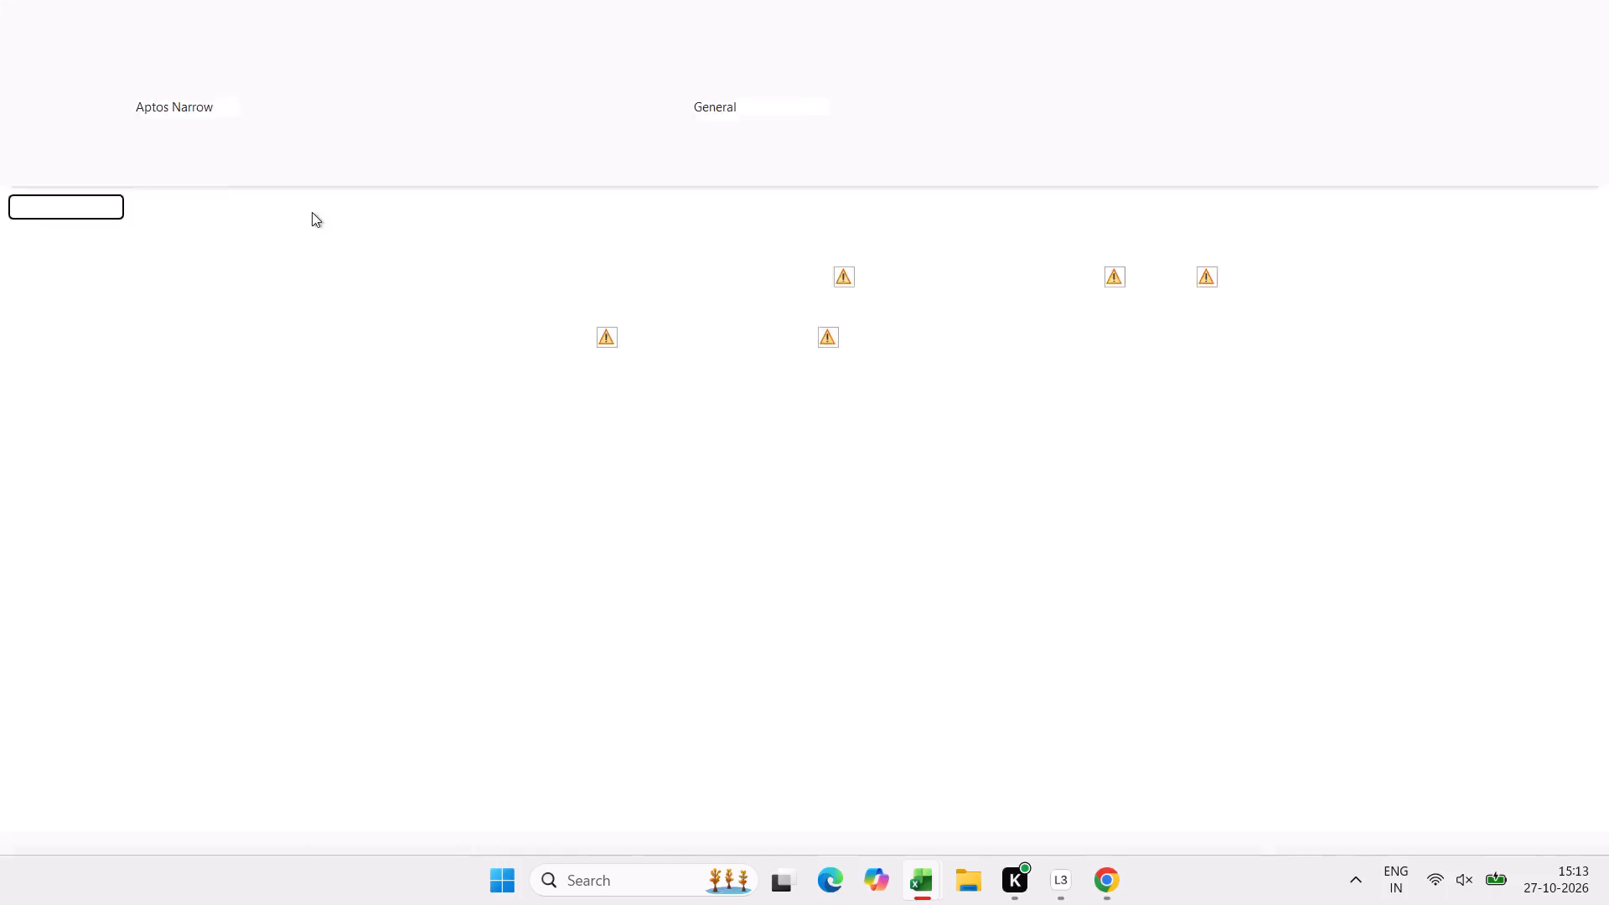
click(669, 306)
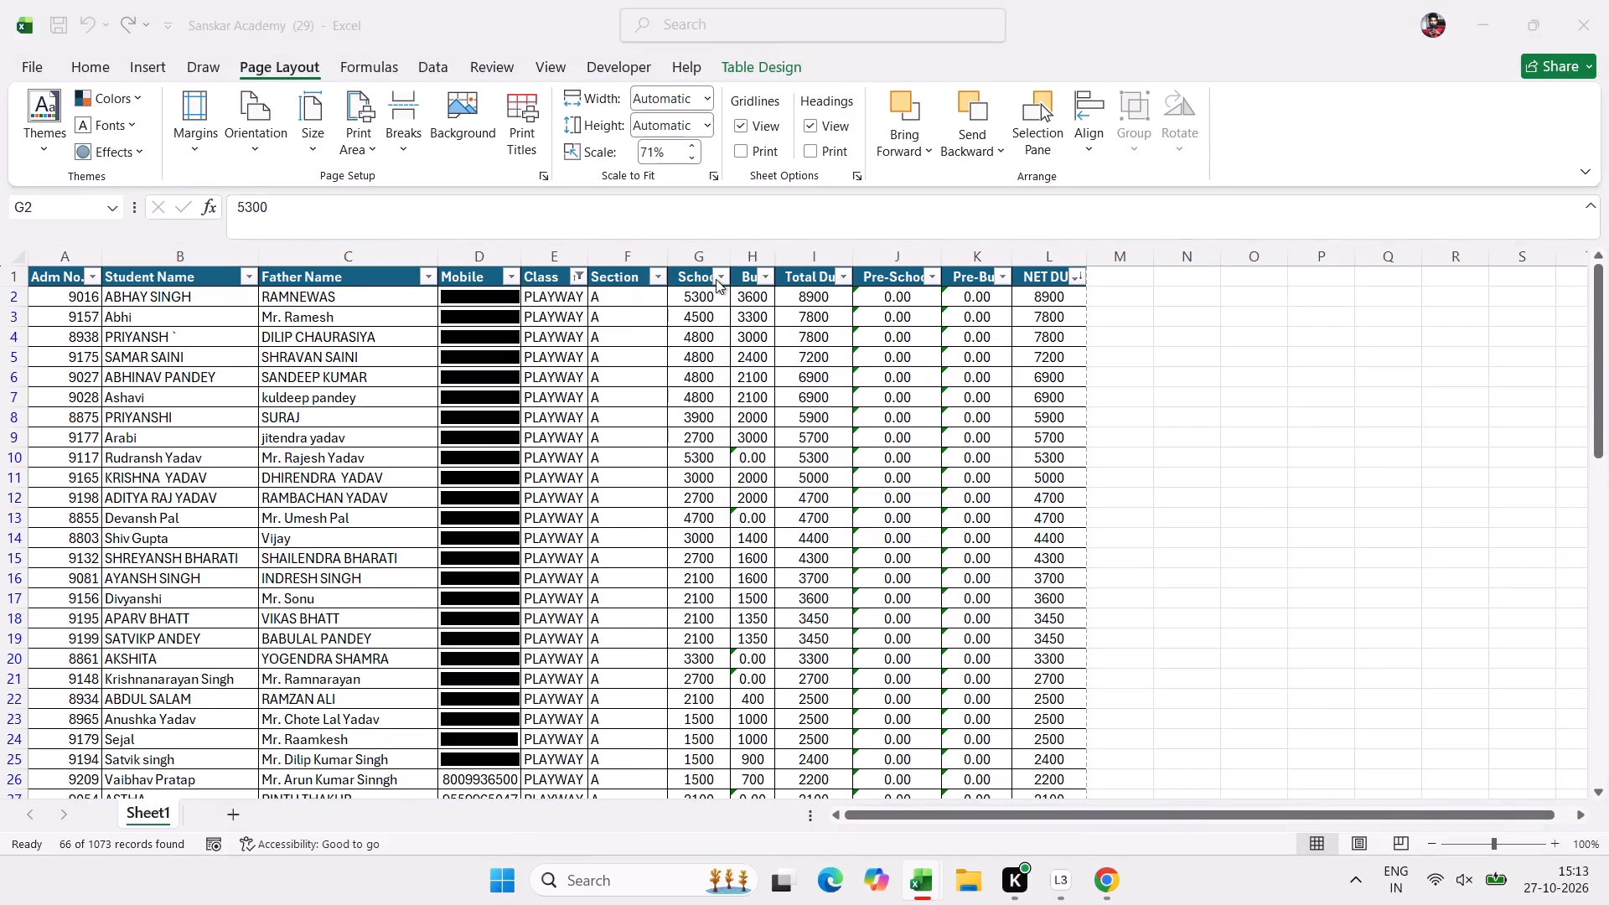
Change the Class filter from PLAYWAY to LKG only.
click(569, 271)
click(576, 271)
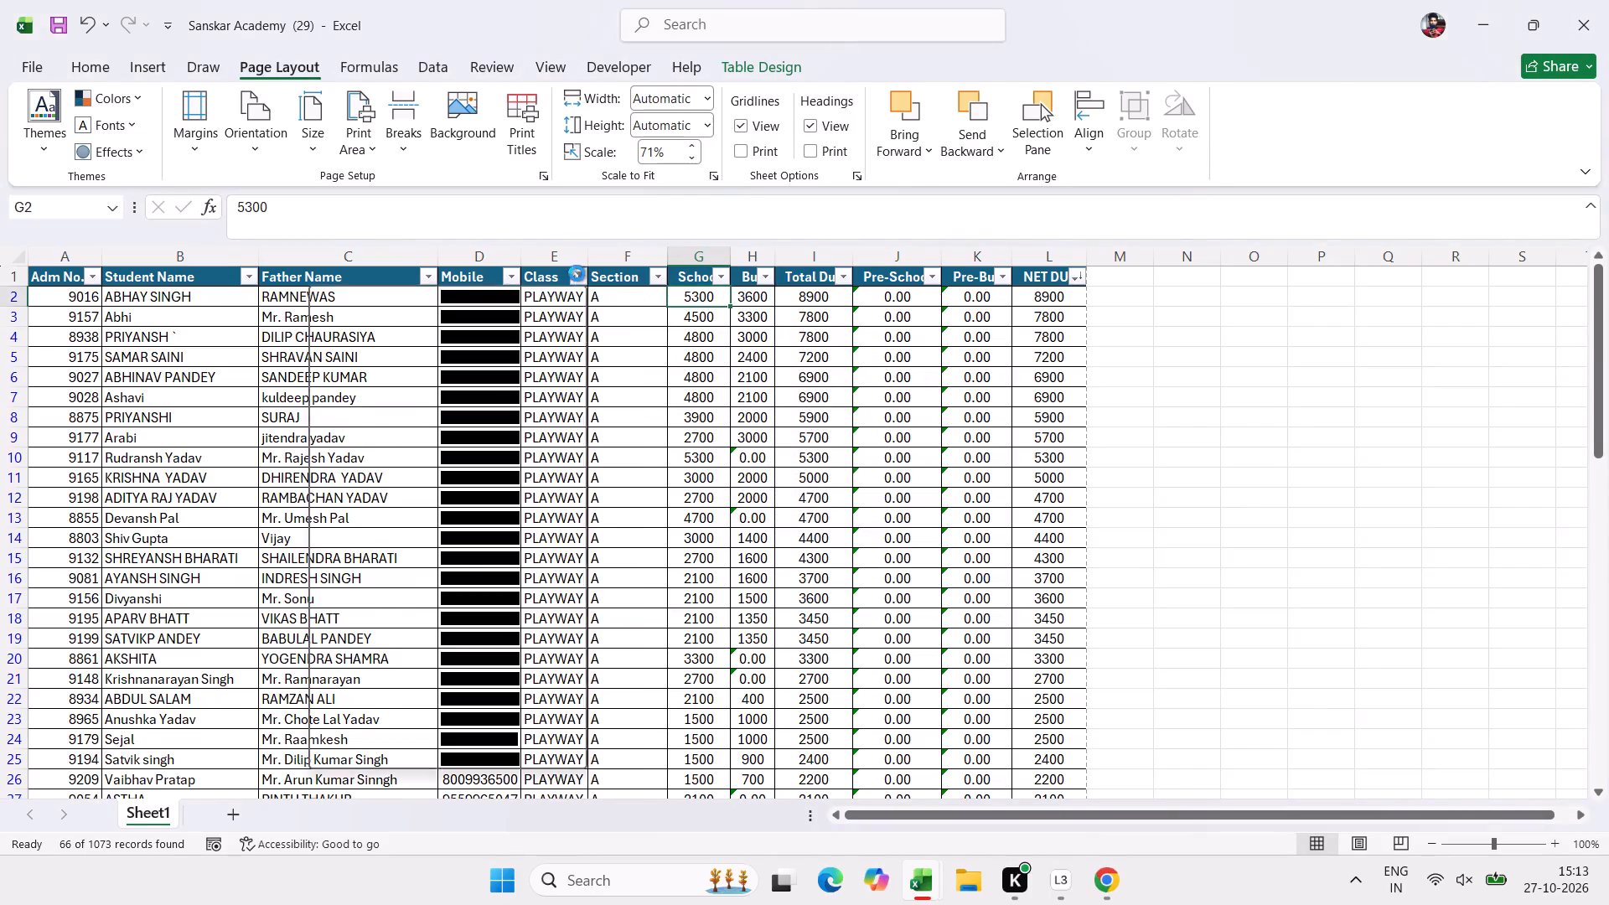
click(375, 672)
click(385, 658)
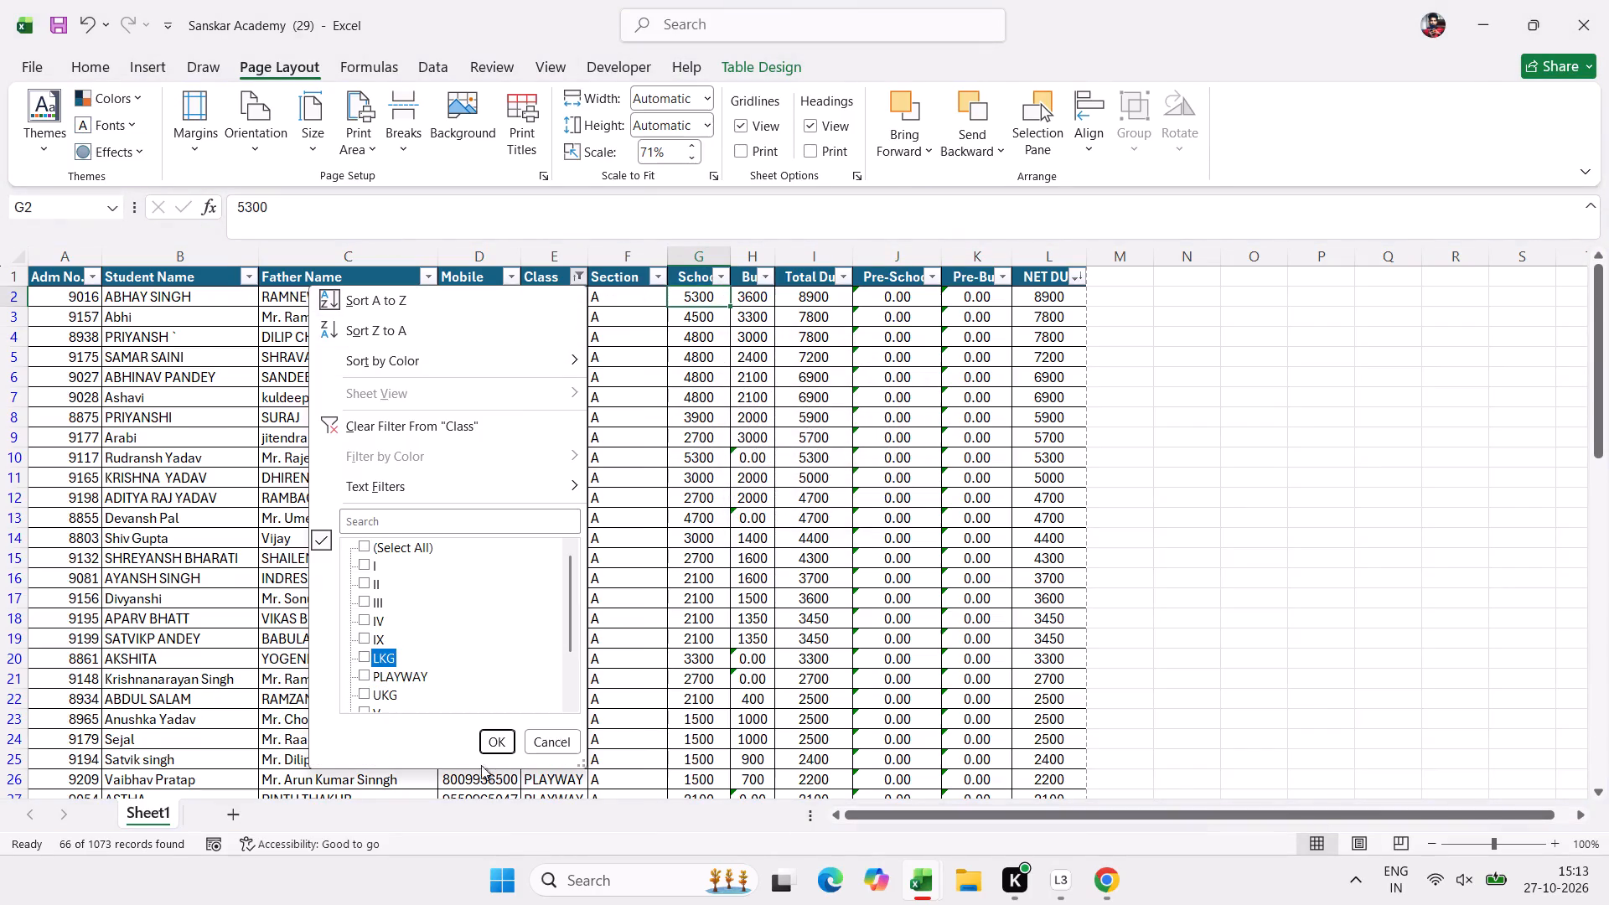
click(498, 740)
Preview the LKG due list and print only page 1 by setting the page range from 1 to 1.
click(535, 603)
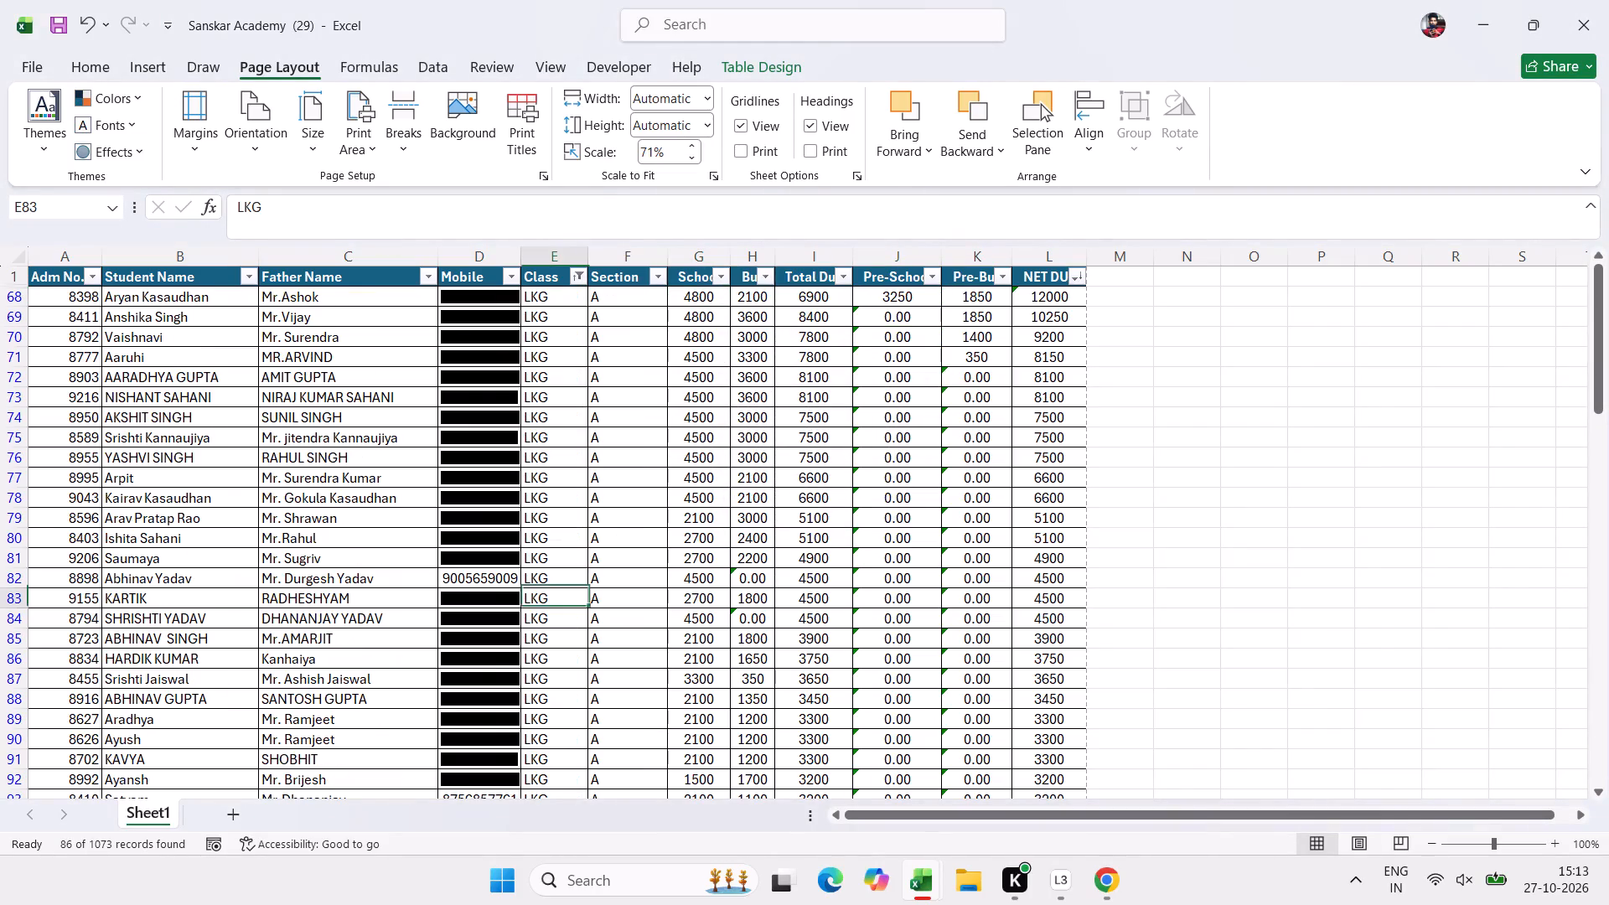
key(ctrl+p)
ctrl+click(535, 603)
click(617, 846)
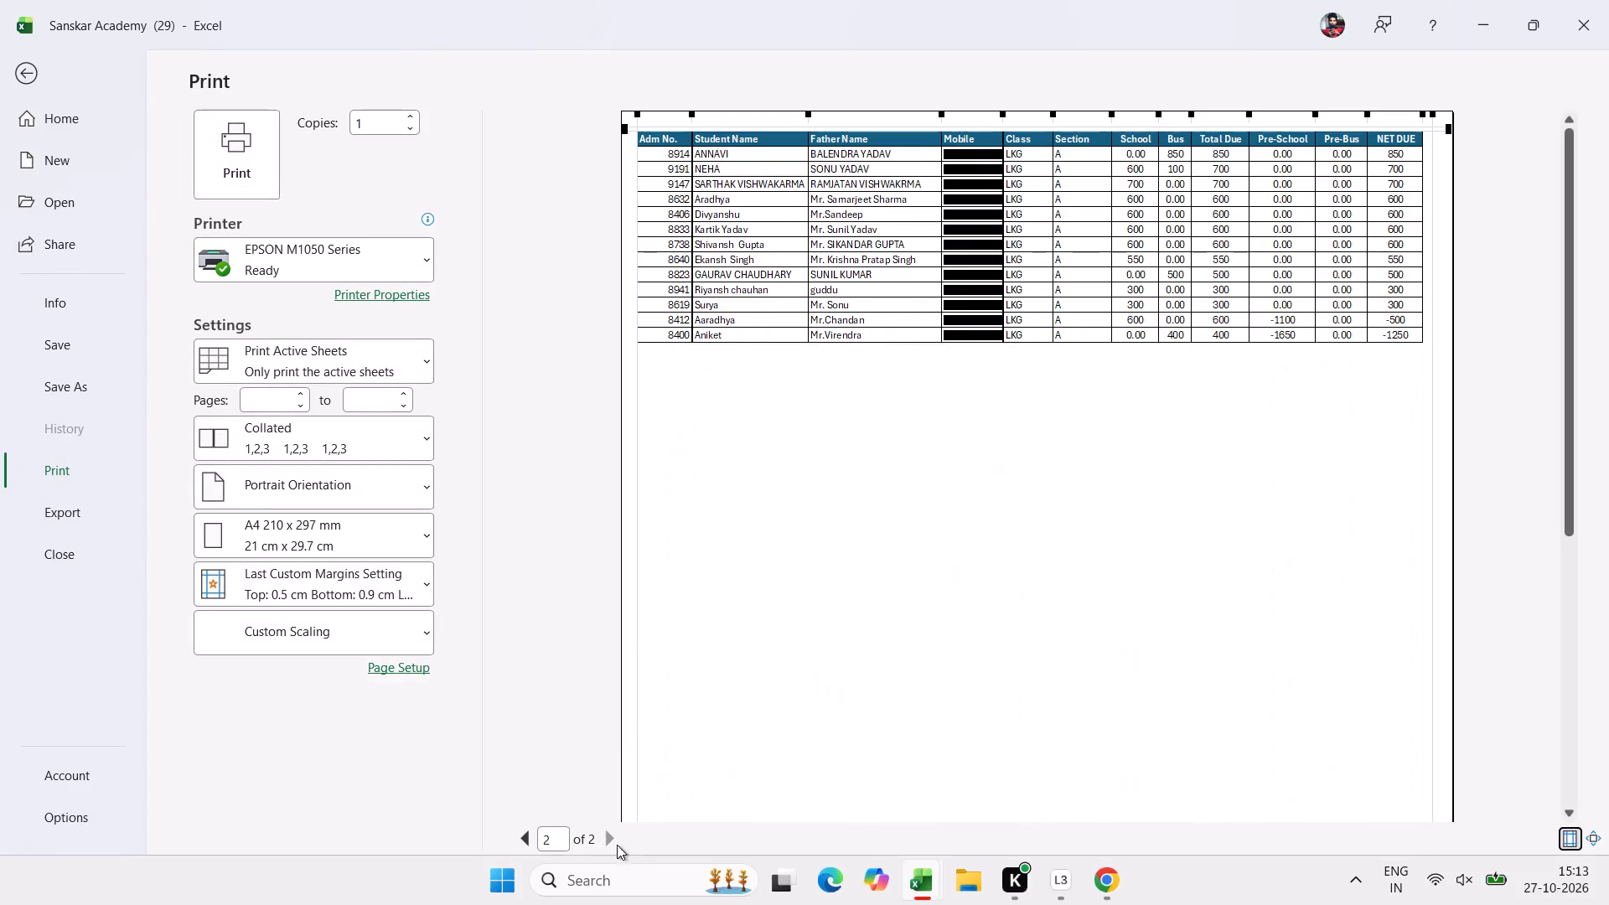
click(256, 401)
key(1)
key(Tab)
key(1)
click(241, 194)
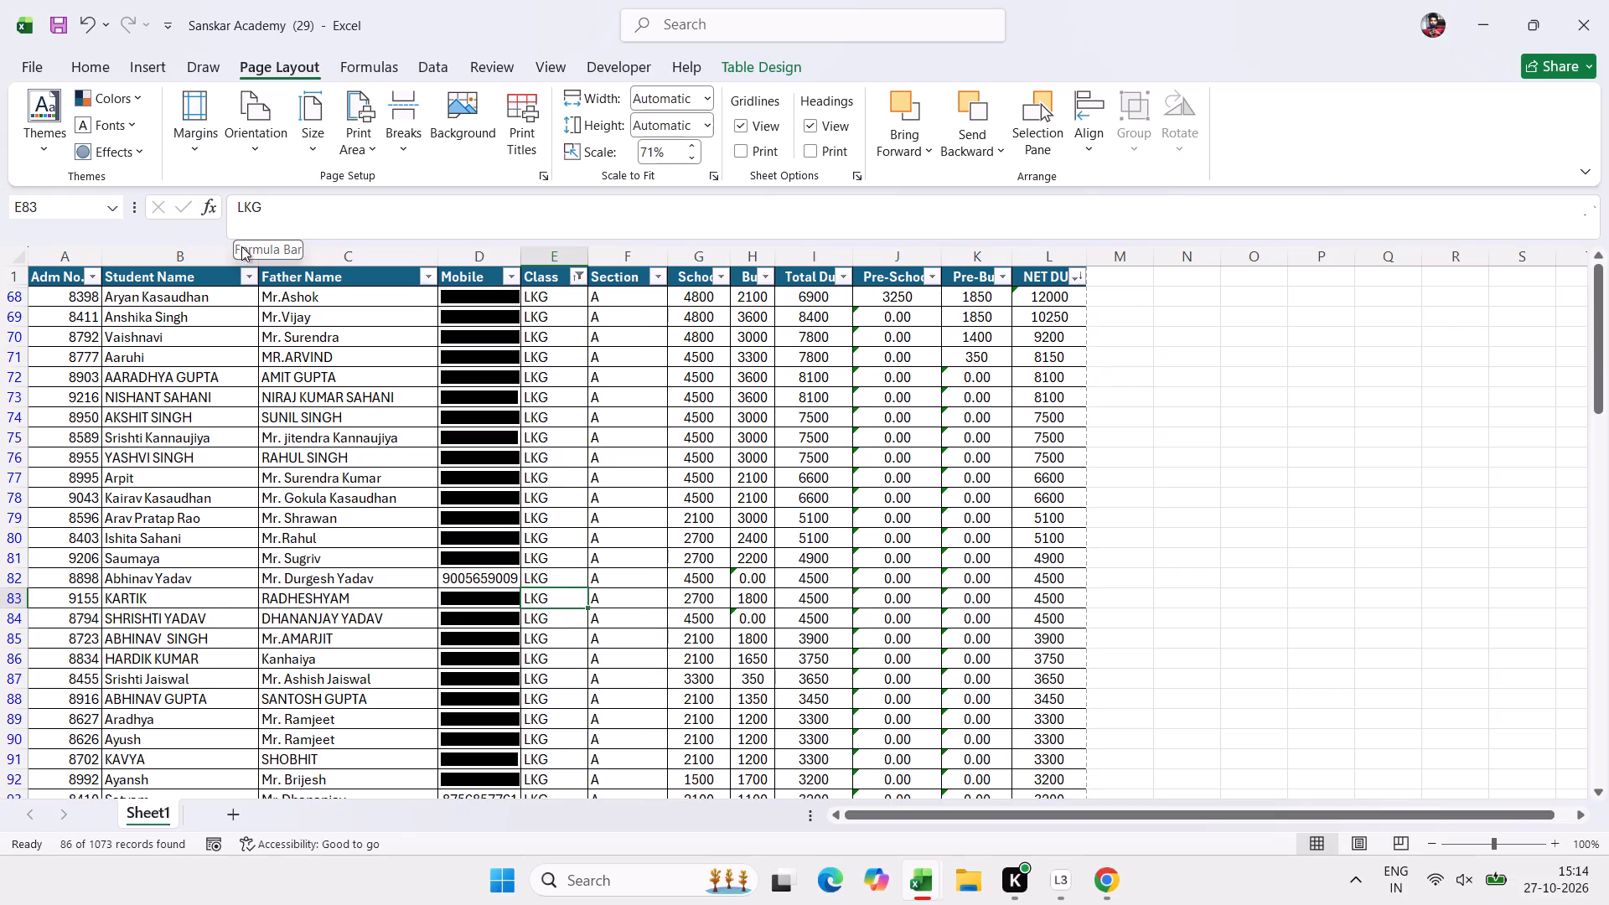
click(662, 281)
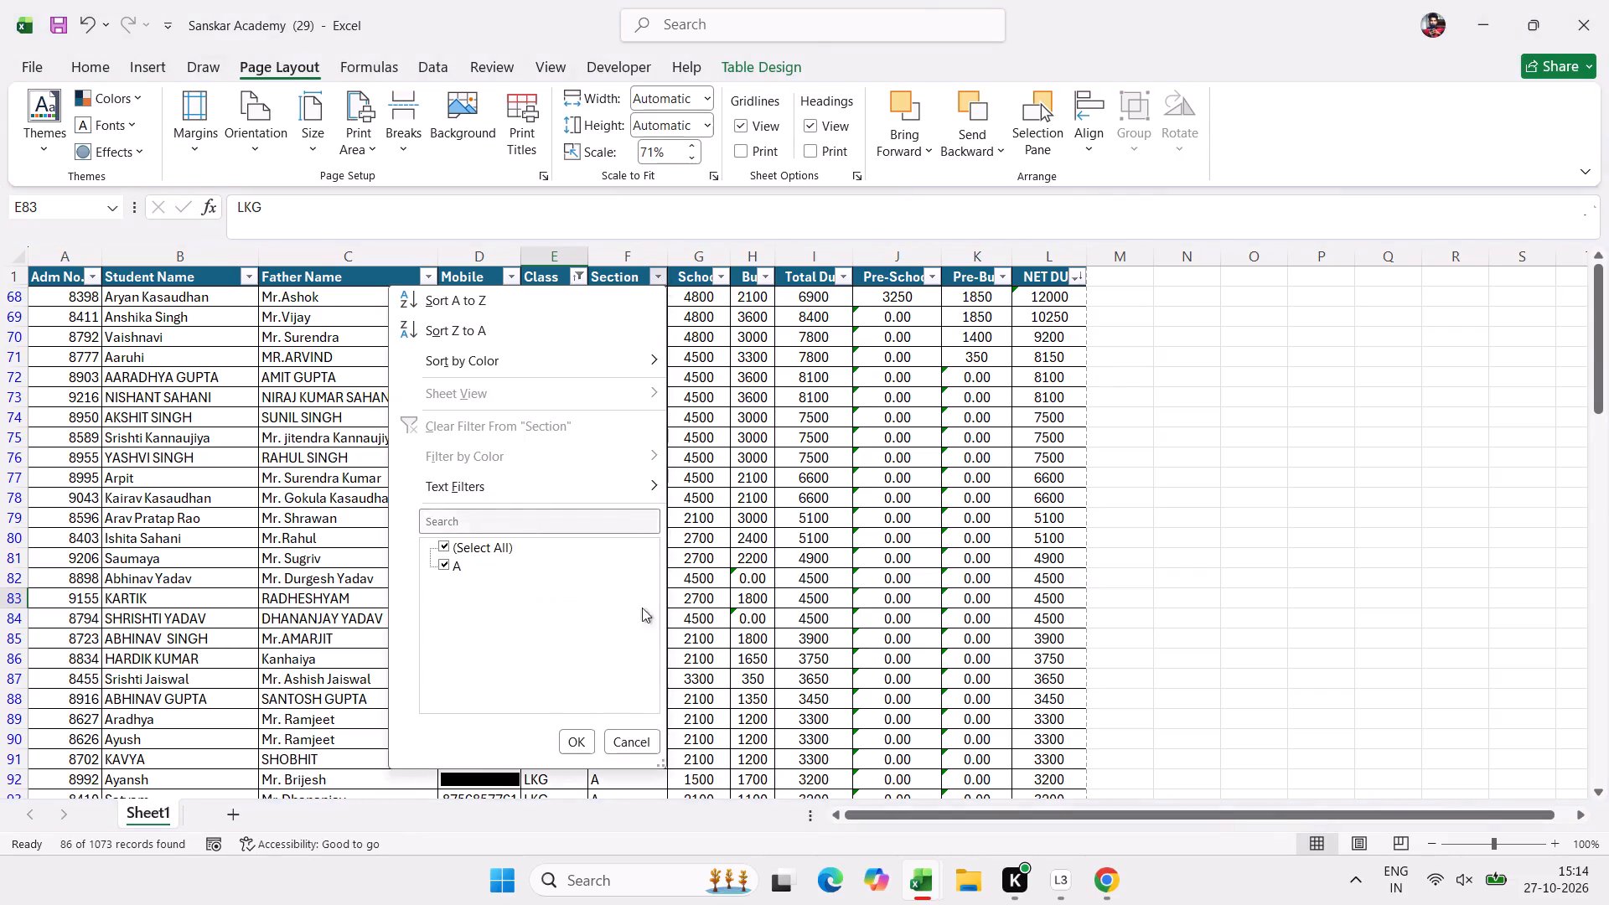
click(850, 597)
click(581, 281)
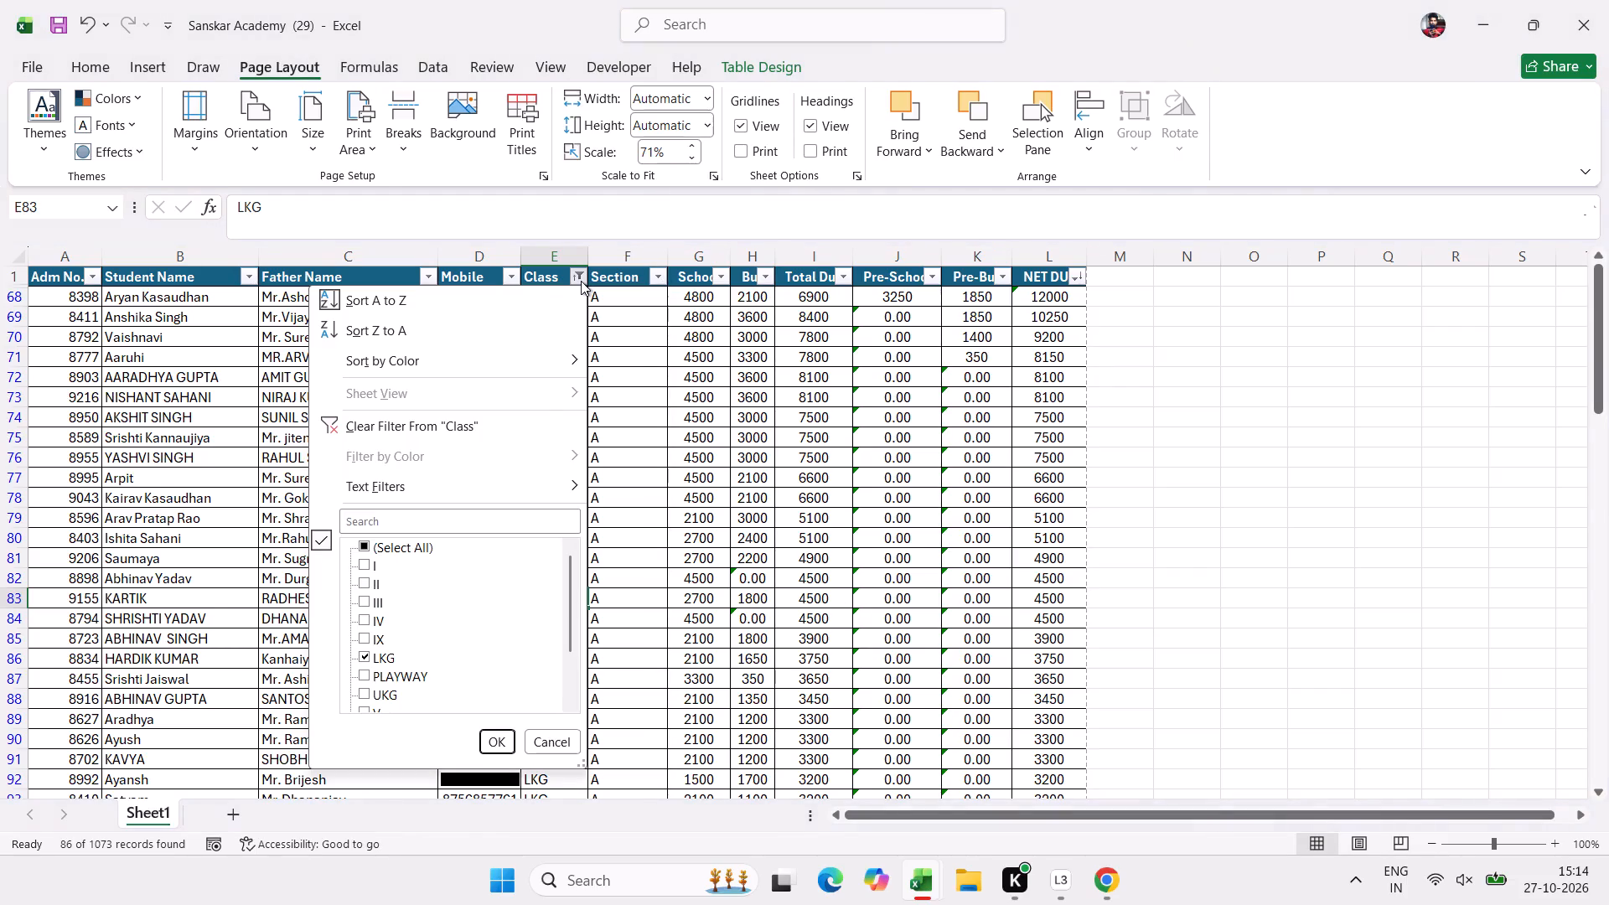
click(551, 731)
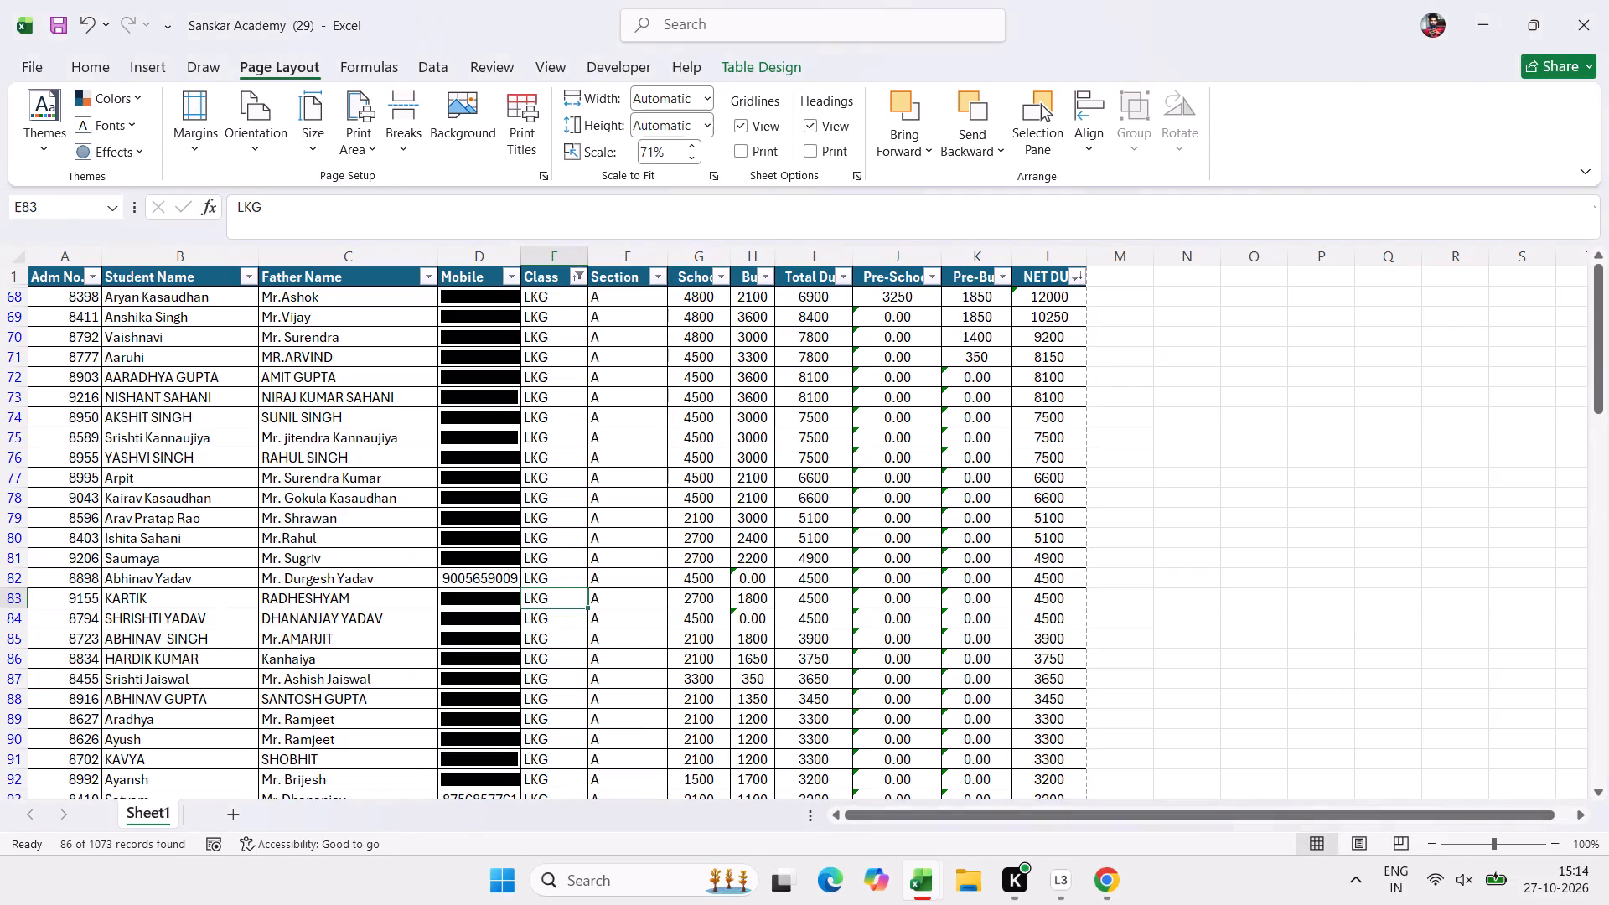
Print only page 2 of the LKG due list by setting the page range from 2 to 2.
click(654, 608)
key(ctrl+p)
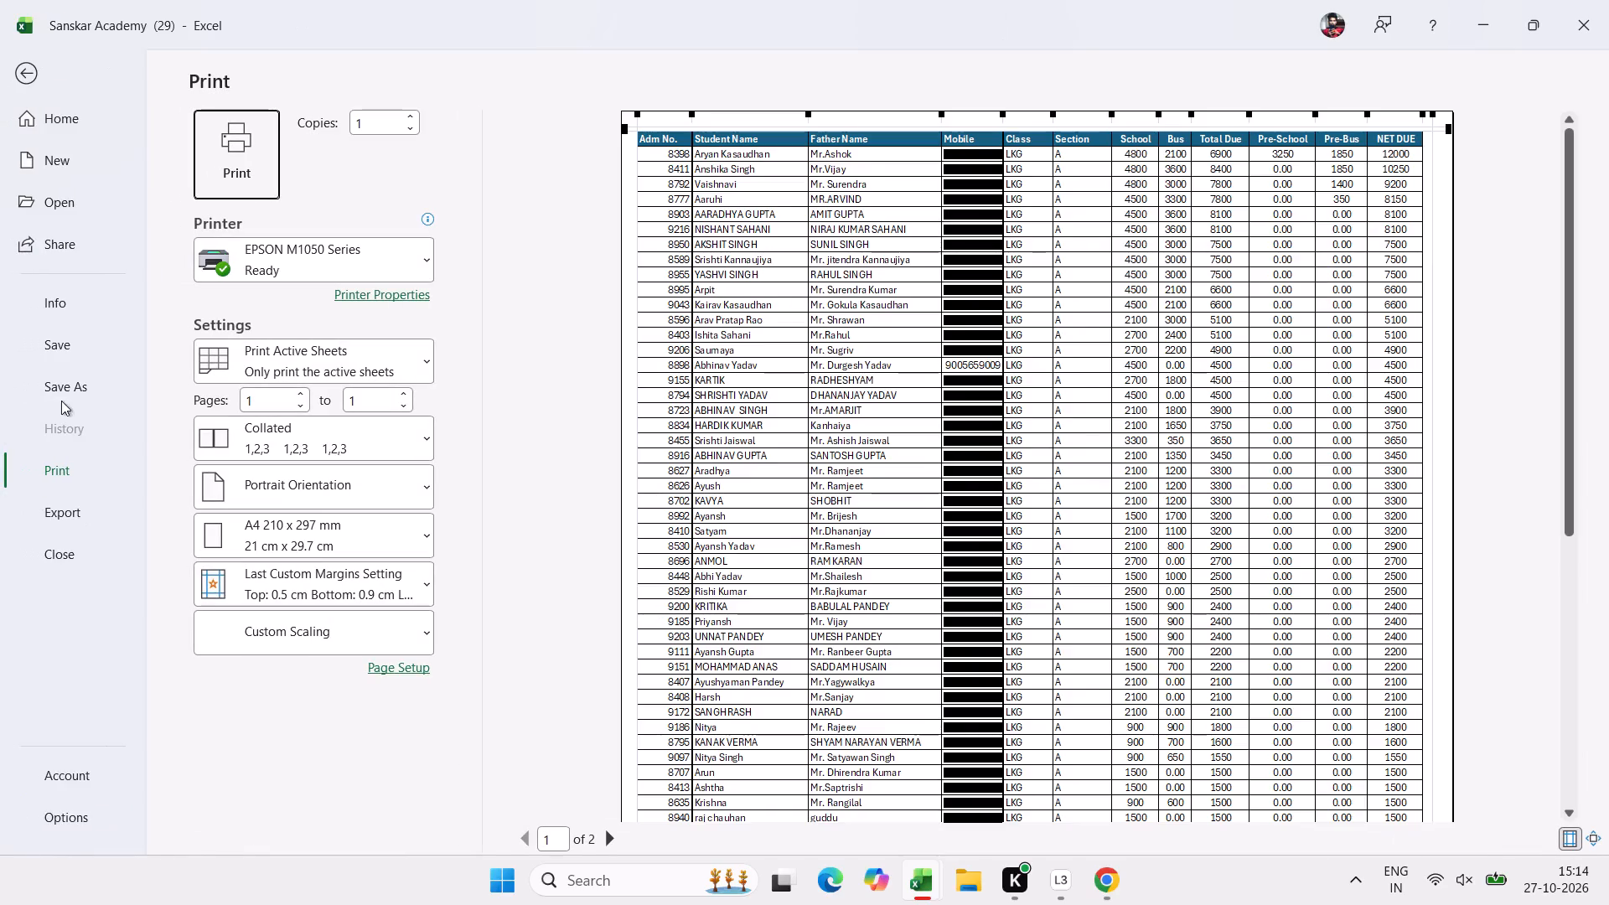
click(261, 387)
click(266, 398)
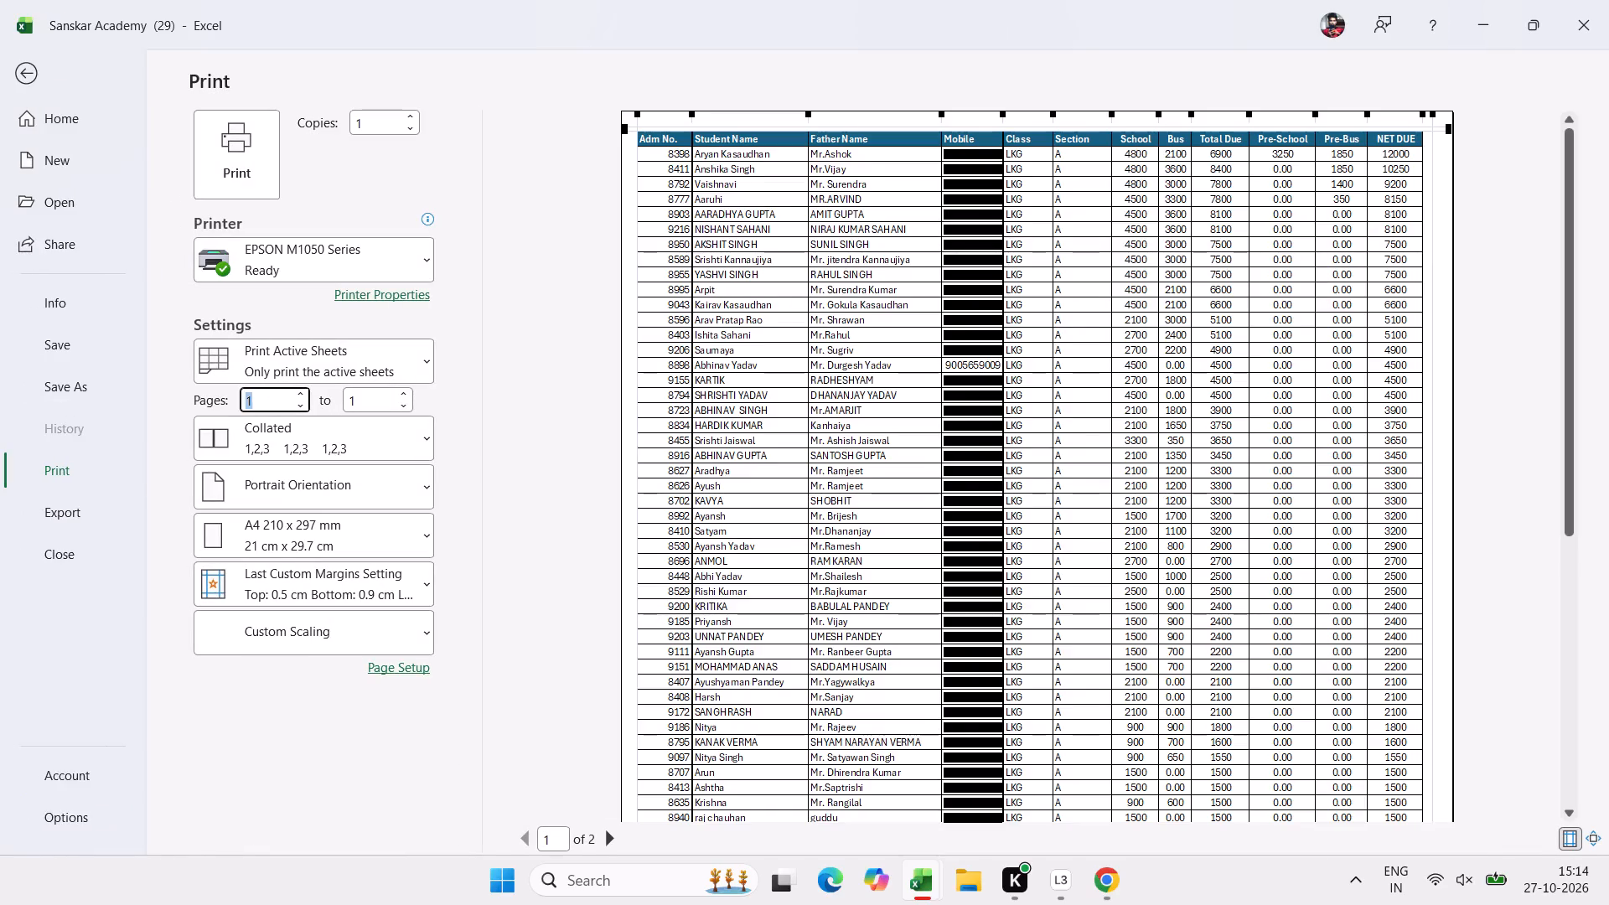
key(2)
key(Tab)
key(2)
click(265, 185)
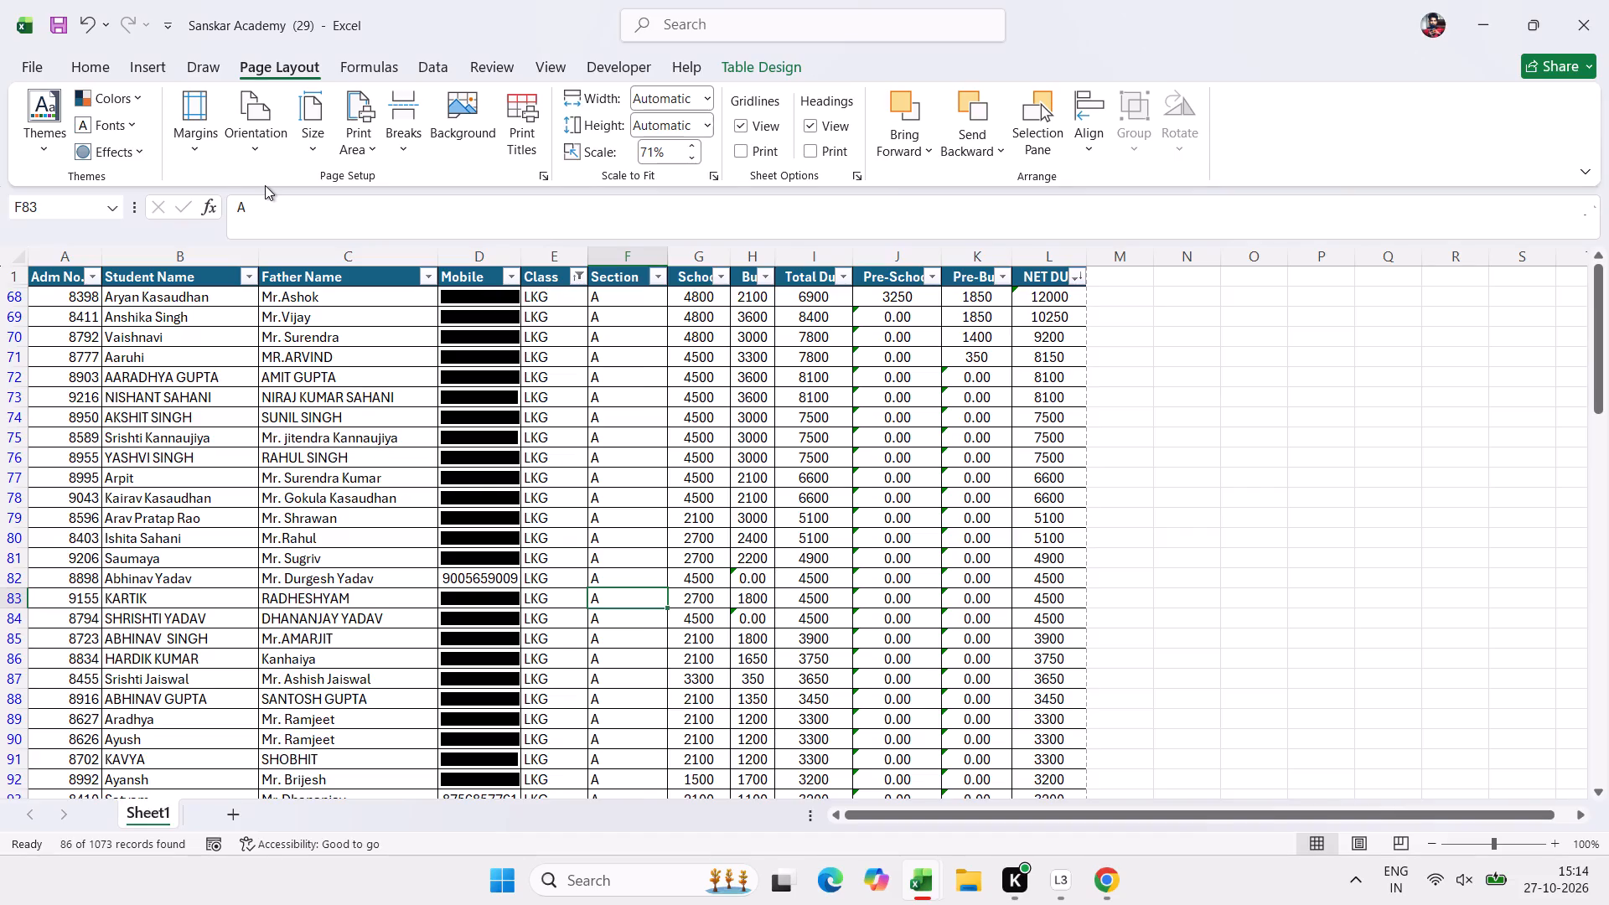
Change the Class filter from LKG to UKG only.
click(590, 299)
click(583, 280)
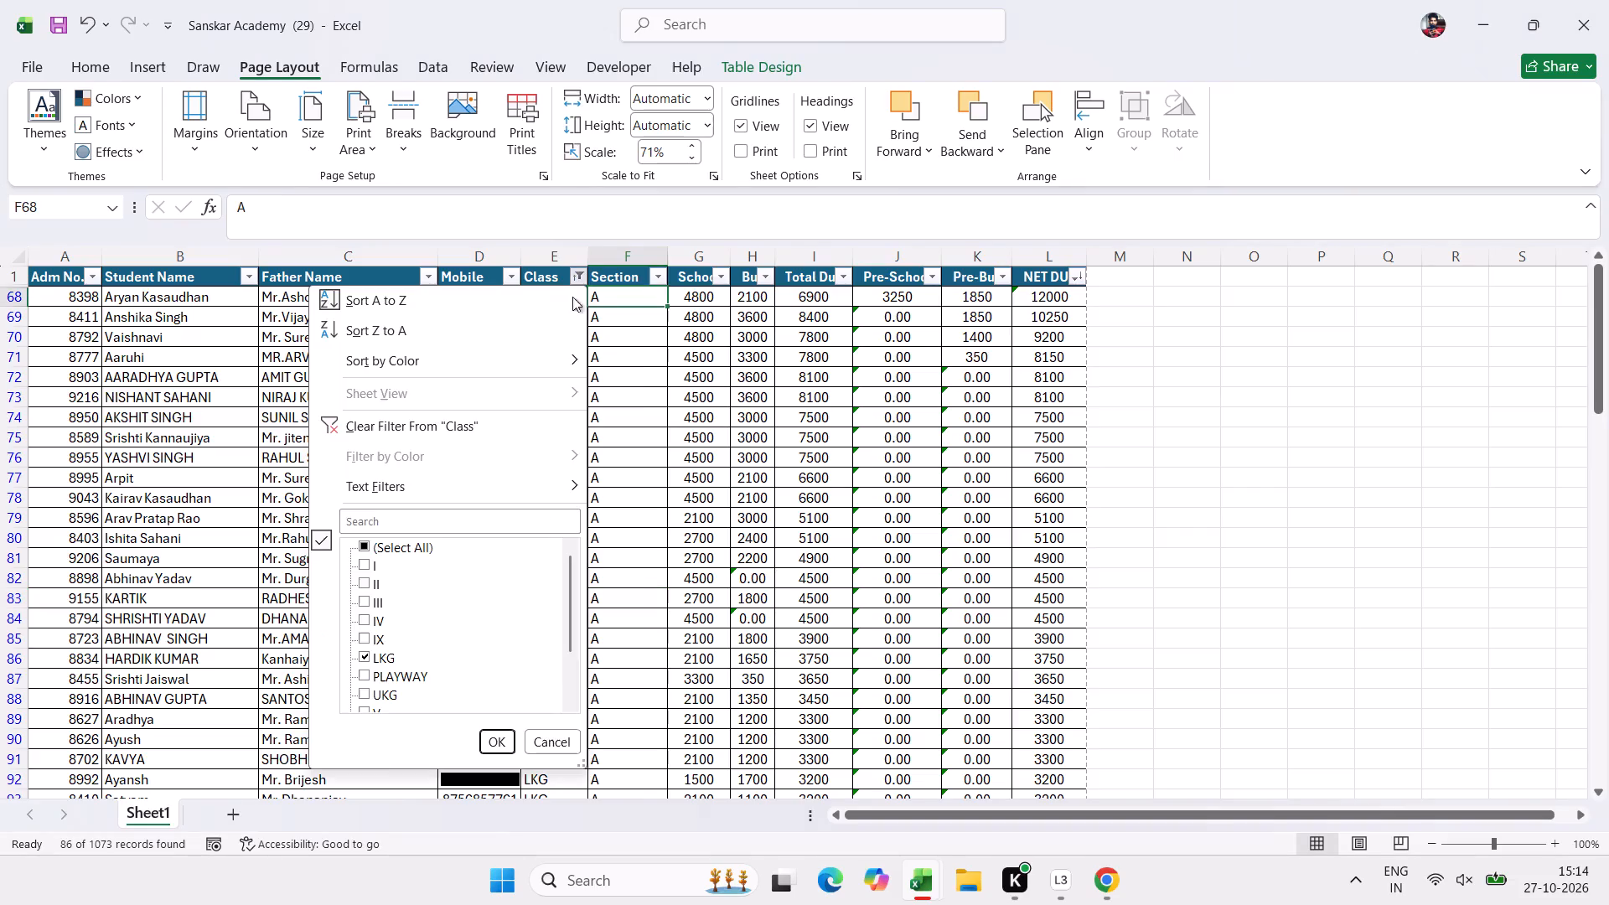
click(358, 658)
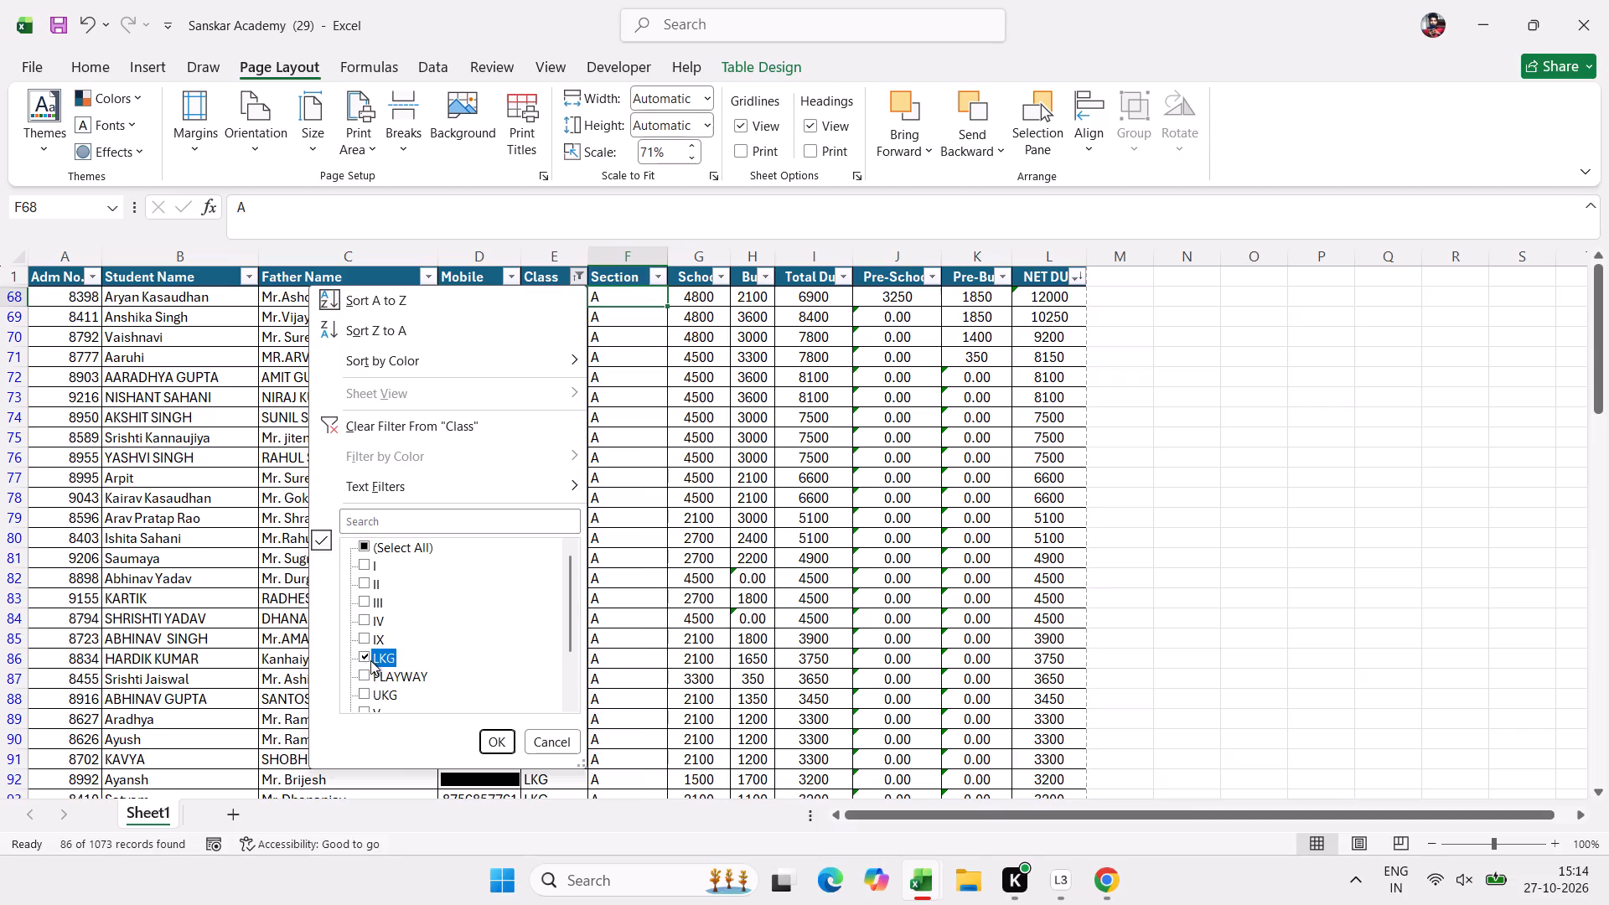
click(370, 660)
click(370, 692)
click(496, 736)
Print only page 1 of the UKG due list by setting the page range from 1 to 1.
click(658, 344)
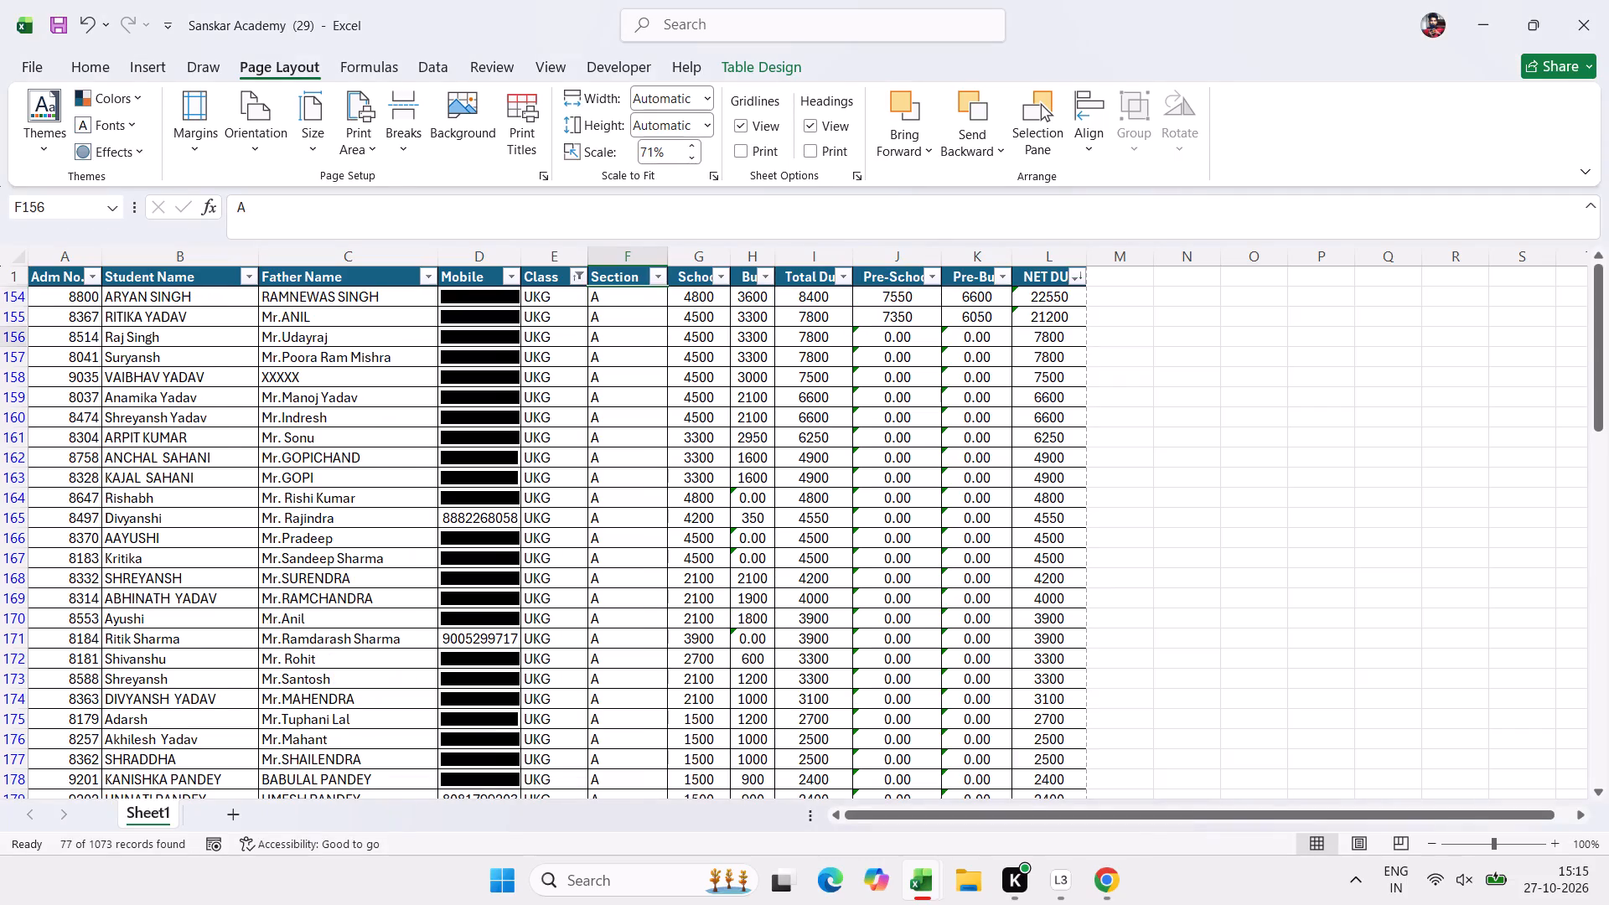
key(ctrl+p)
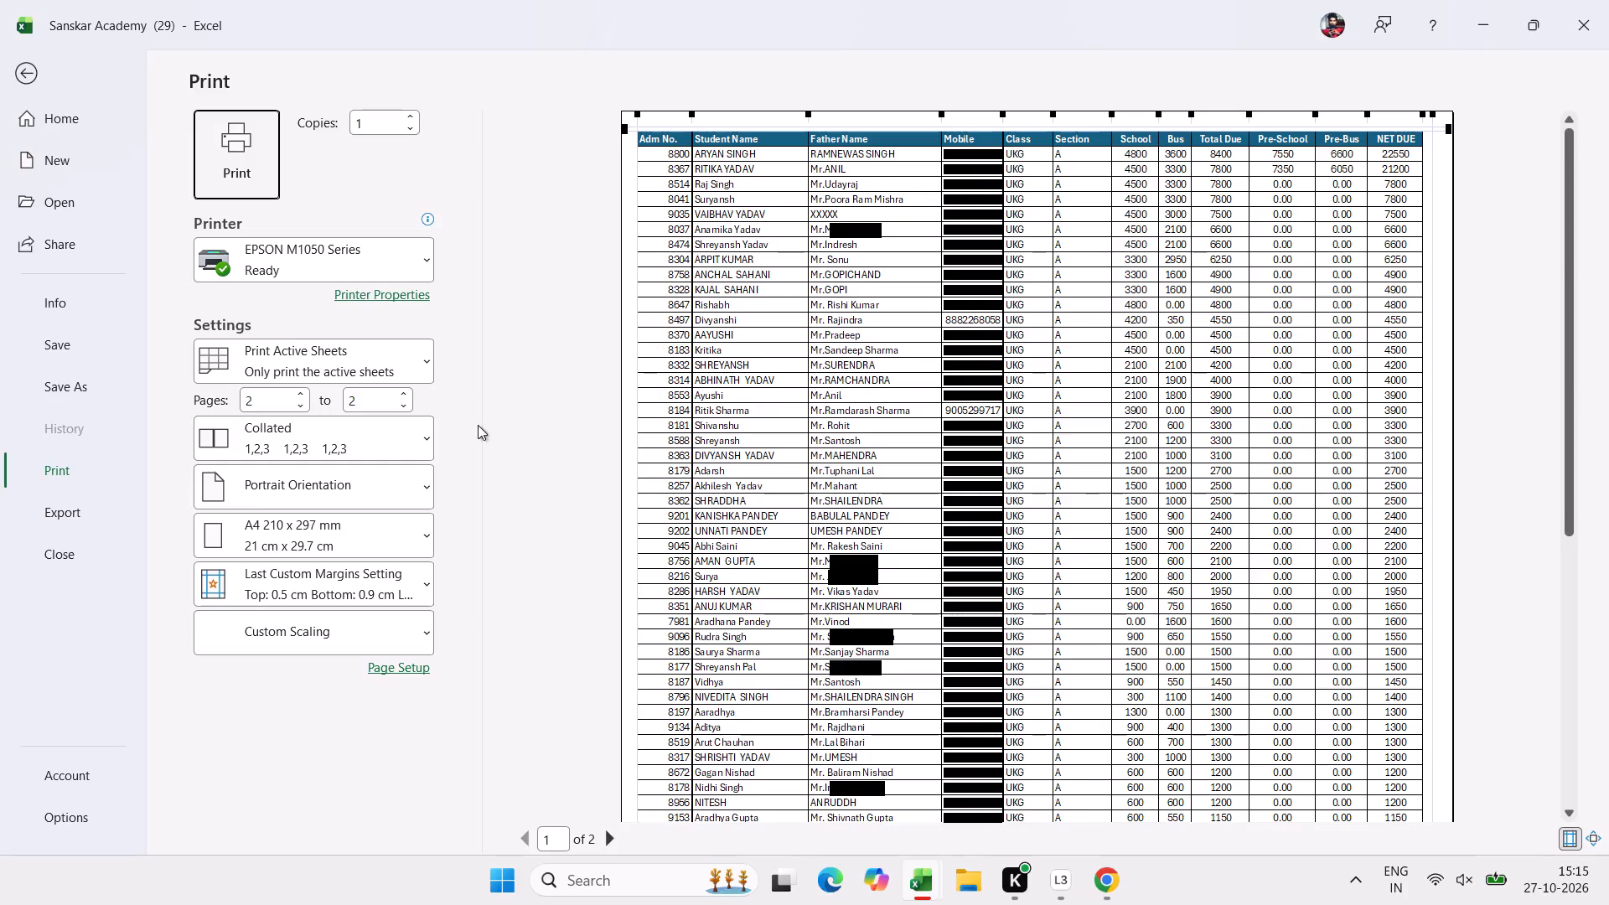
click(297, 402)
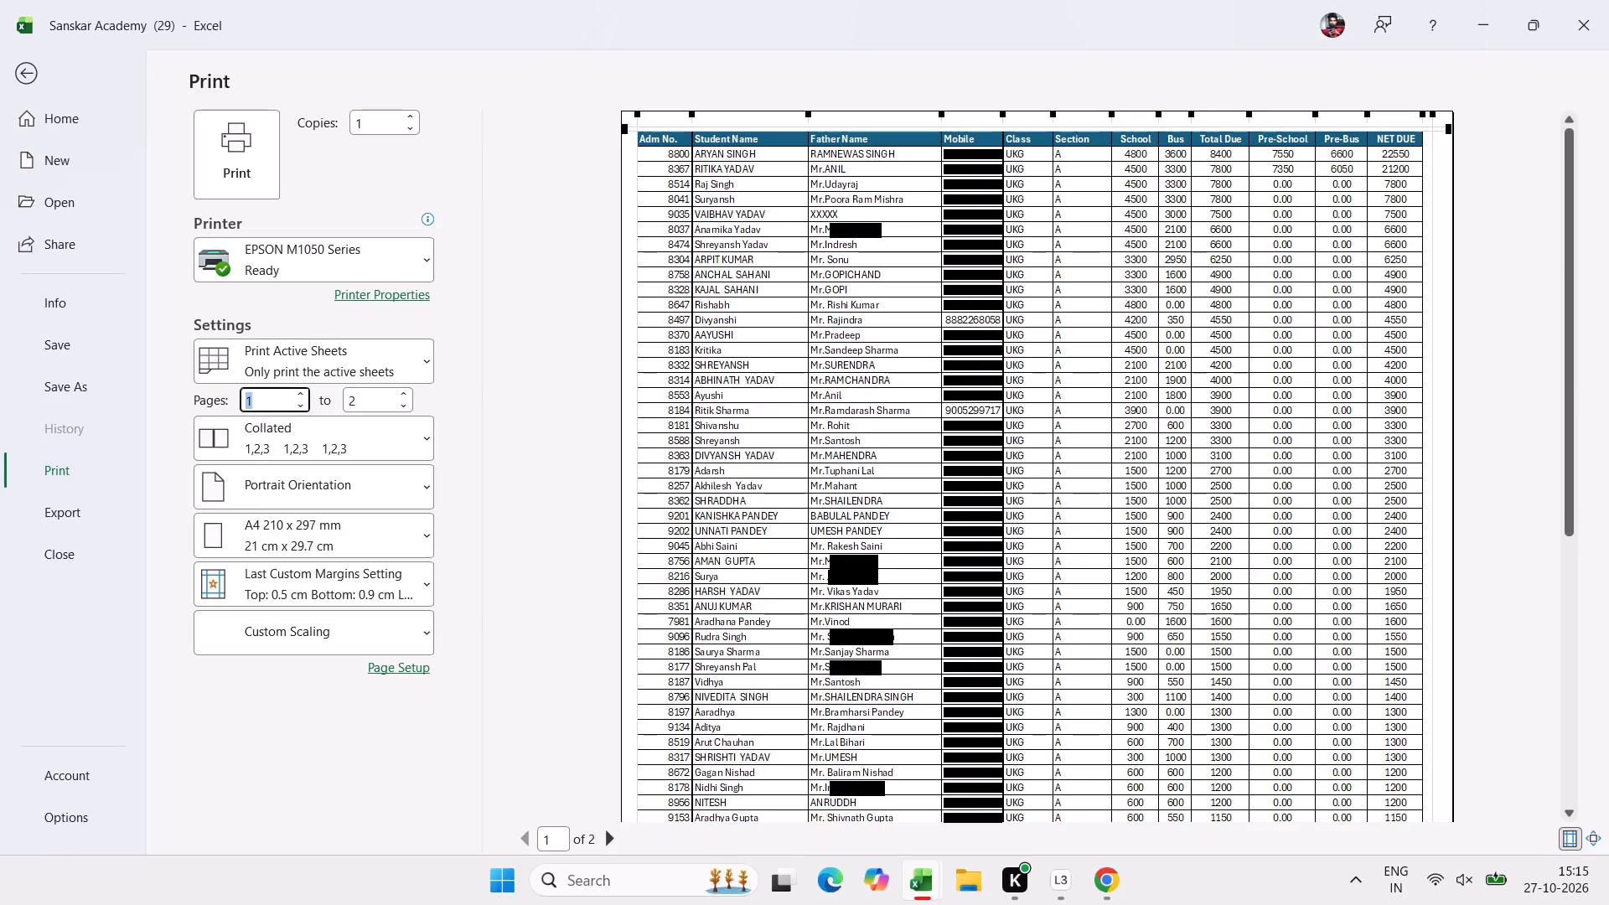
click(368, 406)
key(1)
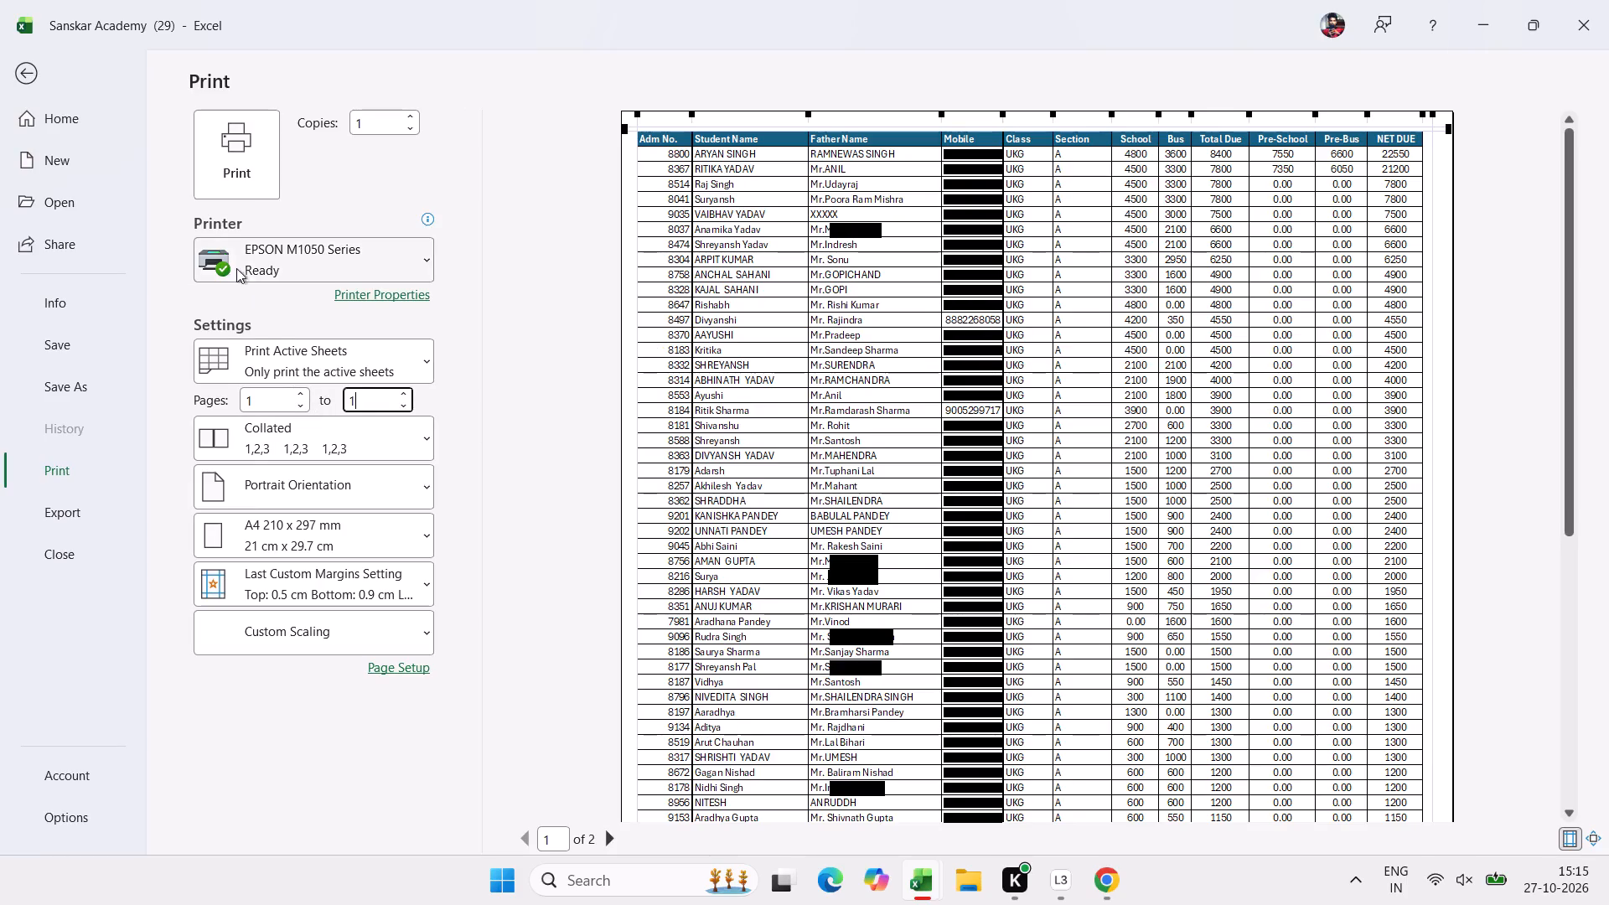
click(241, 199)
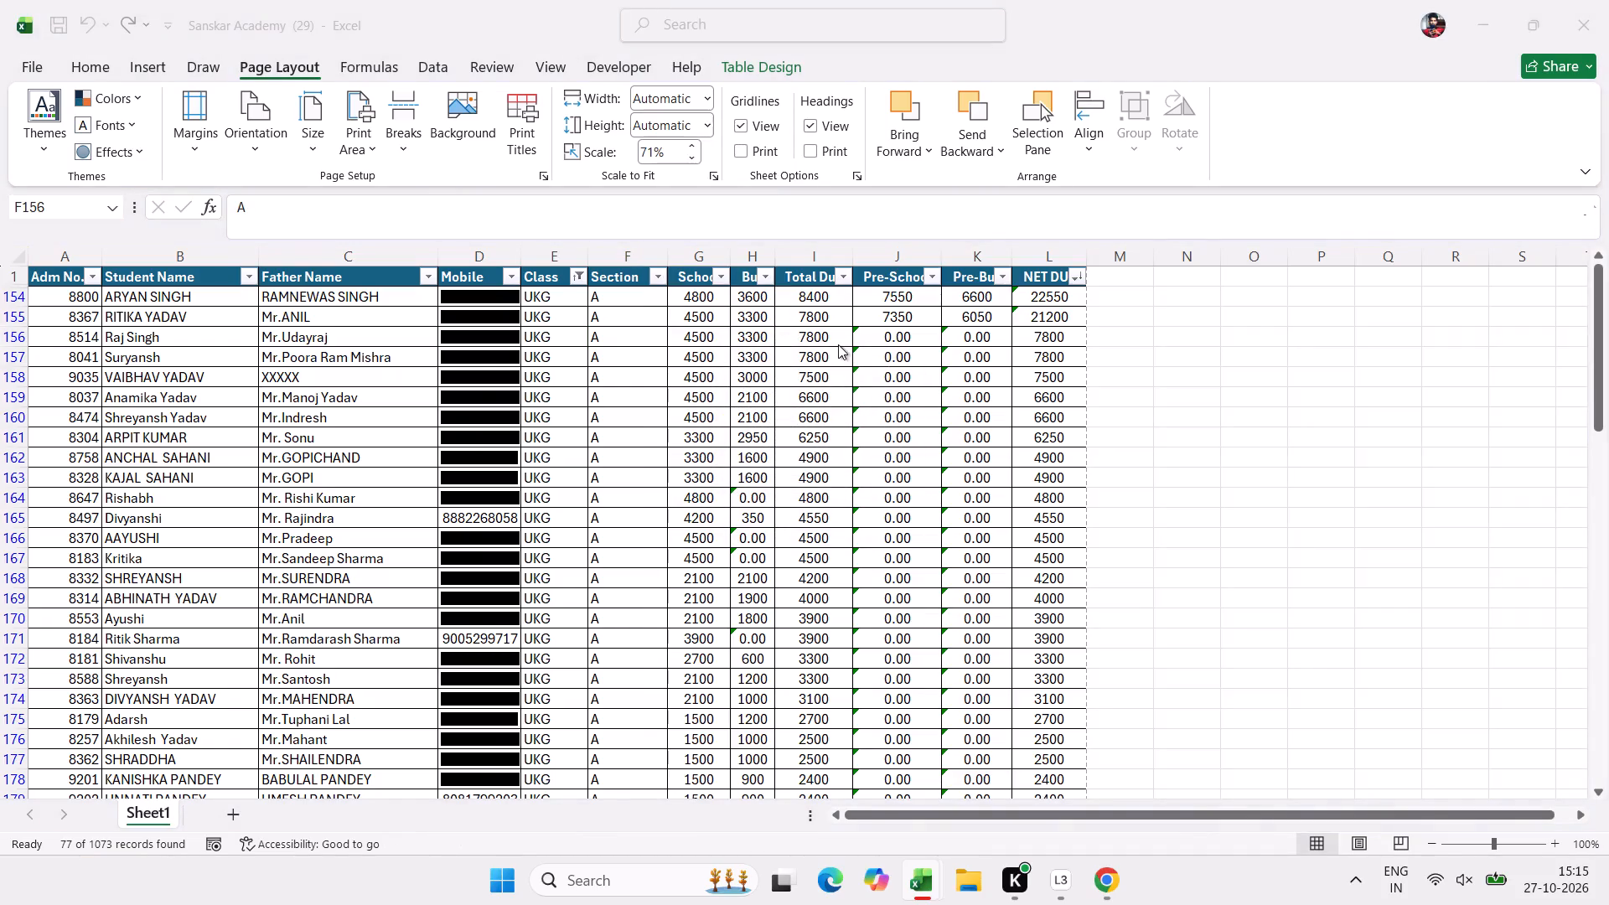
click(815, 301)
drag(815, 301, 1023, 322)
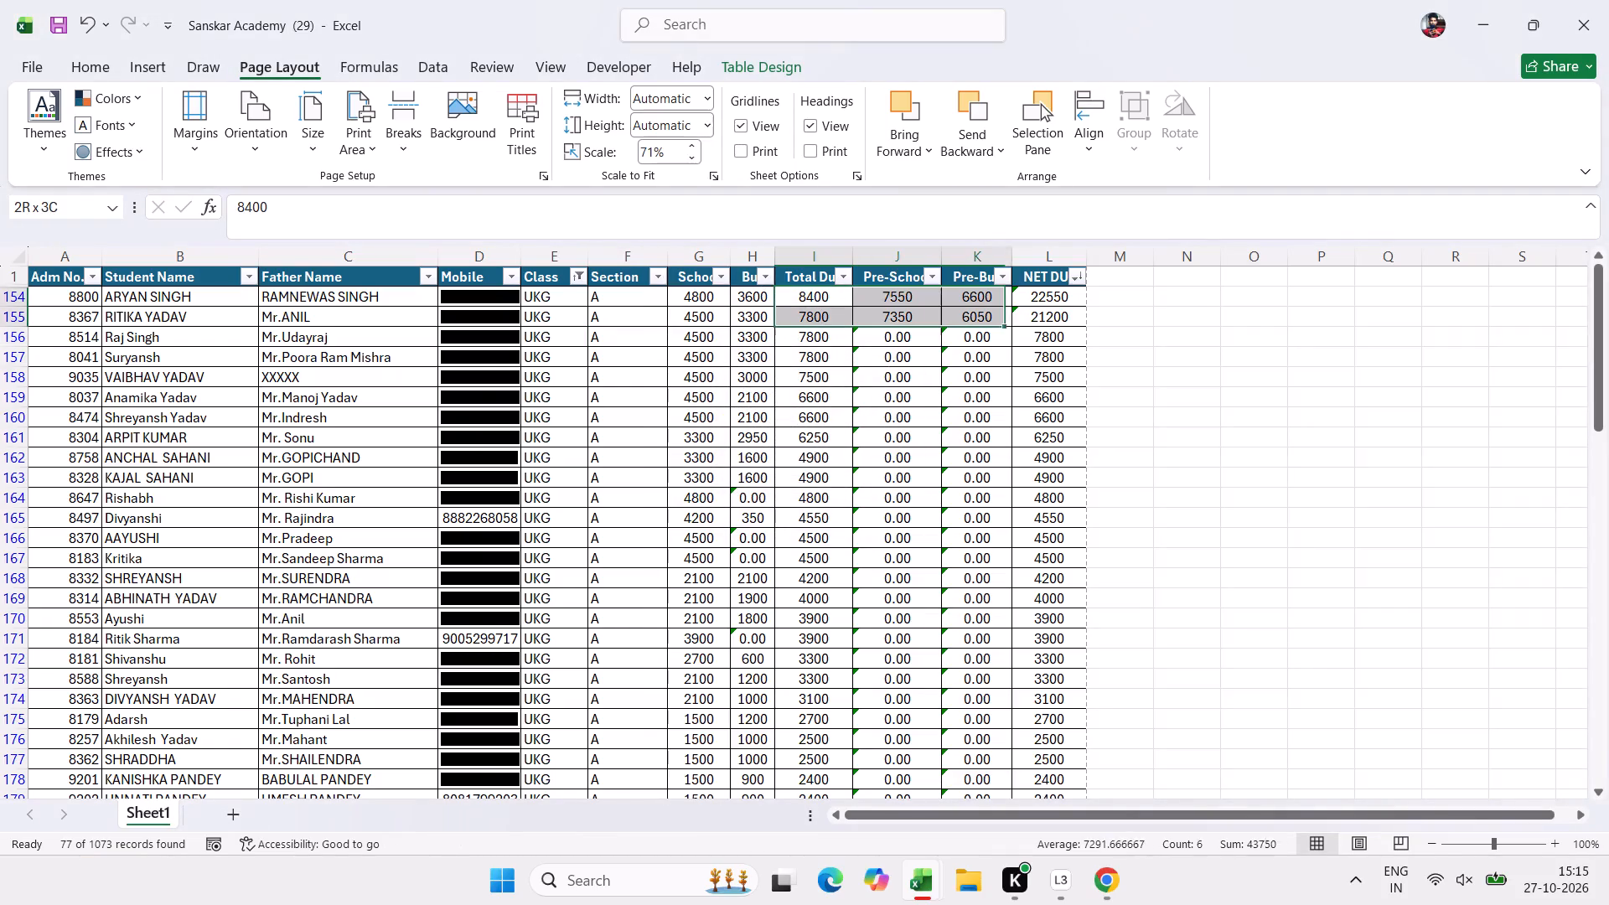
Print only page 2 of the UKG due list by setting the page range from 2 to 2.
drag(1023, 322, 986, 304)
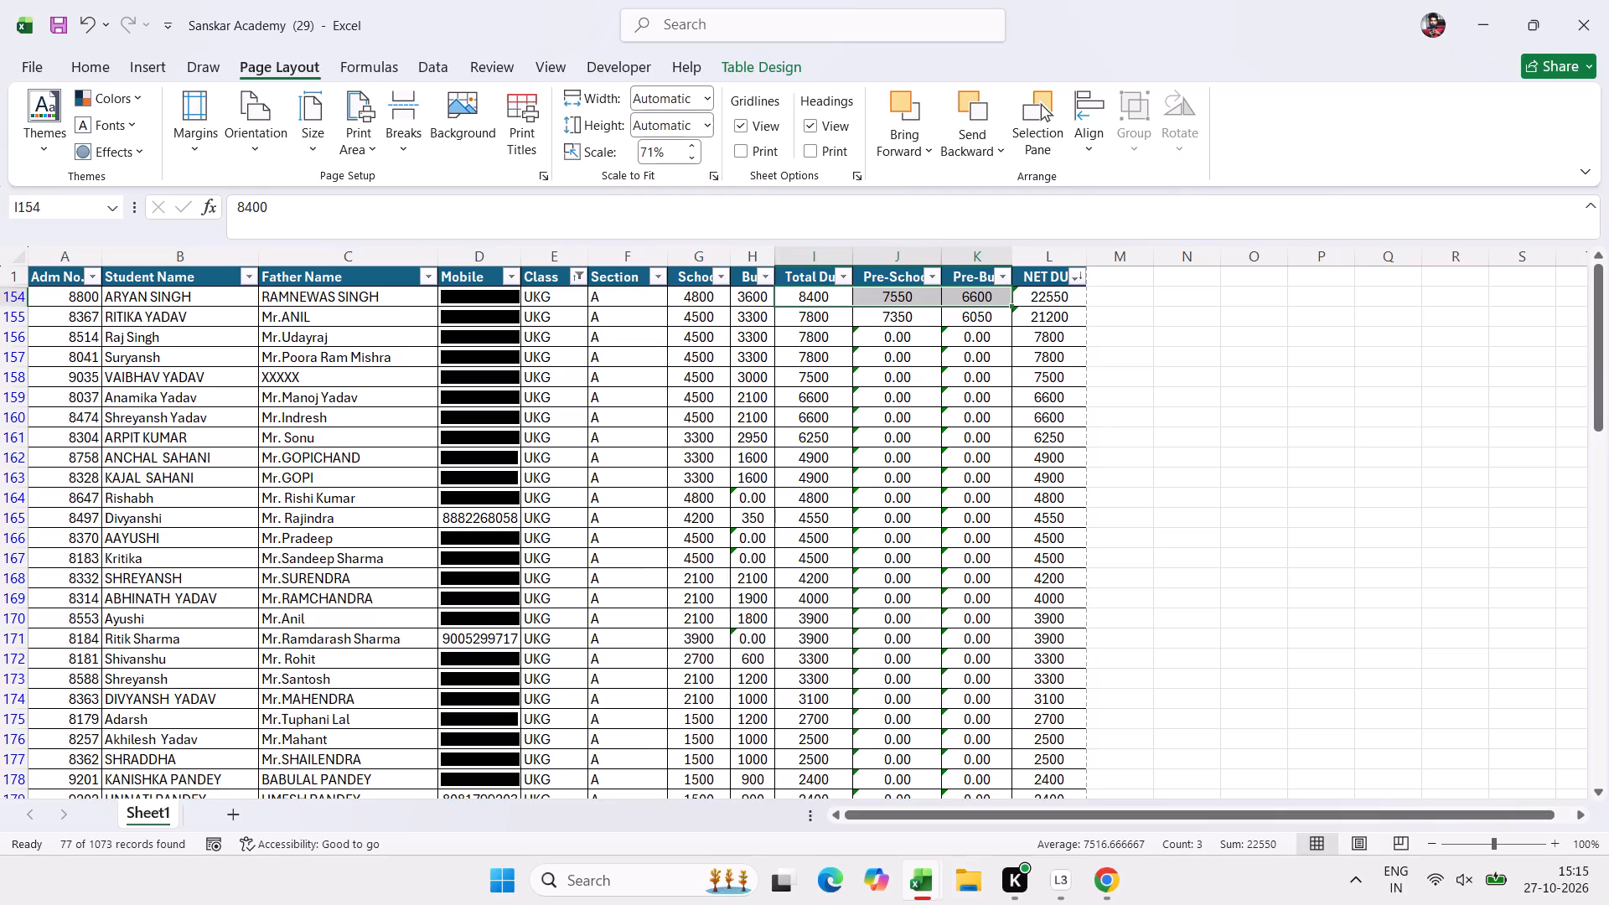
click(860, 377)
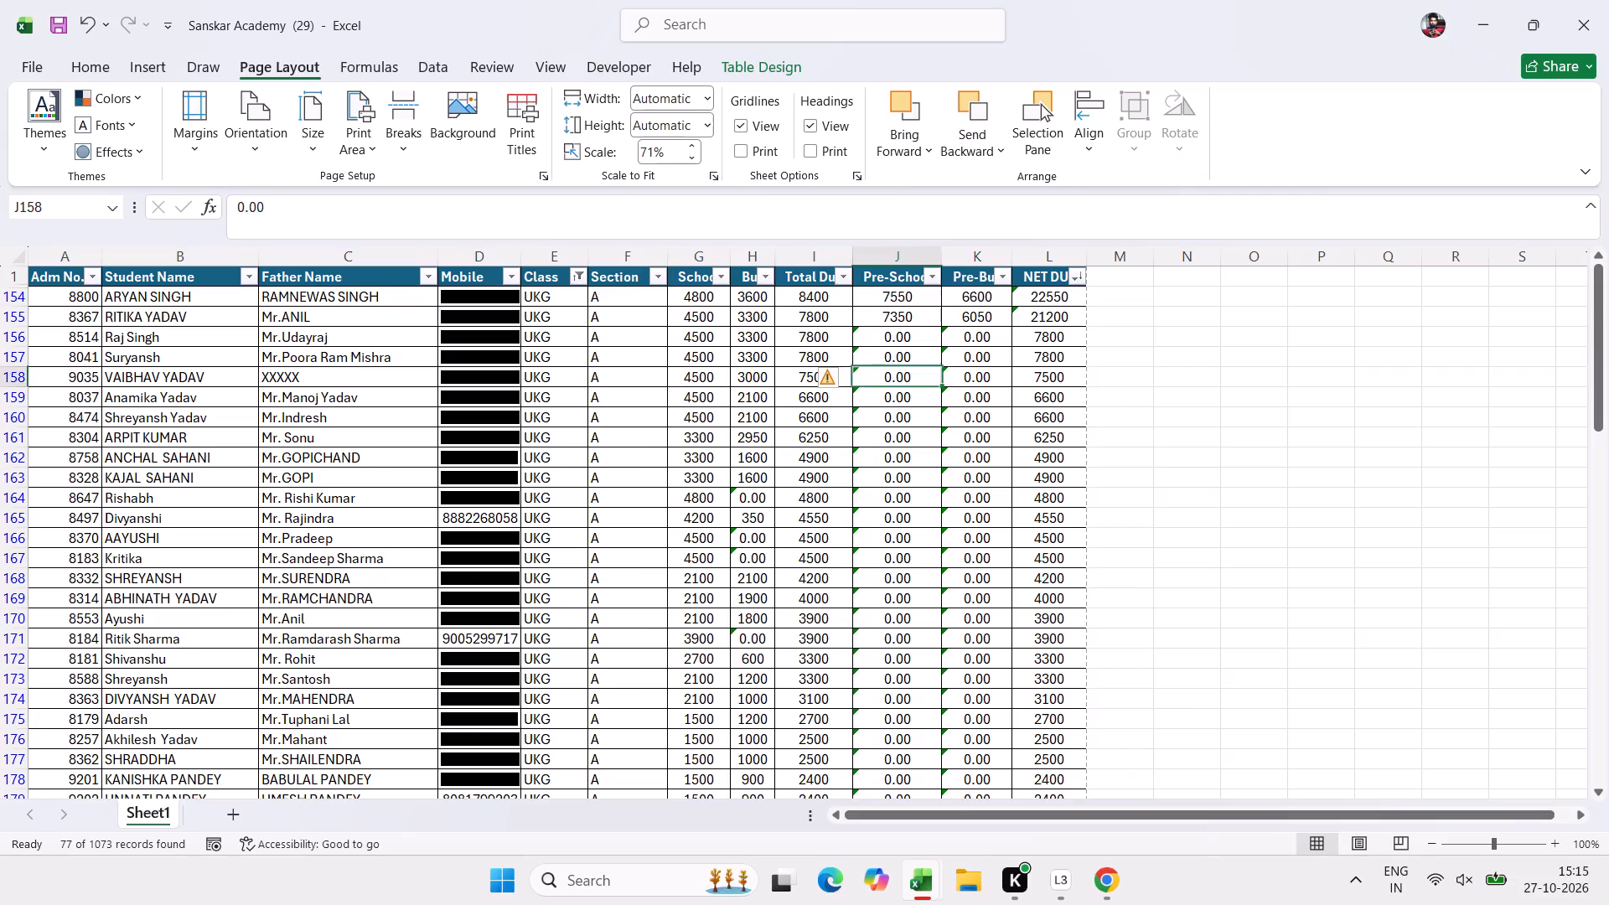
key(ctrl+p)
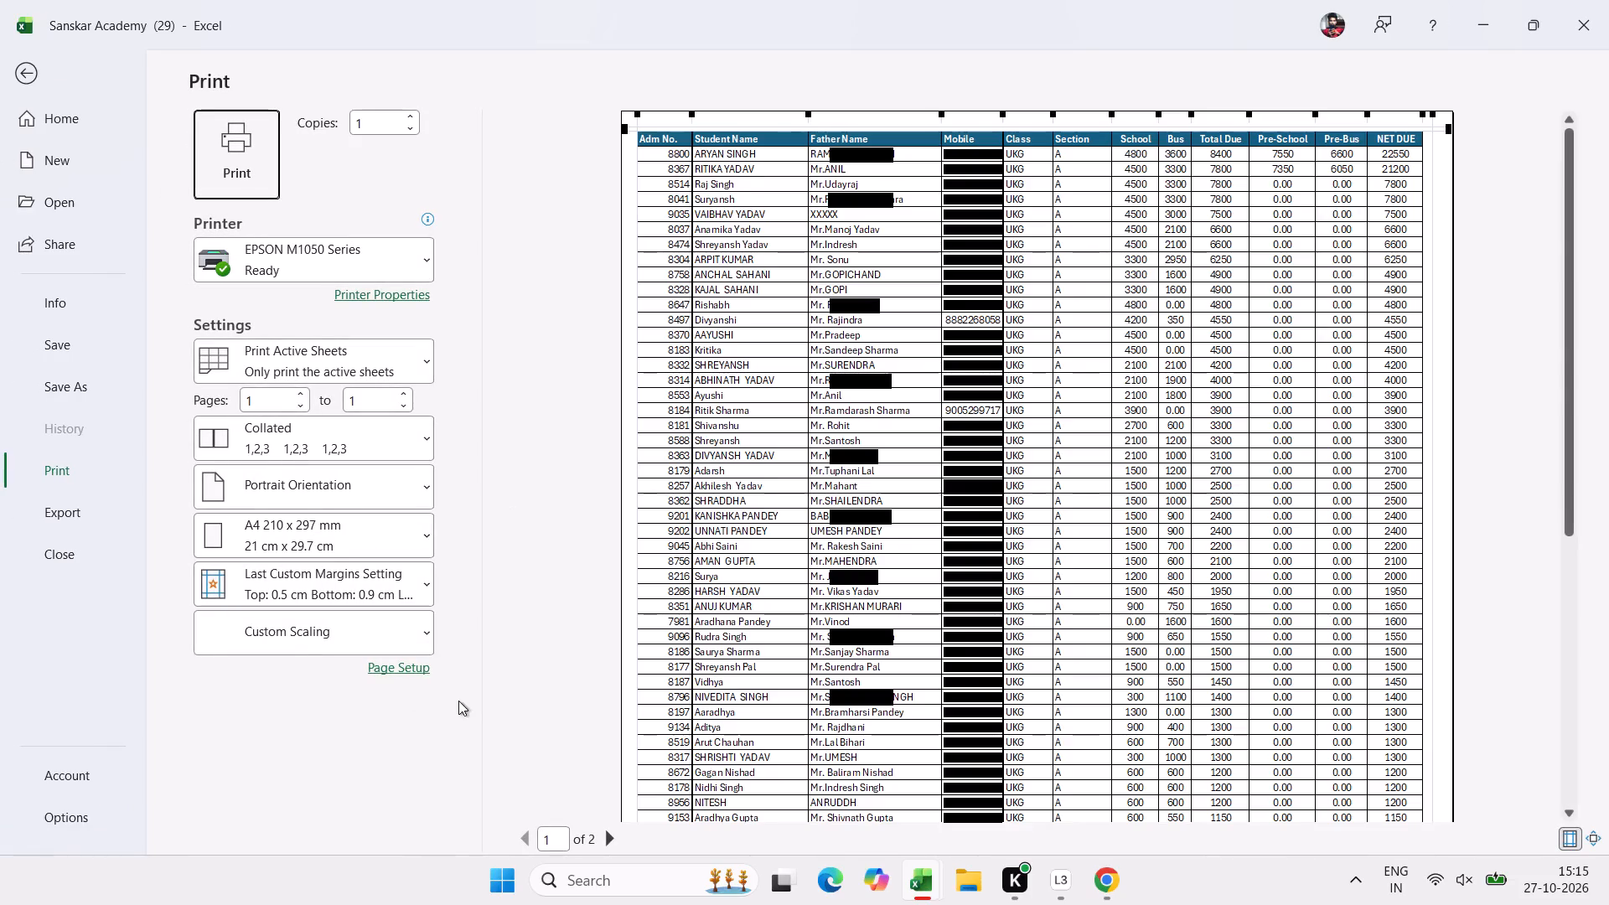
click(273, 397)
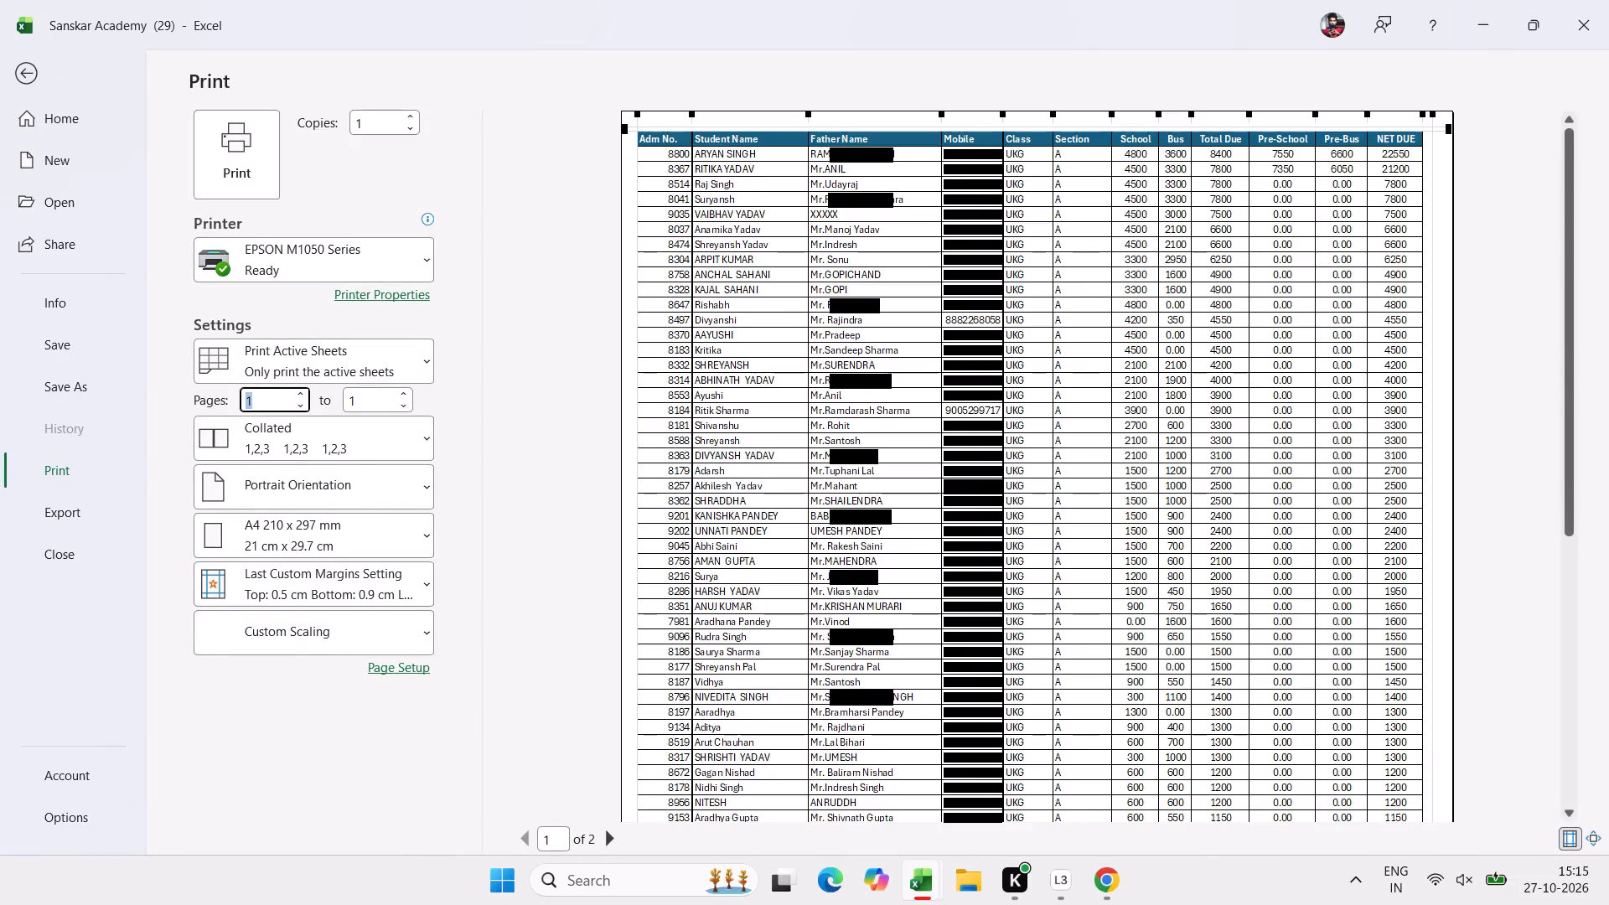
key(2)
key(Tab)
key(2)
click(241, 161)
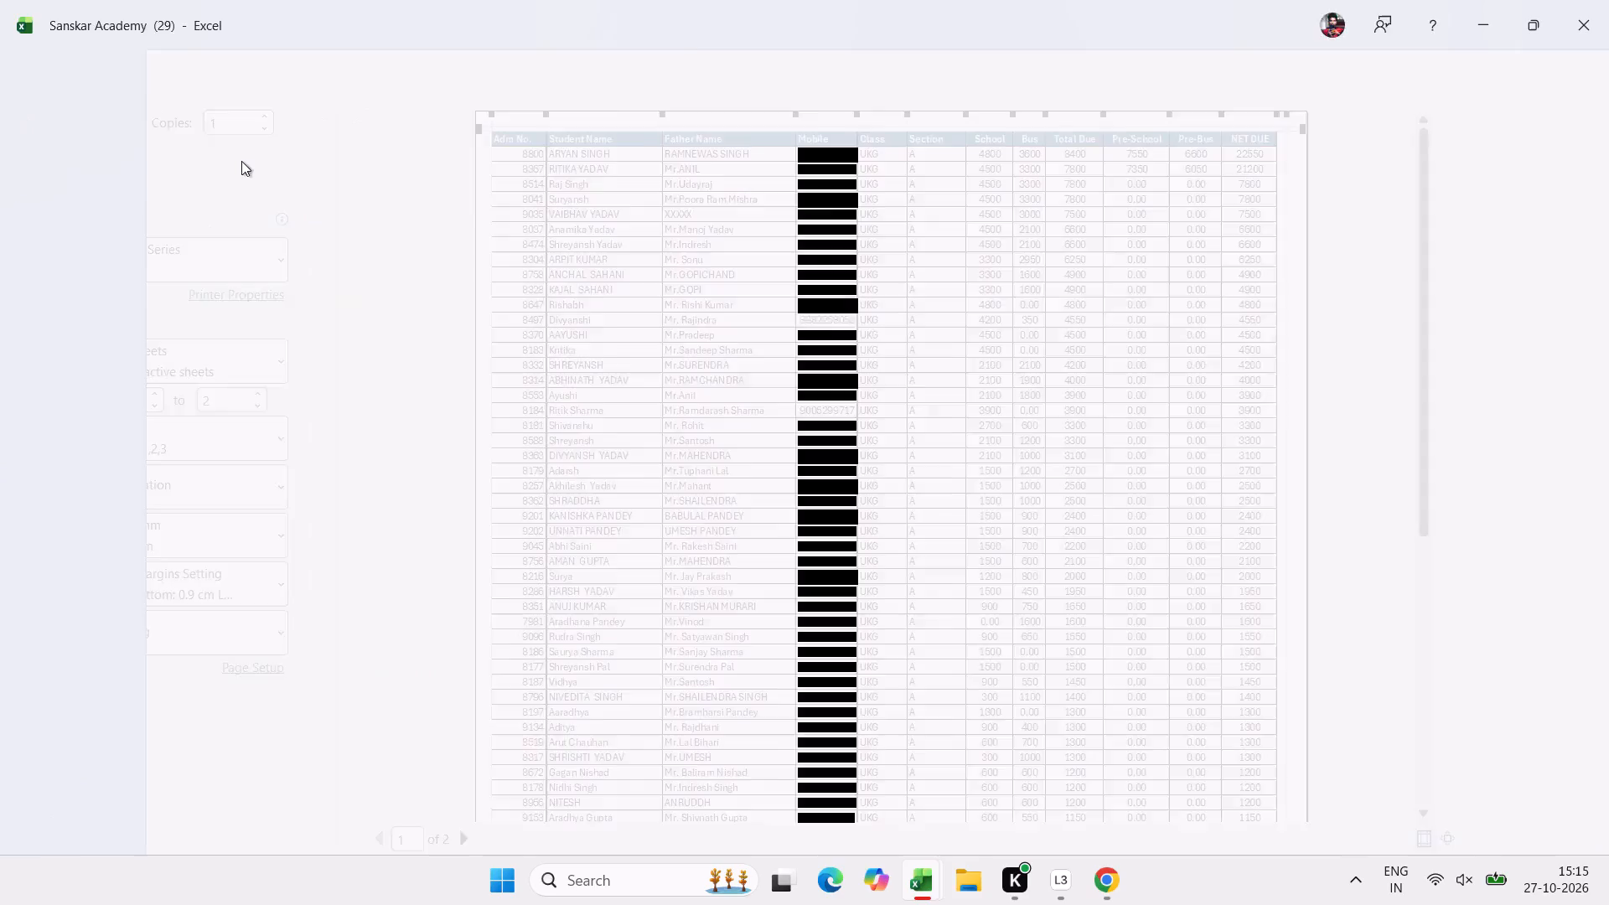
Minimise the Sanskar Academy workbook and select the Bus No. cell in row 194 of the Conyence list buswise workbook.
click(1503, 23)
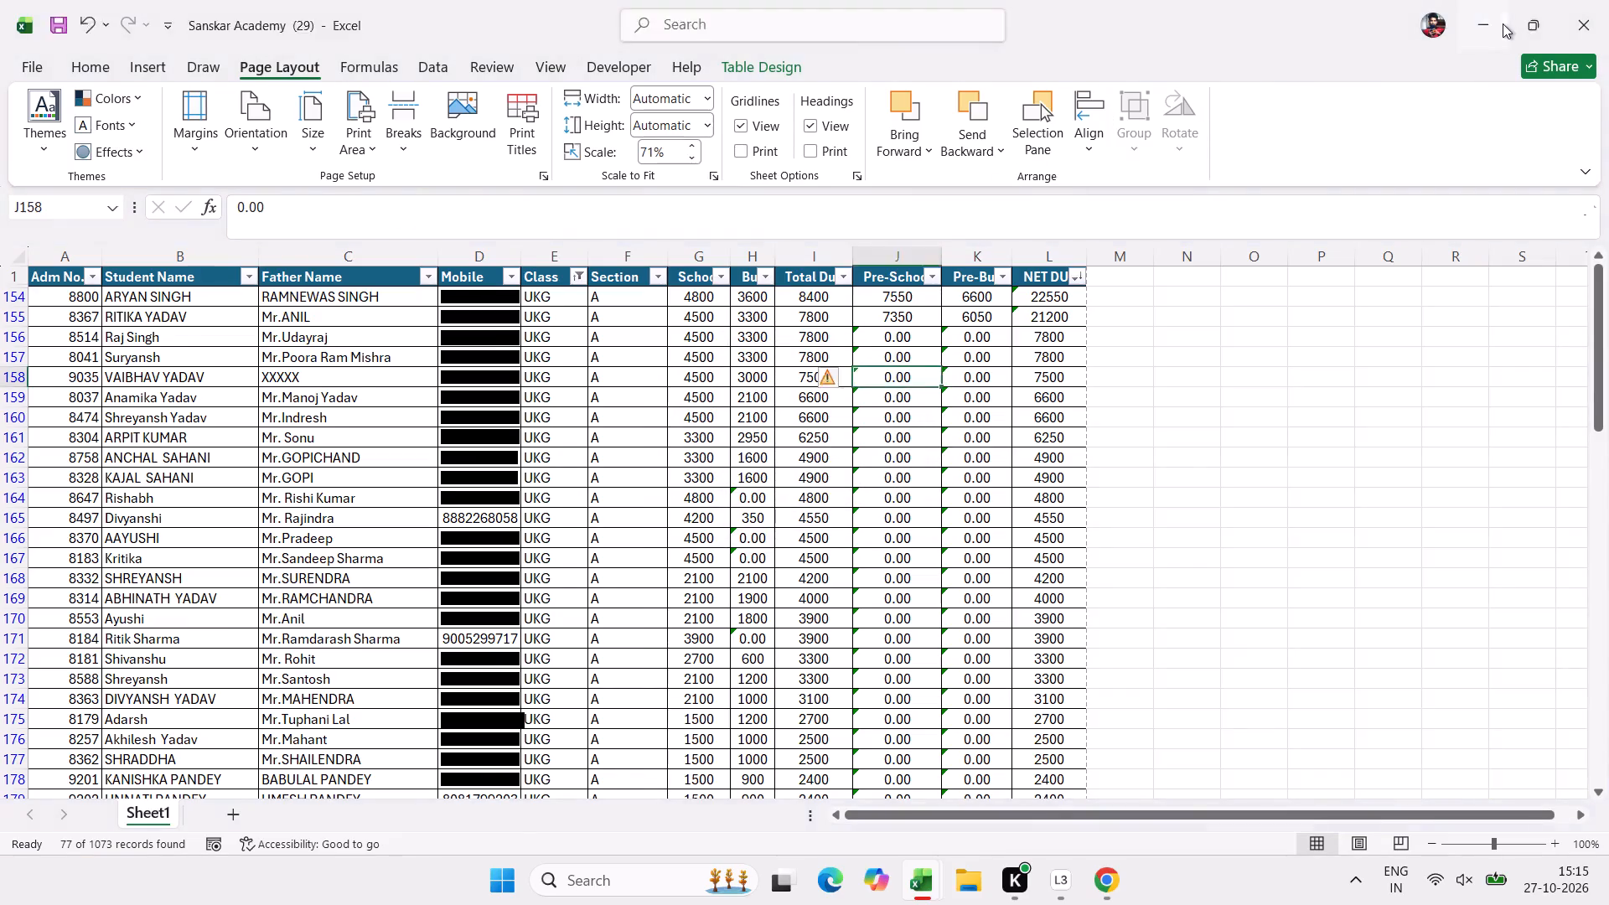
click(914, 403)
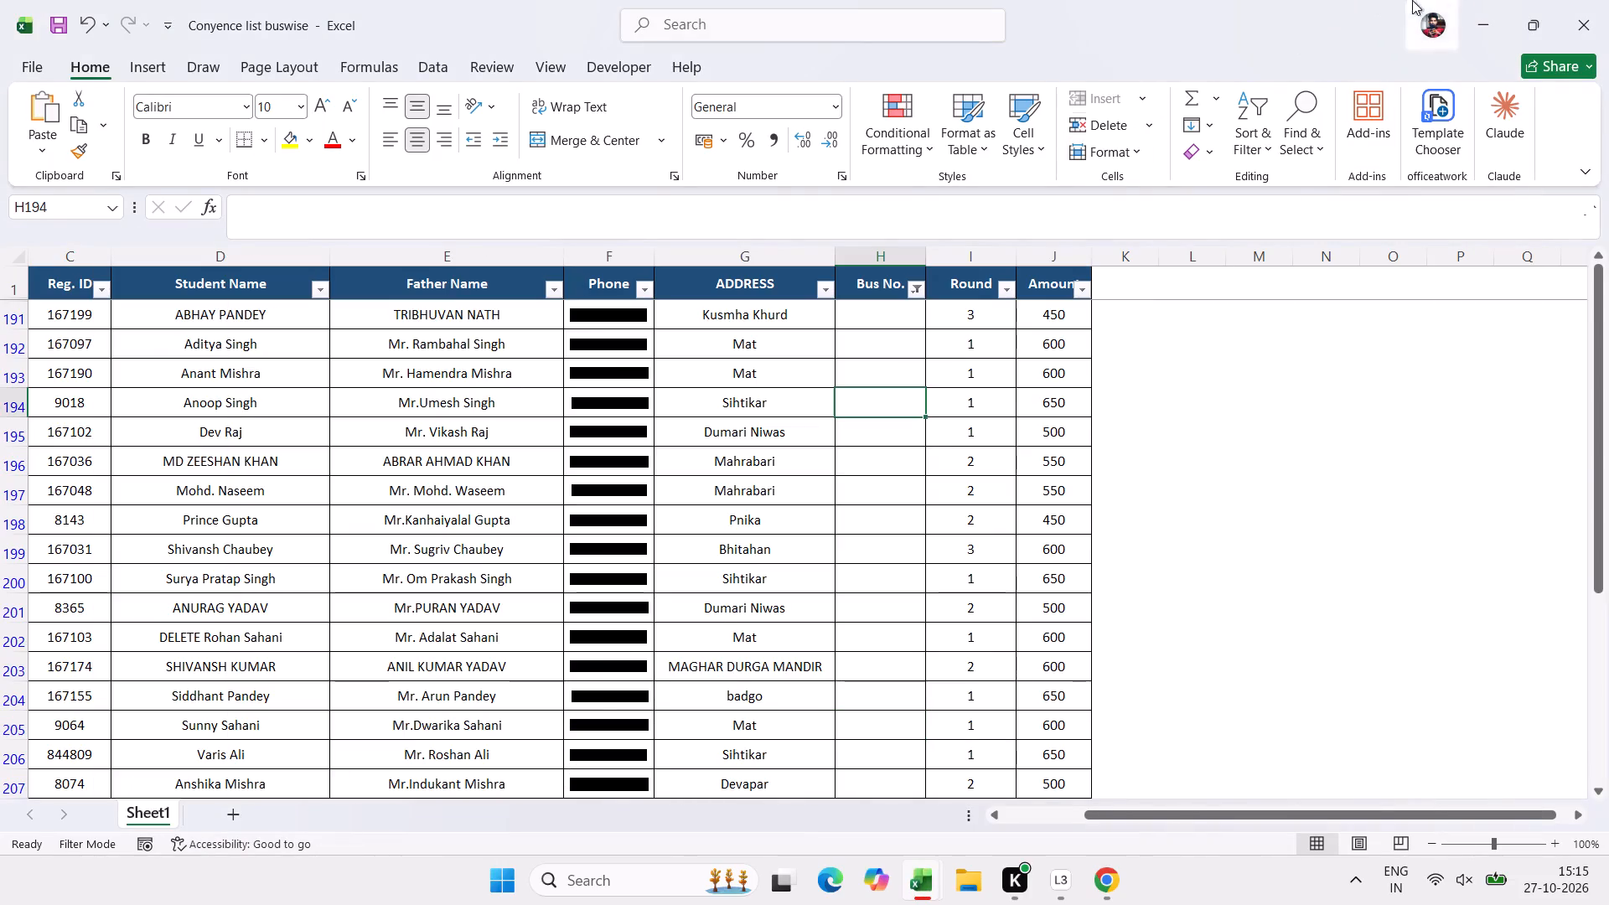
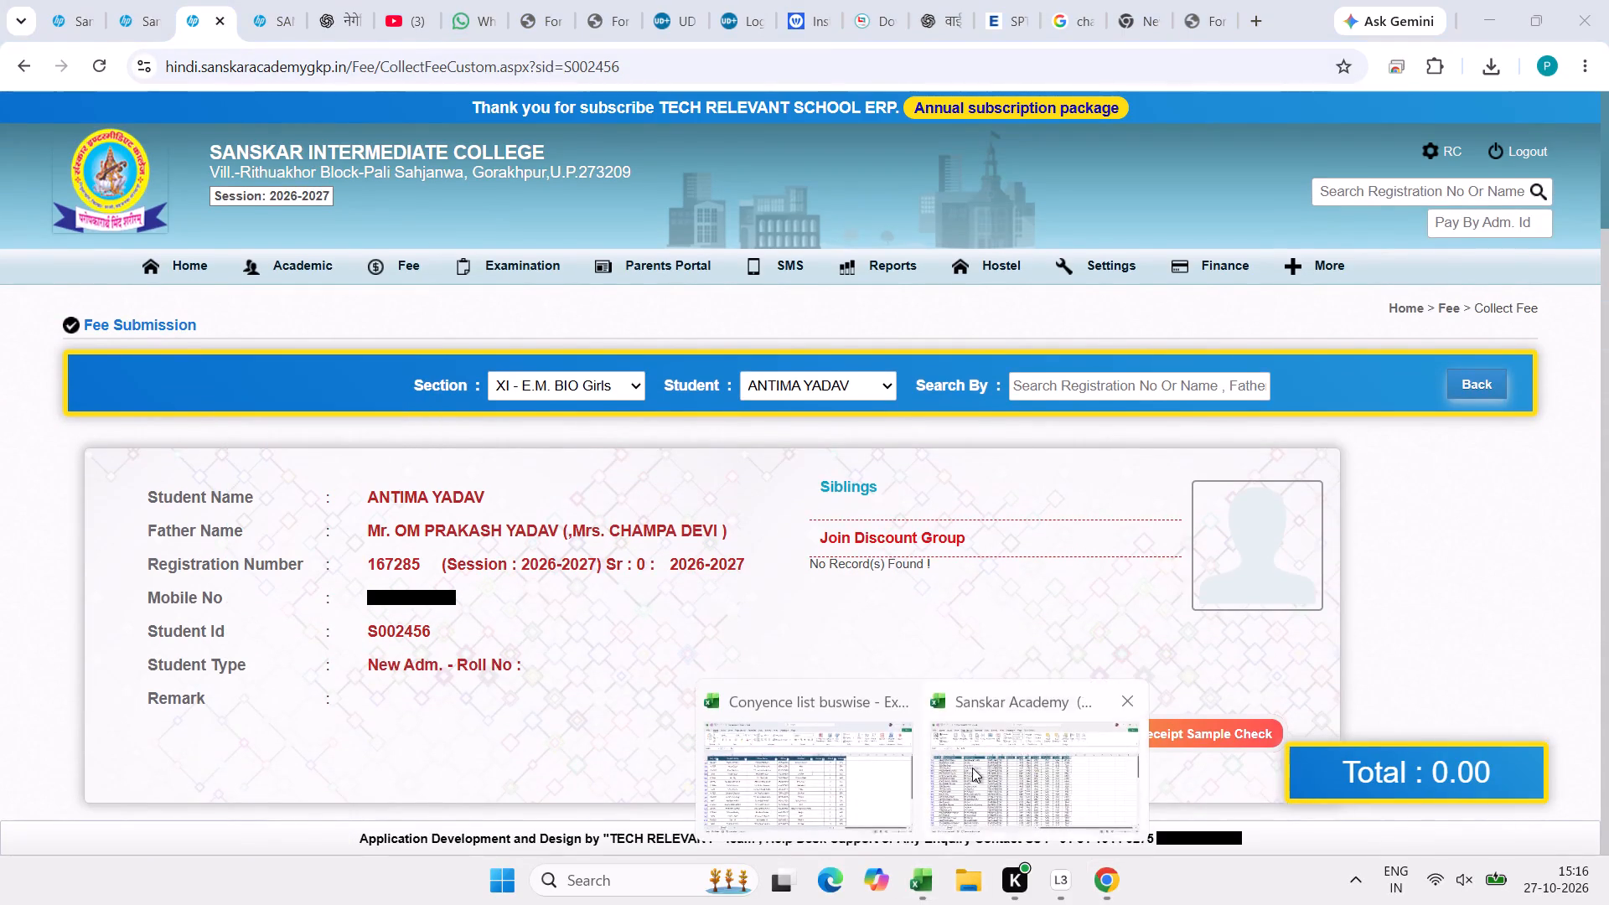
Switch back to the Sanskar Academy workbook and change the Class filter from UKG to I only.
click(975, 747)
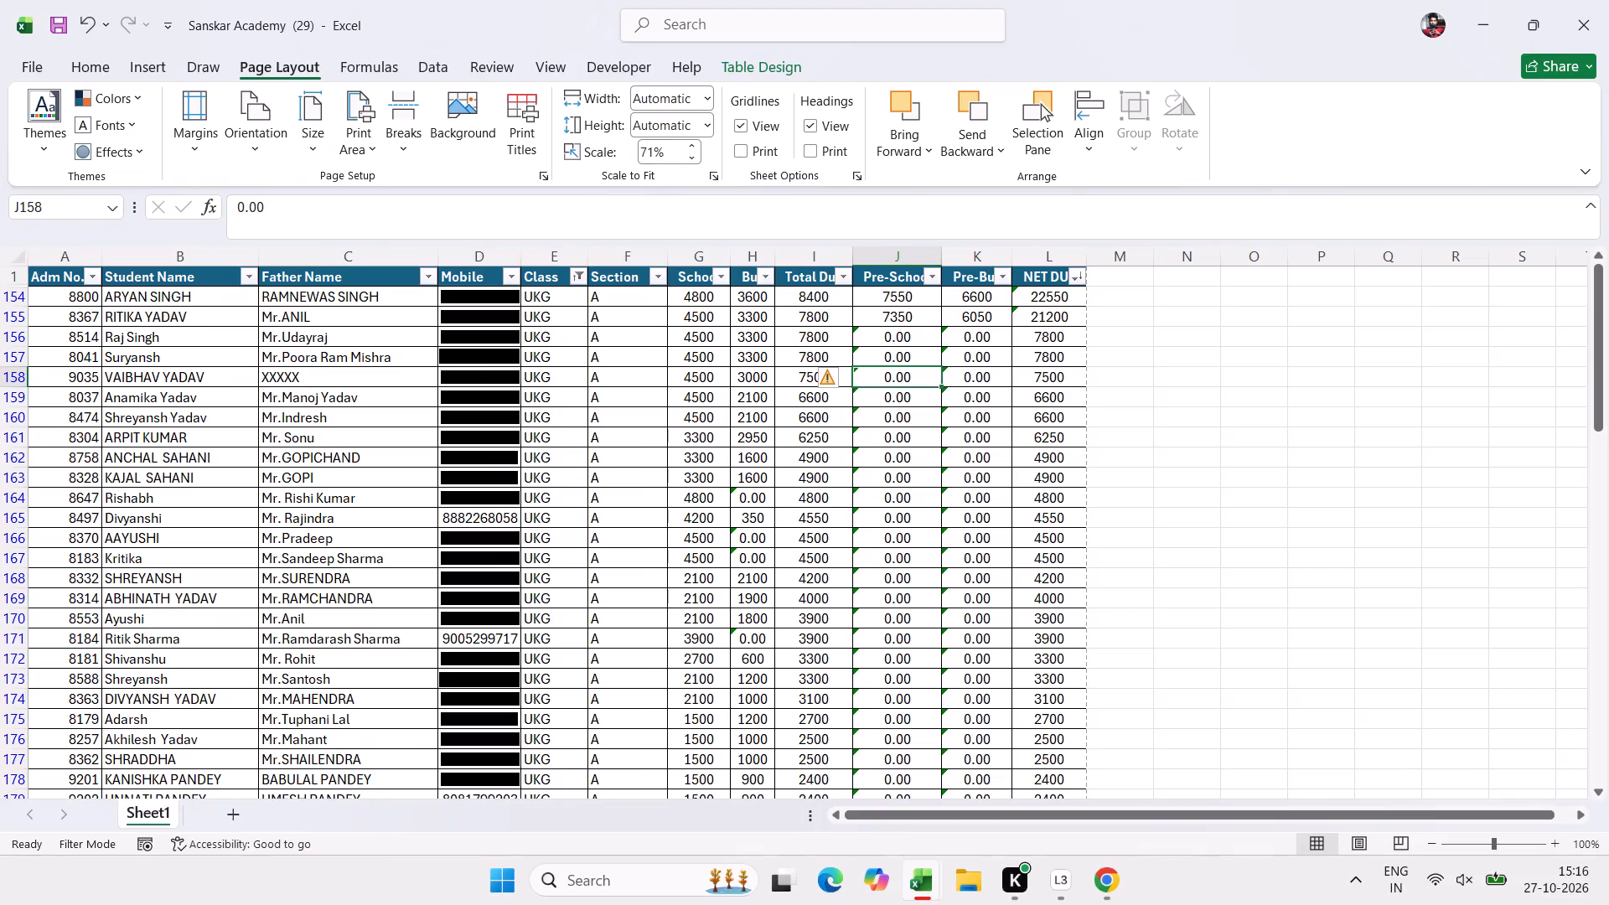
click(824, 451)
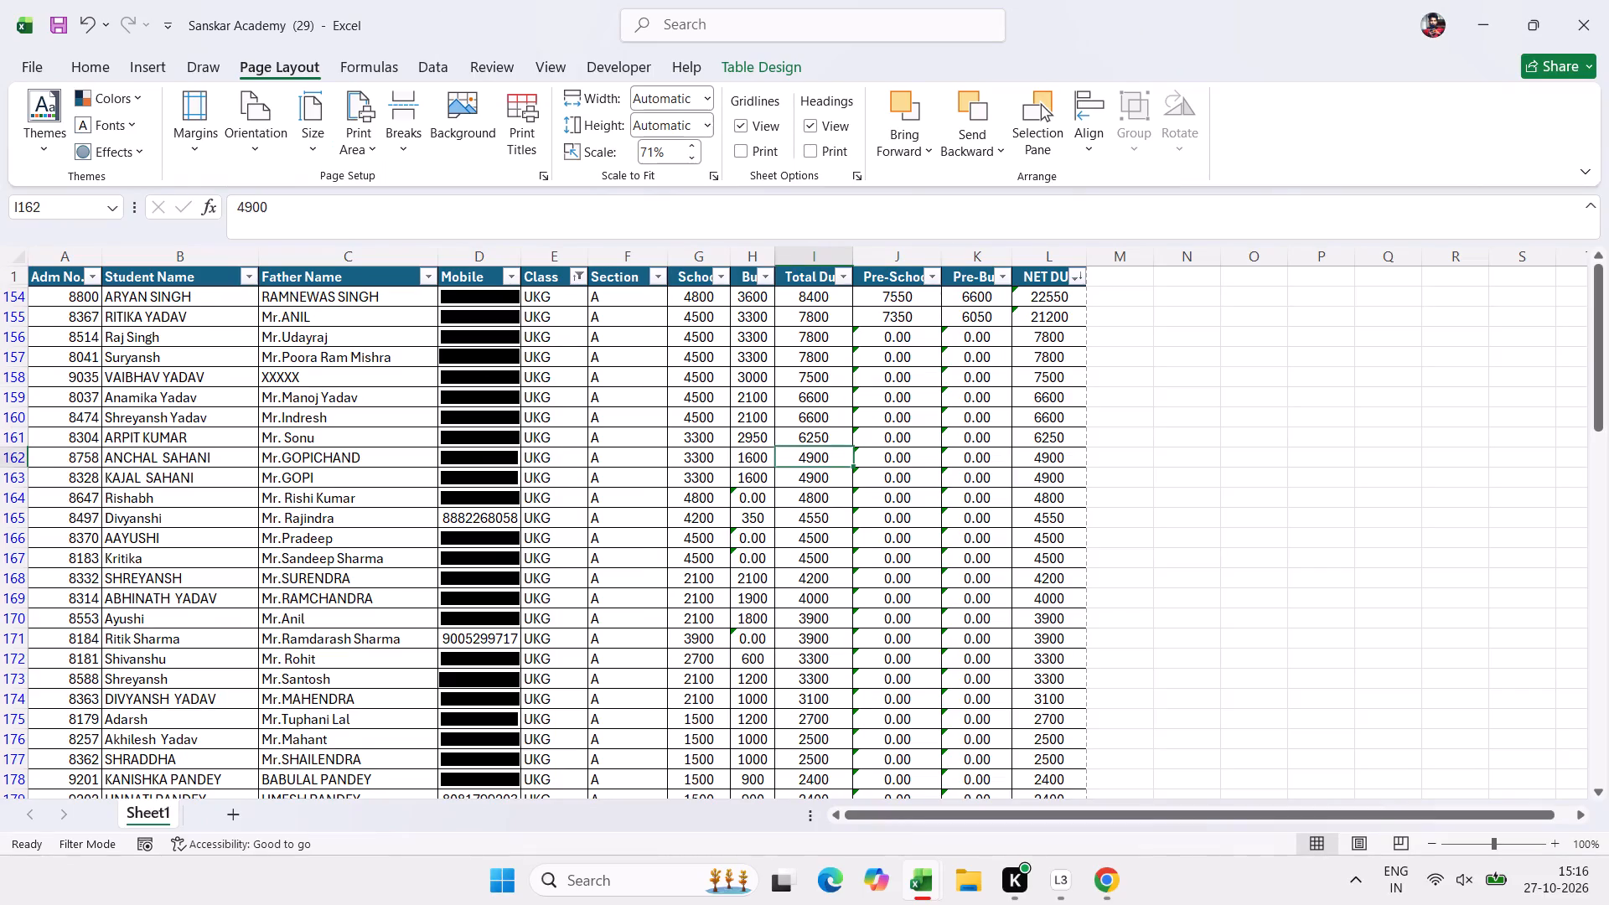
click(580, 282)
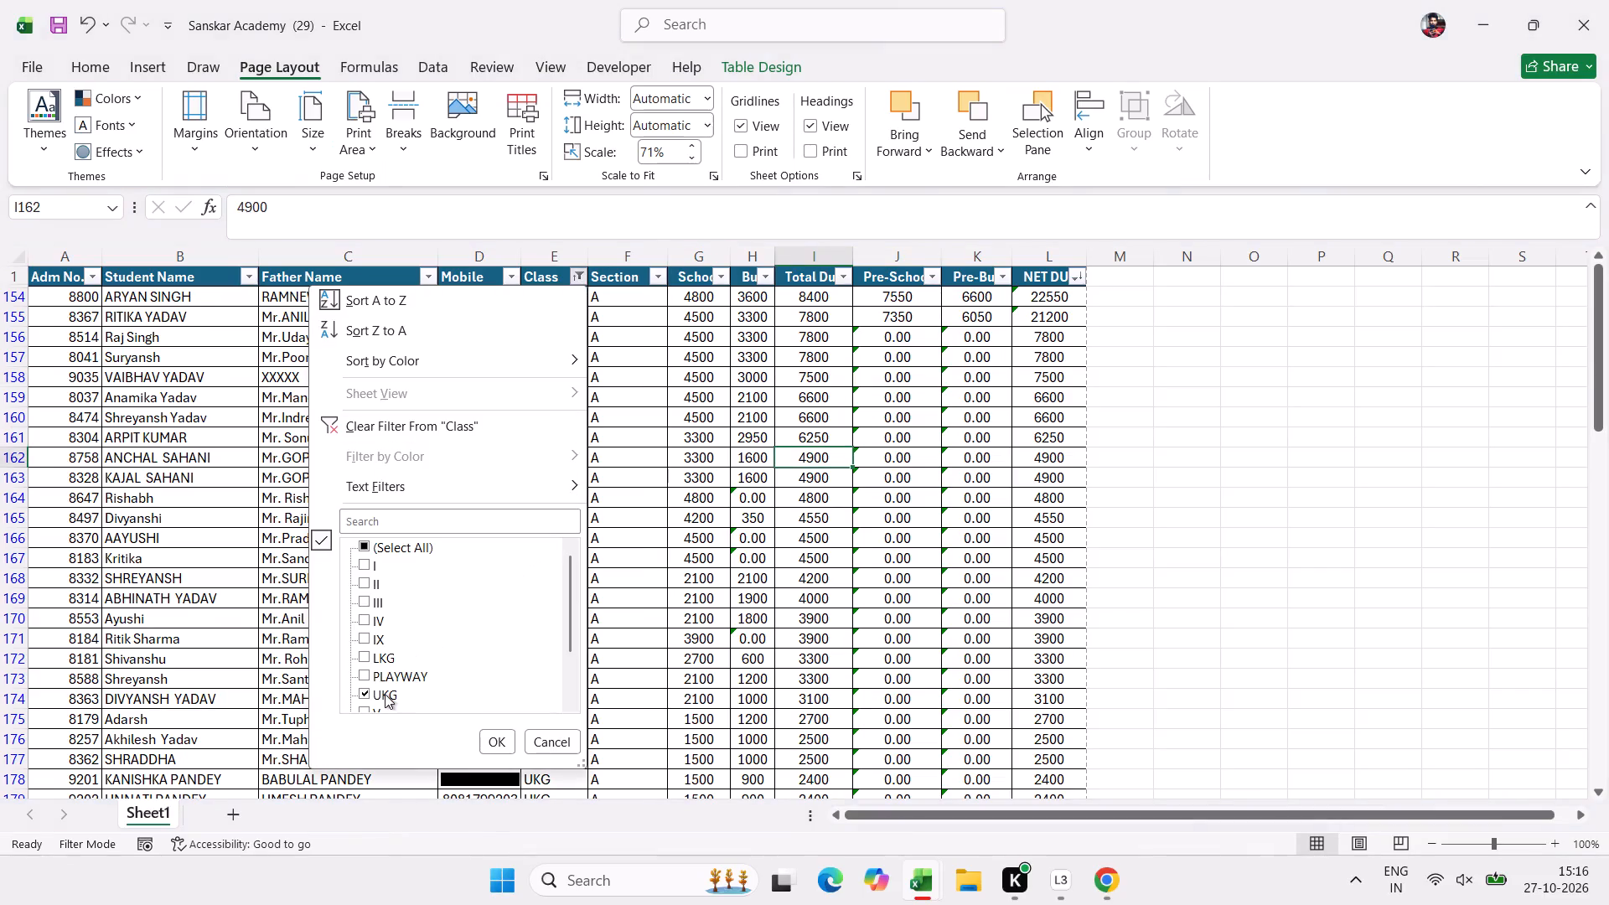
scroll(385, 694, down, 1)
click(379, 638)
scroll(379, 638, up, 3)
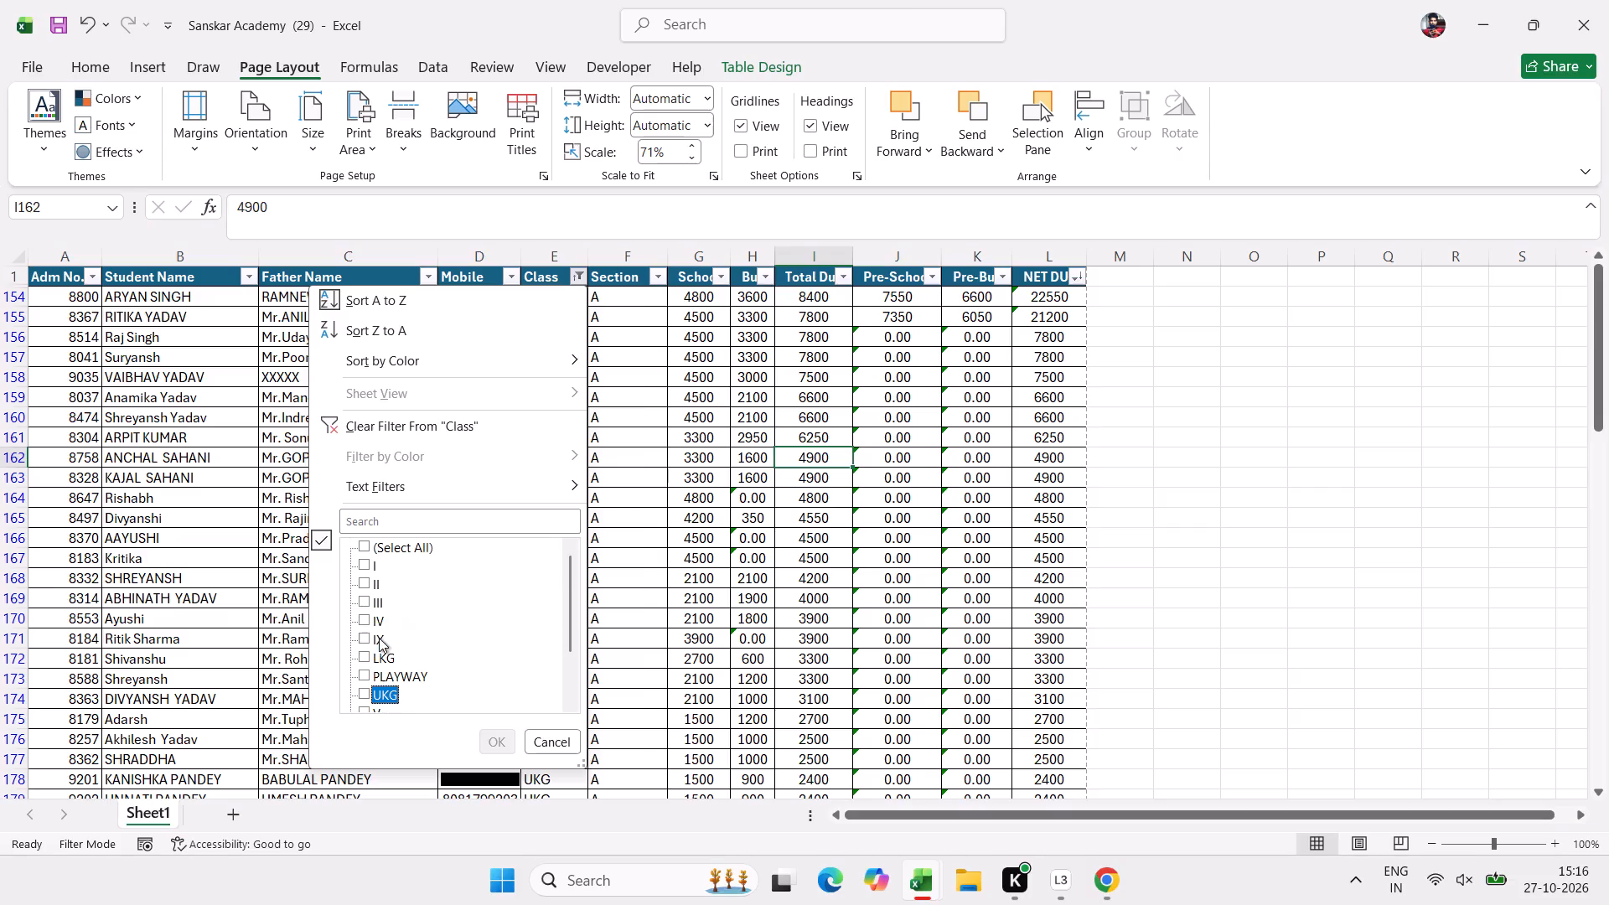
click(368, 568)
click(497, 747)
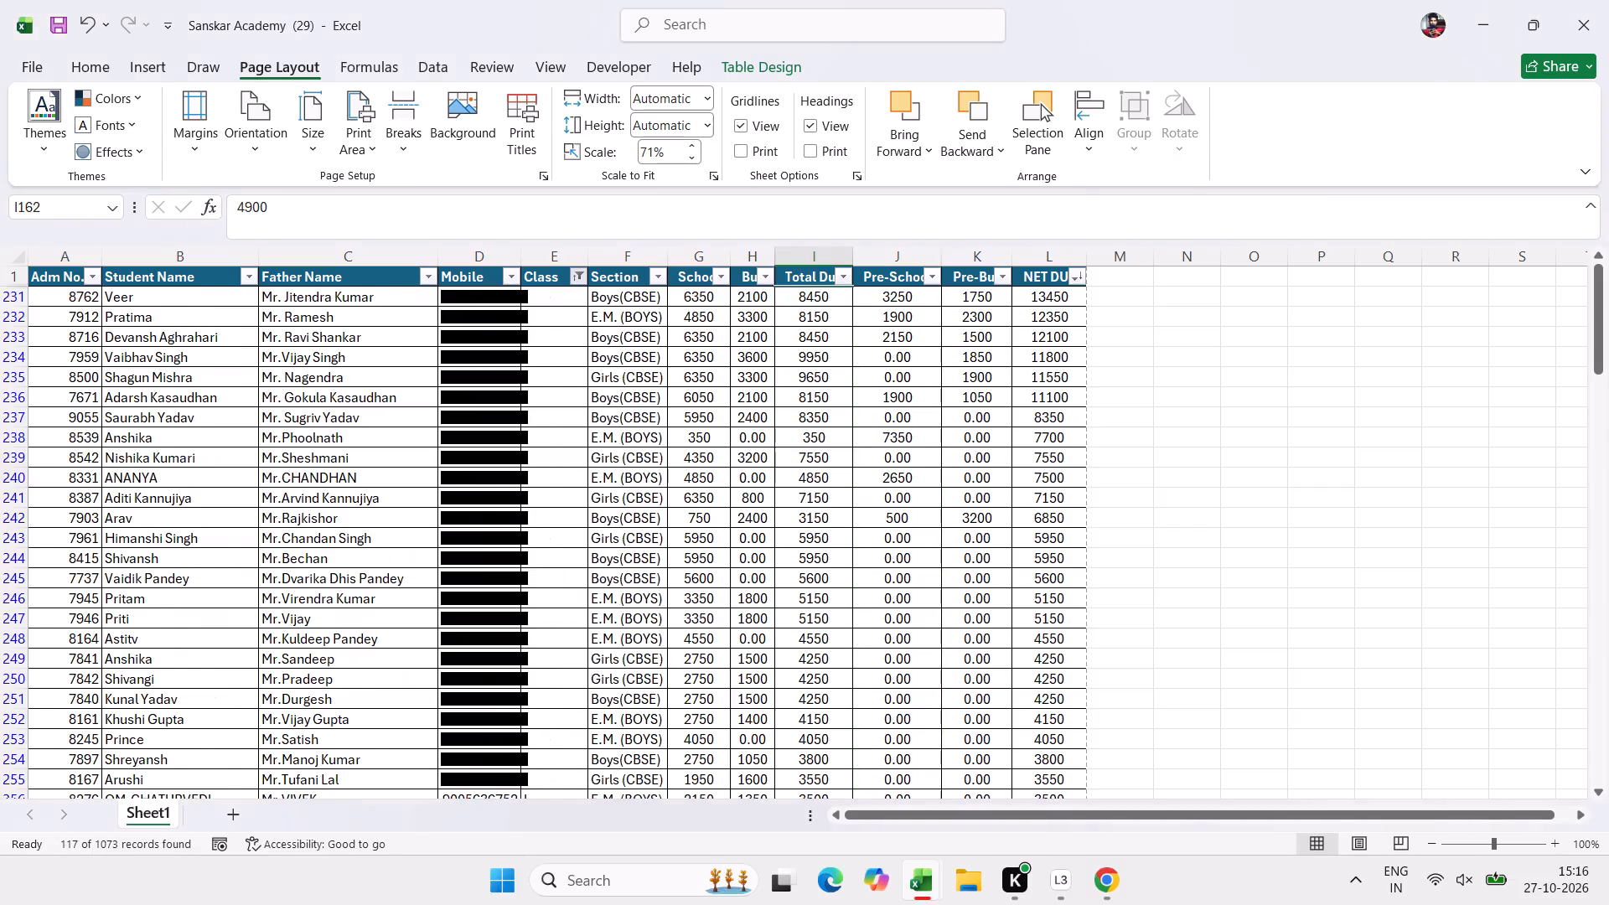
Filter the Section column of the class I list to Boys(CBSE) only.
click(642, 506)
click(657, 273)
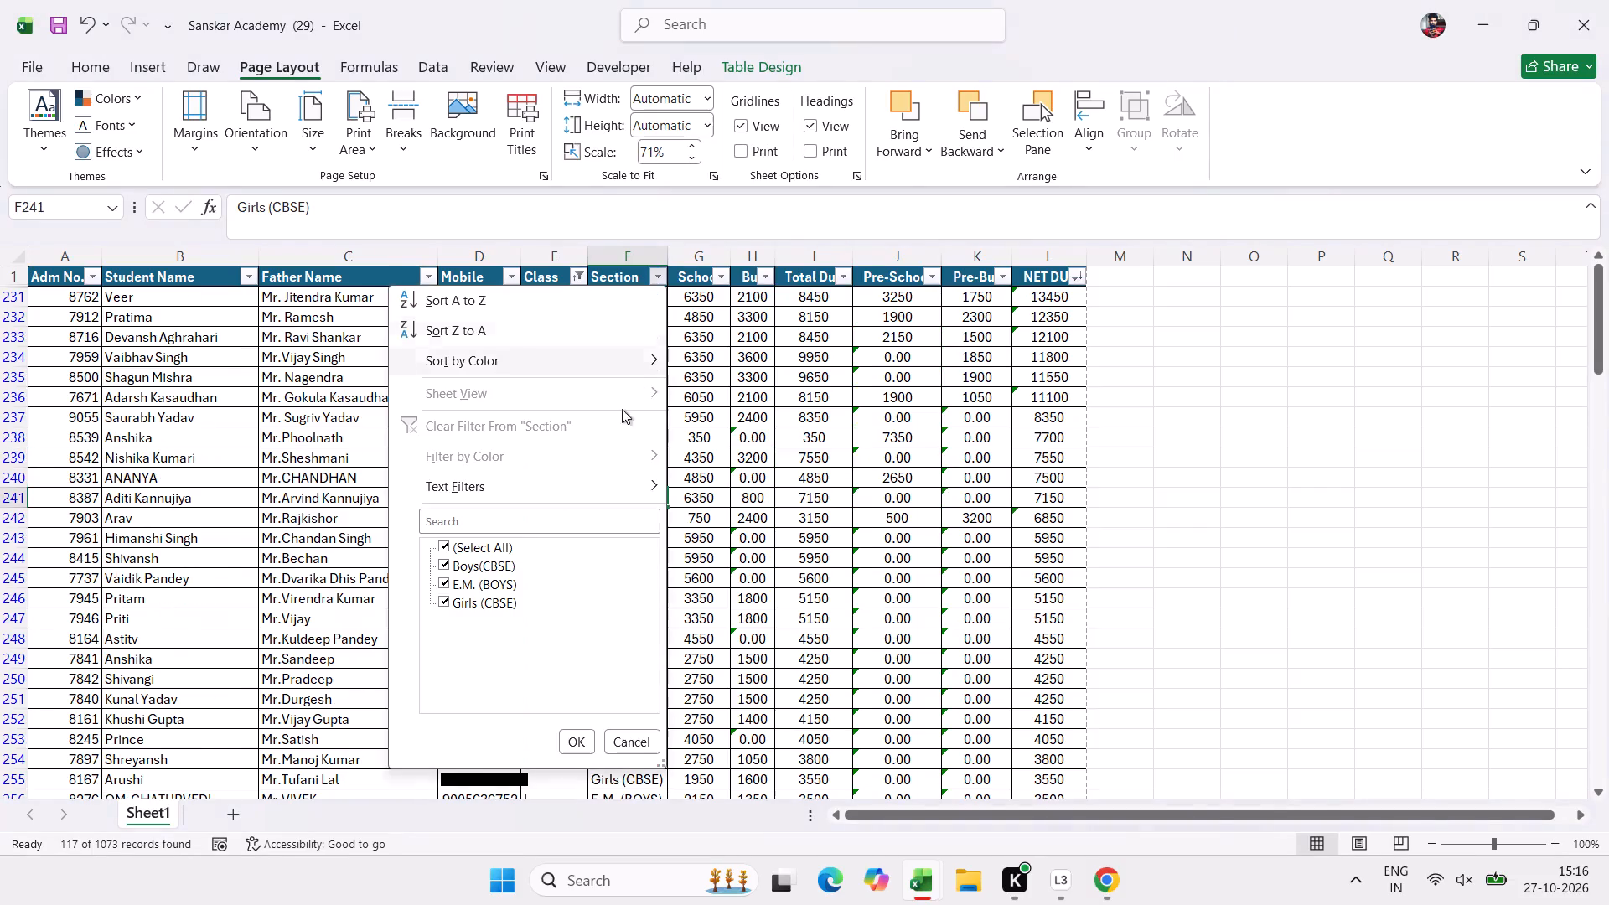
click(509, 543)
click(496, 565)
click(586, 748)
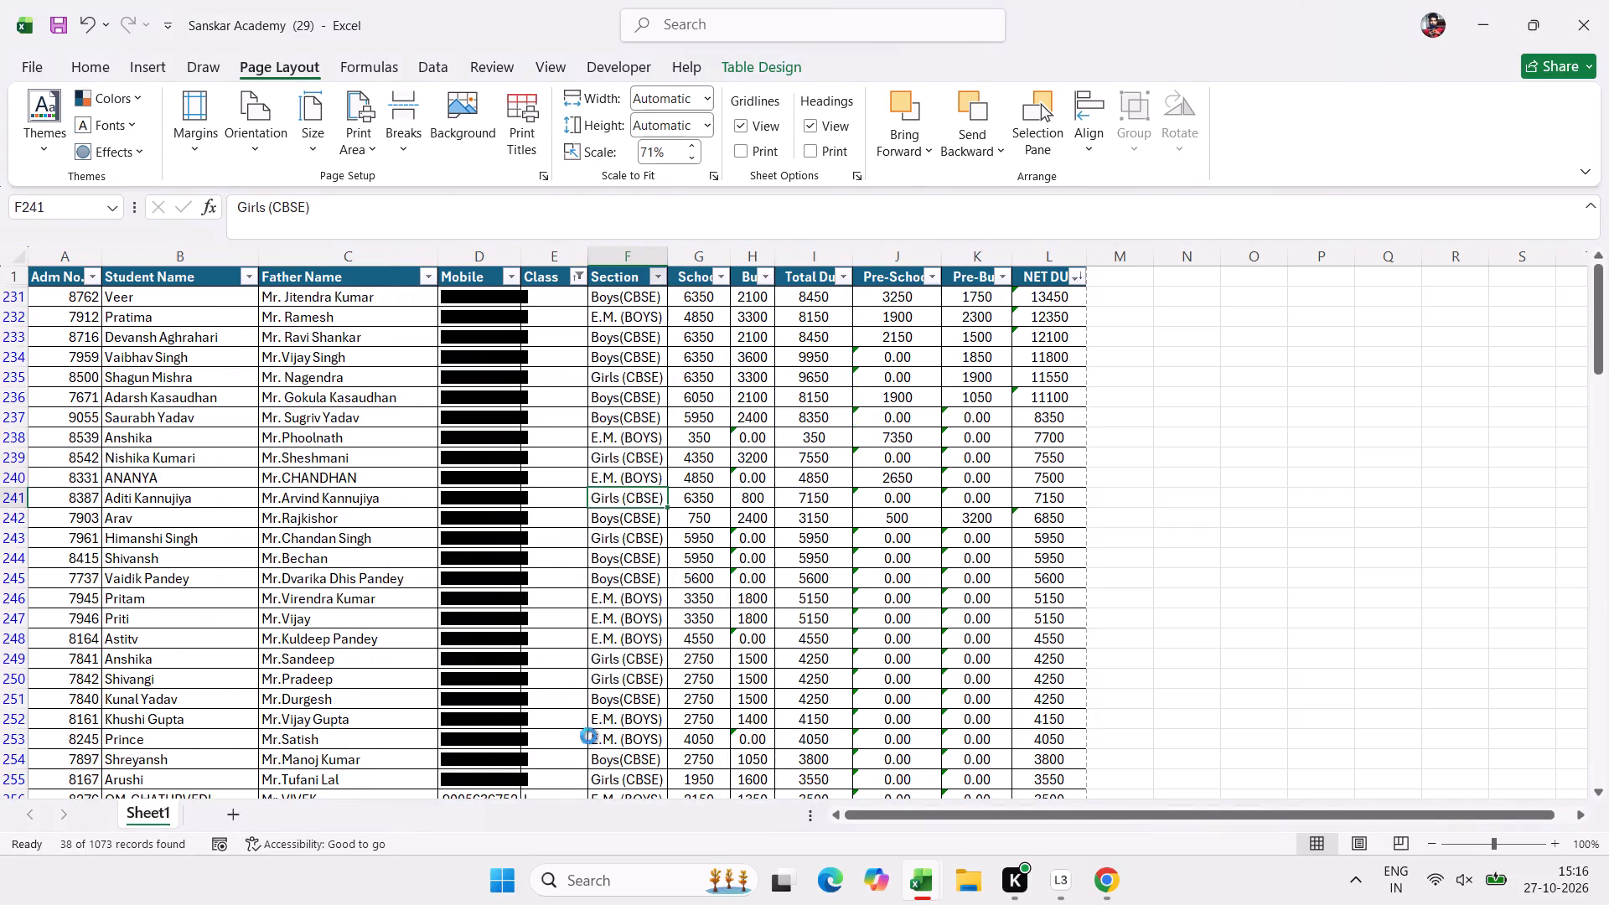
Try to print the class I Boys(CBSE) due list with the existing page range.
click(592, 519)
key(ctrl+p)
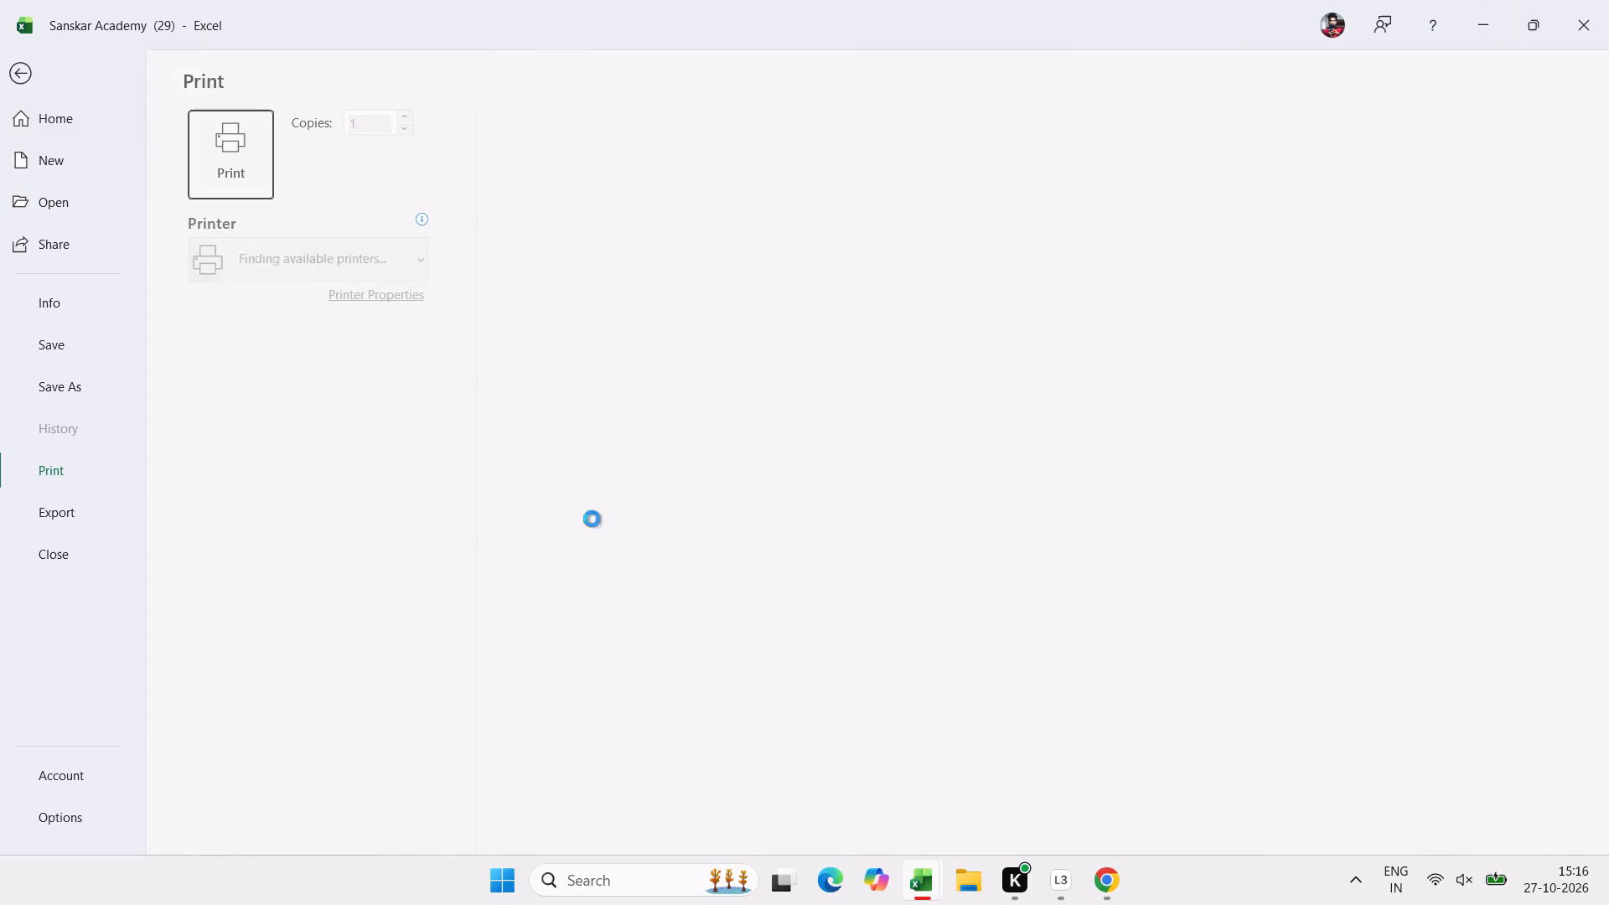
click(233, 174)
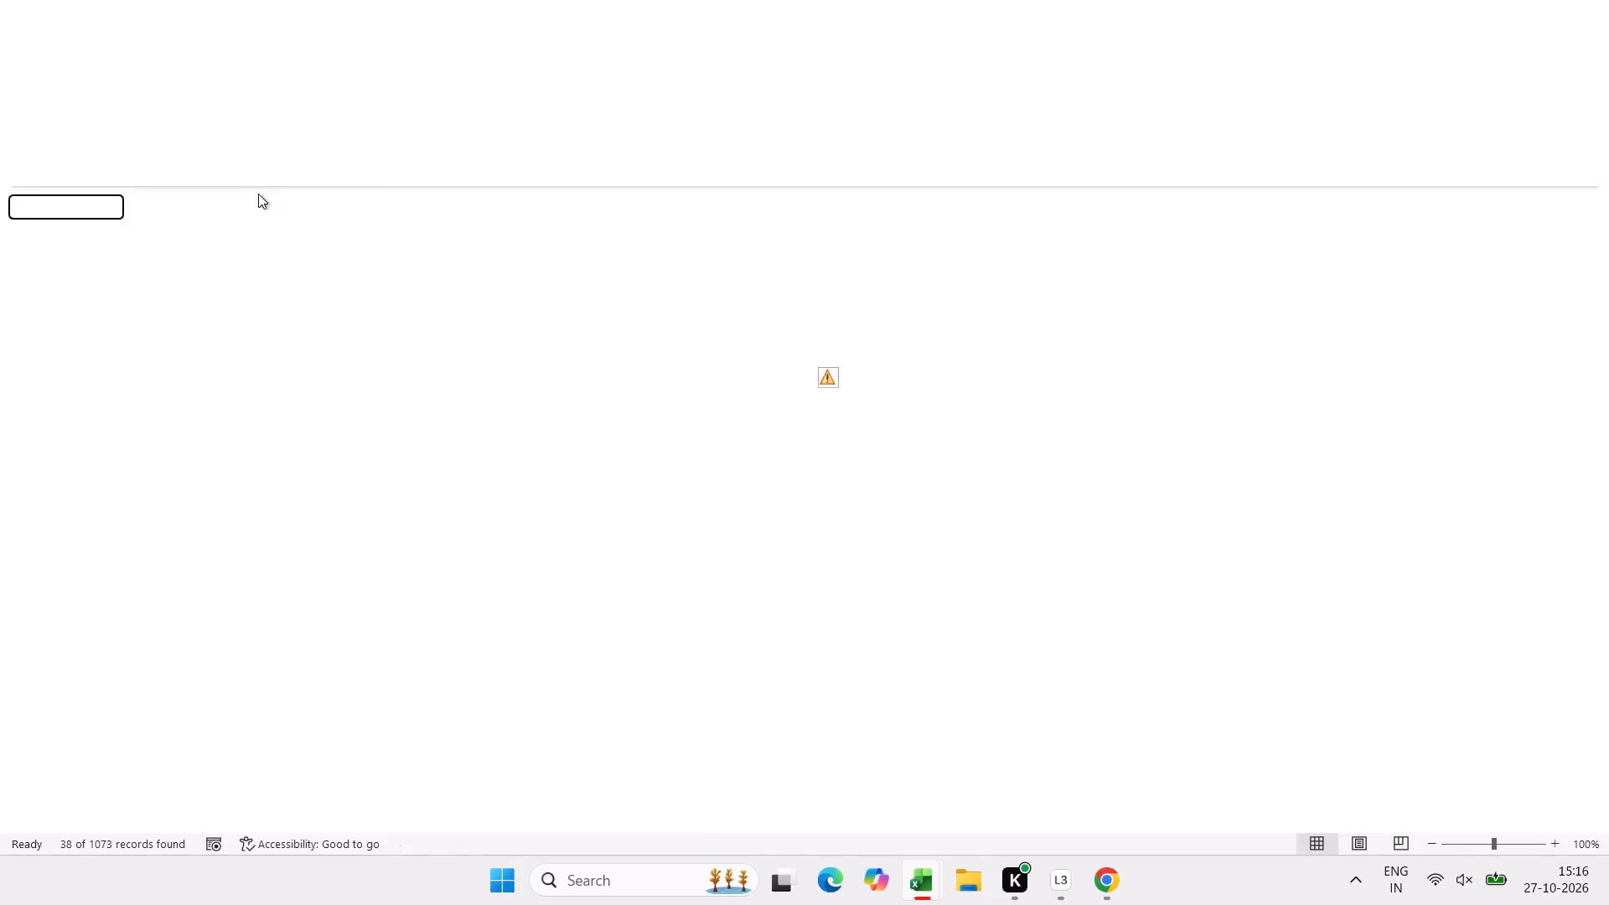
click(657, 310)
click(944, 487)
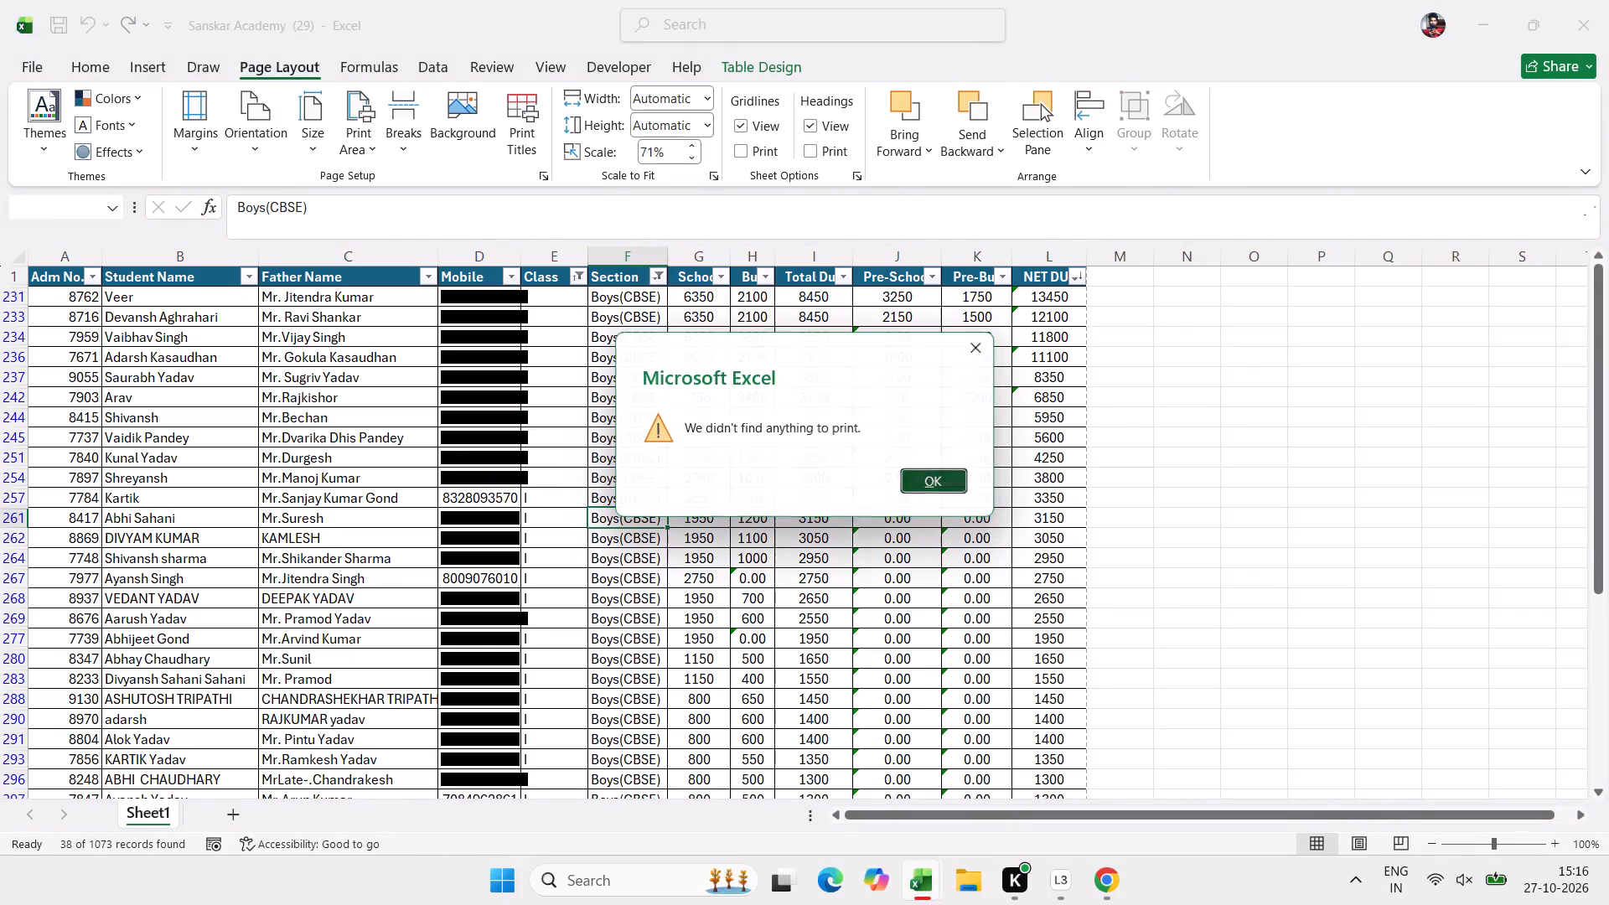
Print the class I Boys(CBSE) due list with the page range set from 1 to 1.
click(763, 459)
key(ctrl+p)
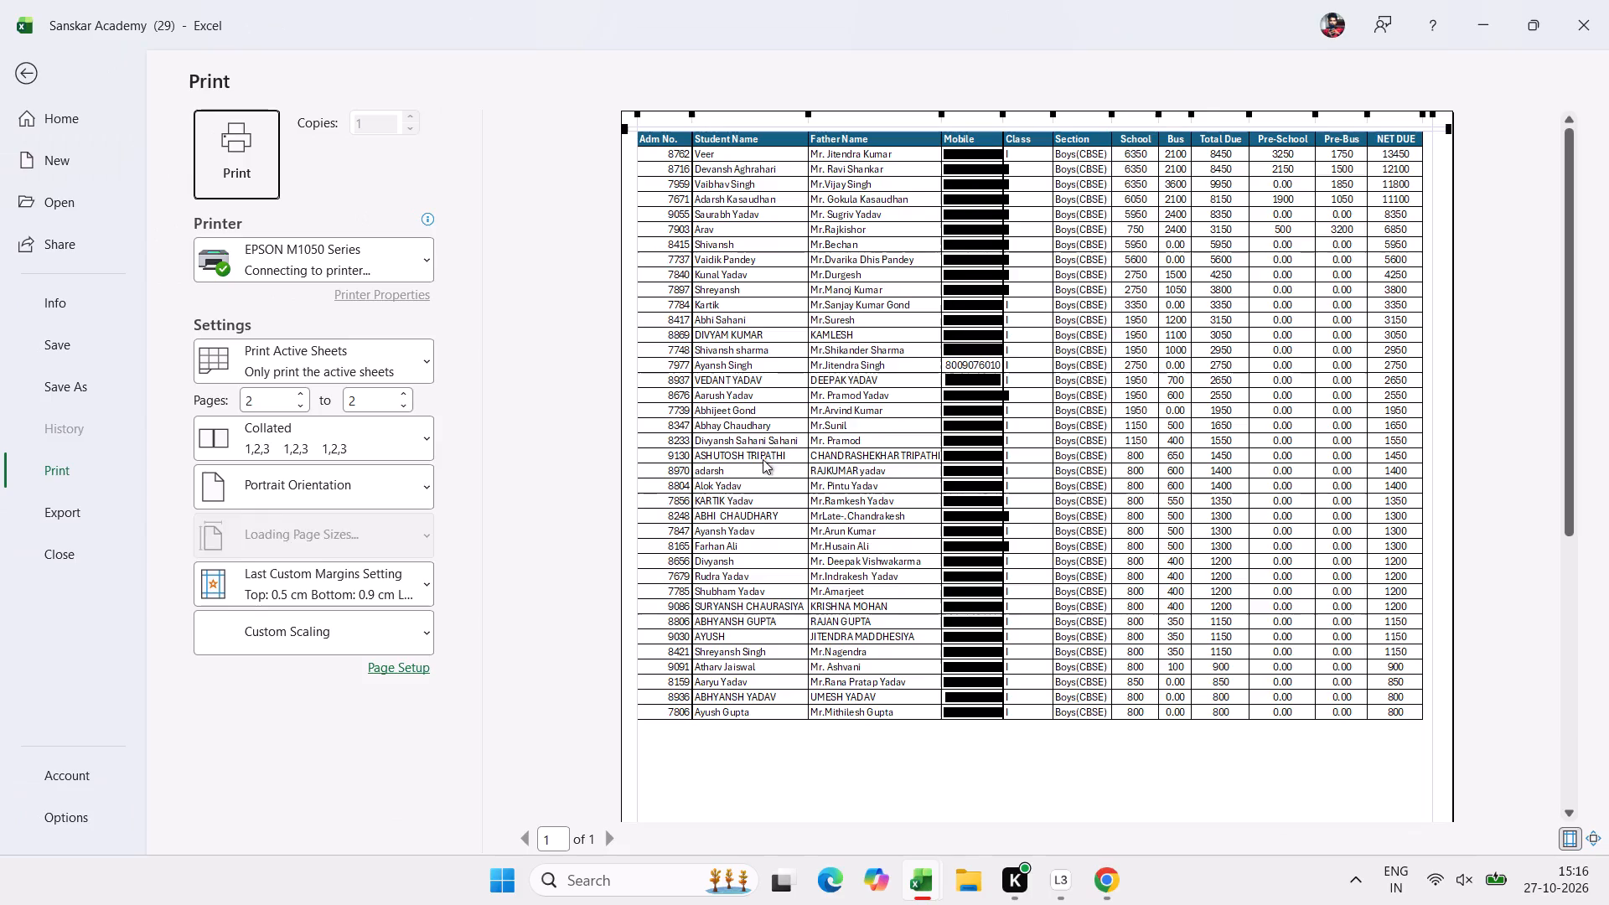
click(261, 404)
key(1)
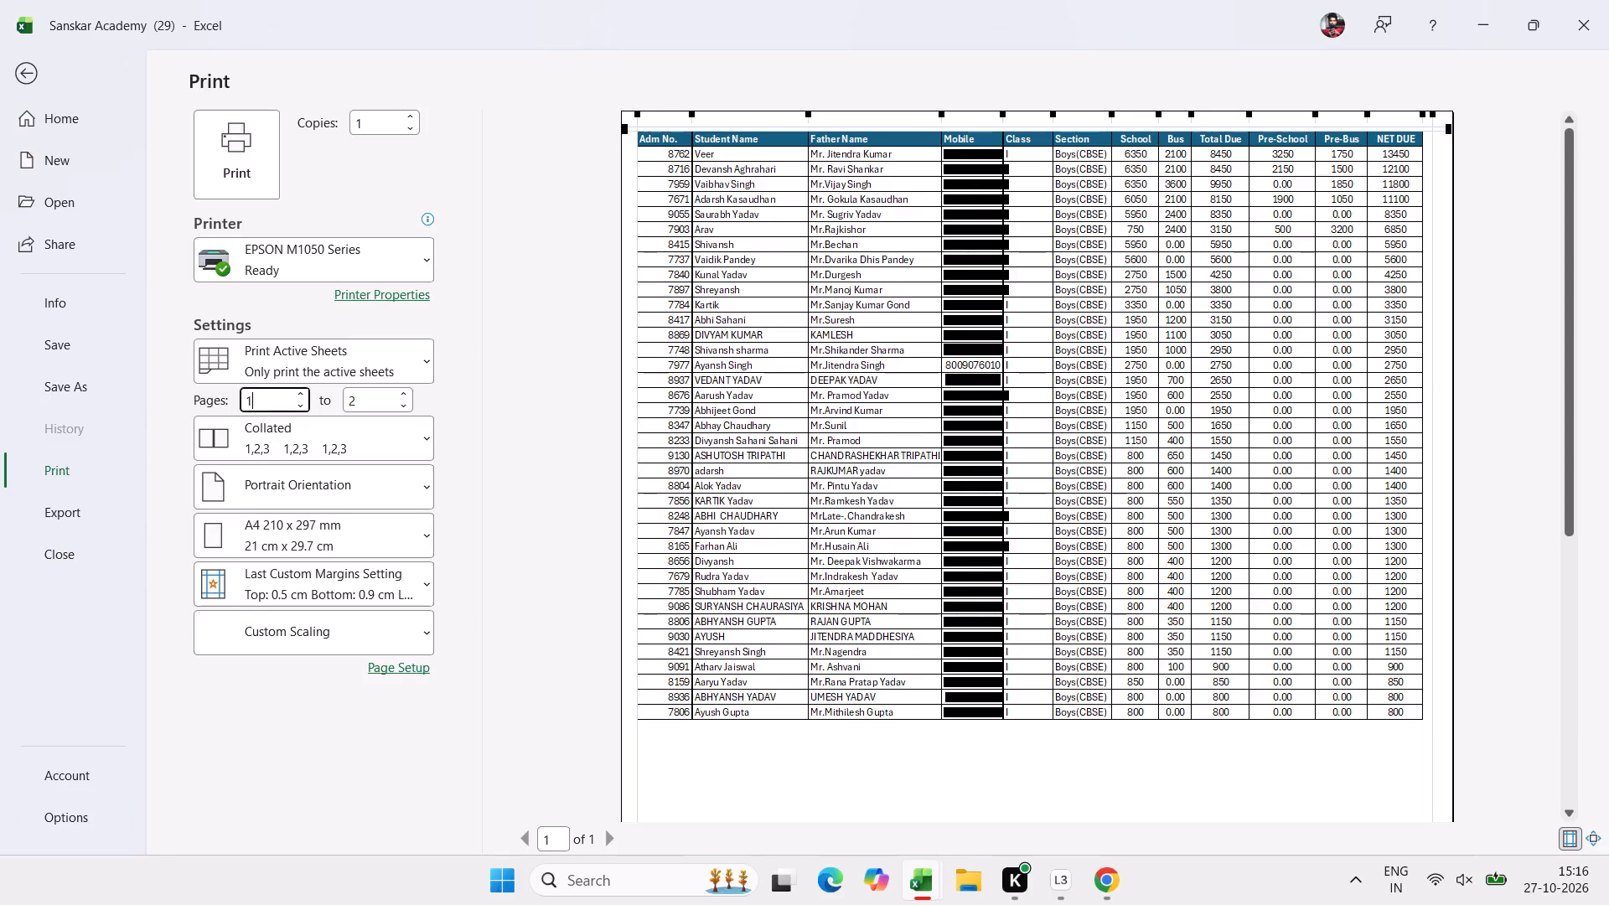
key(Tab)
key(1)
click(271, 169)
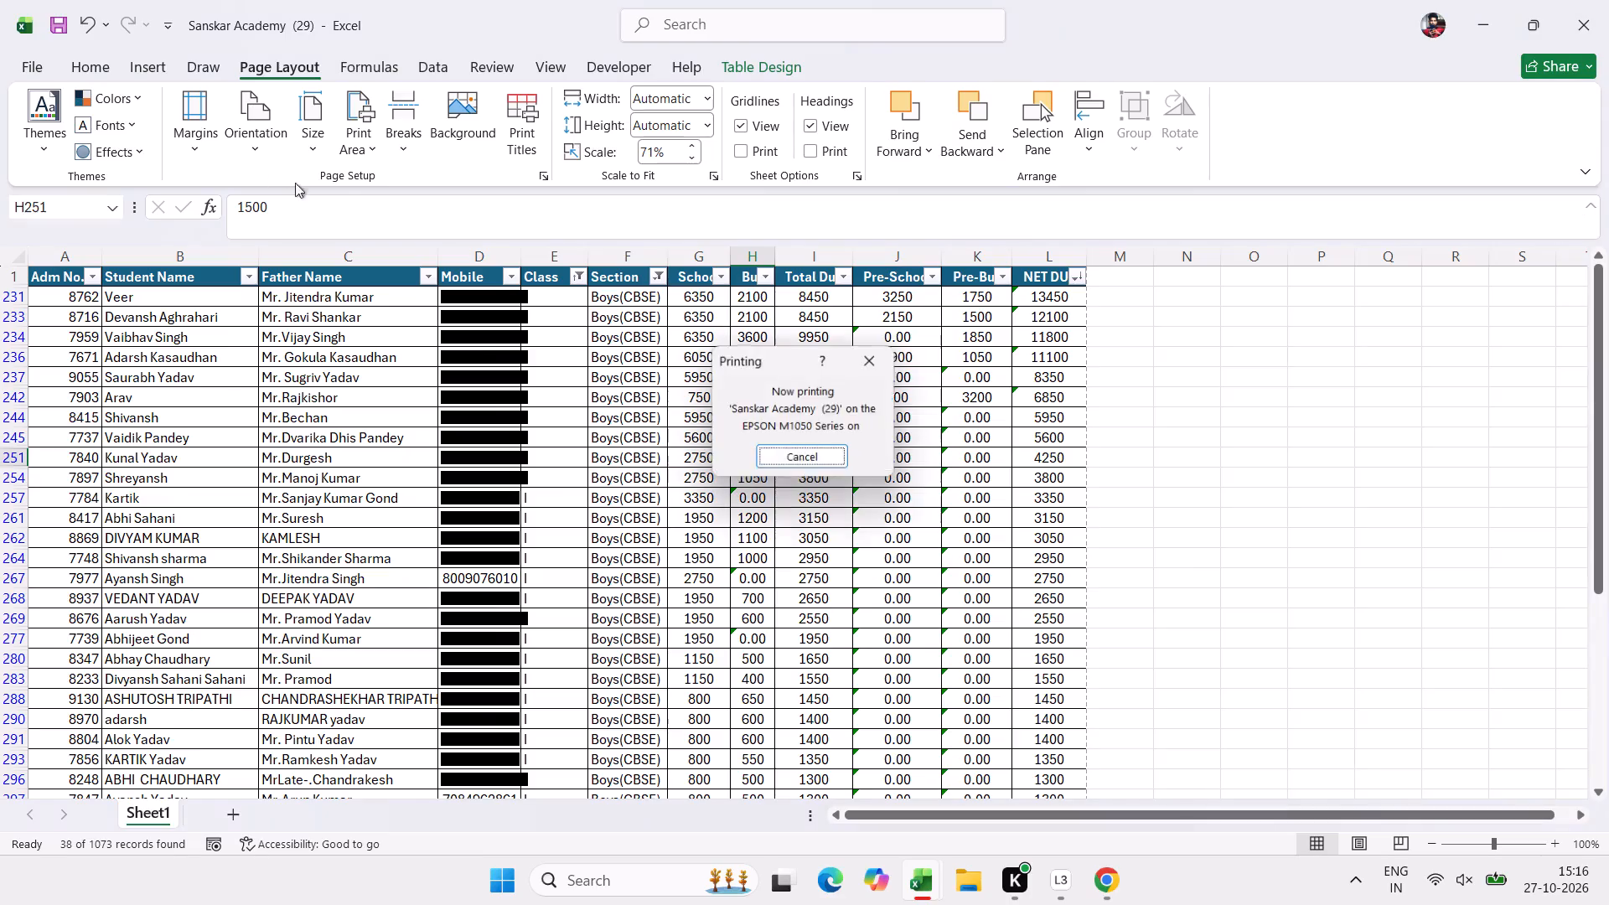
Change the Section filter of the class I list from Boys(CBSE) to E.M. (BOYS) only.
click(654, 293)
click(652, 282)
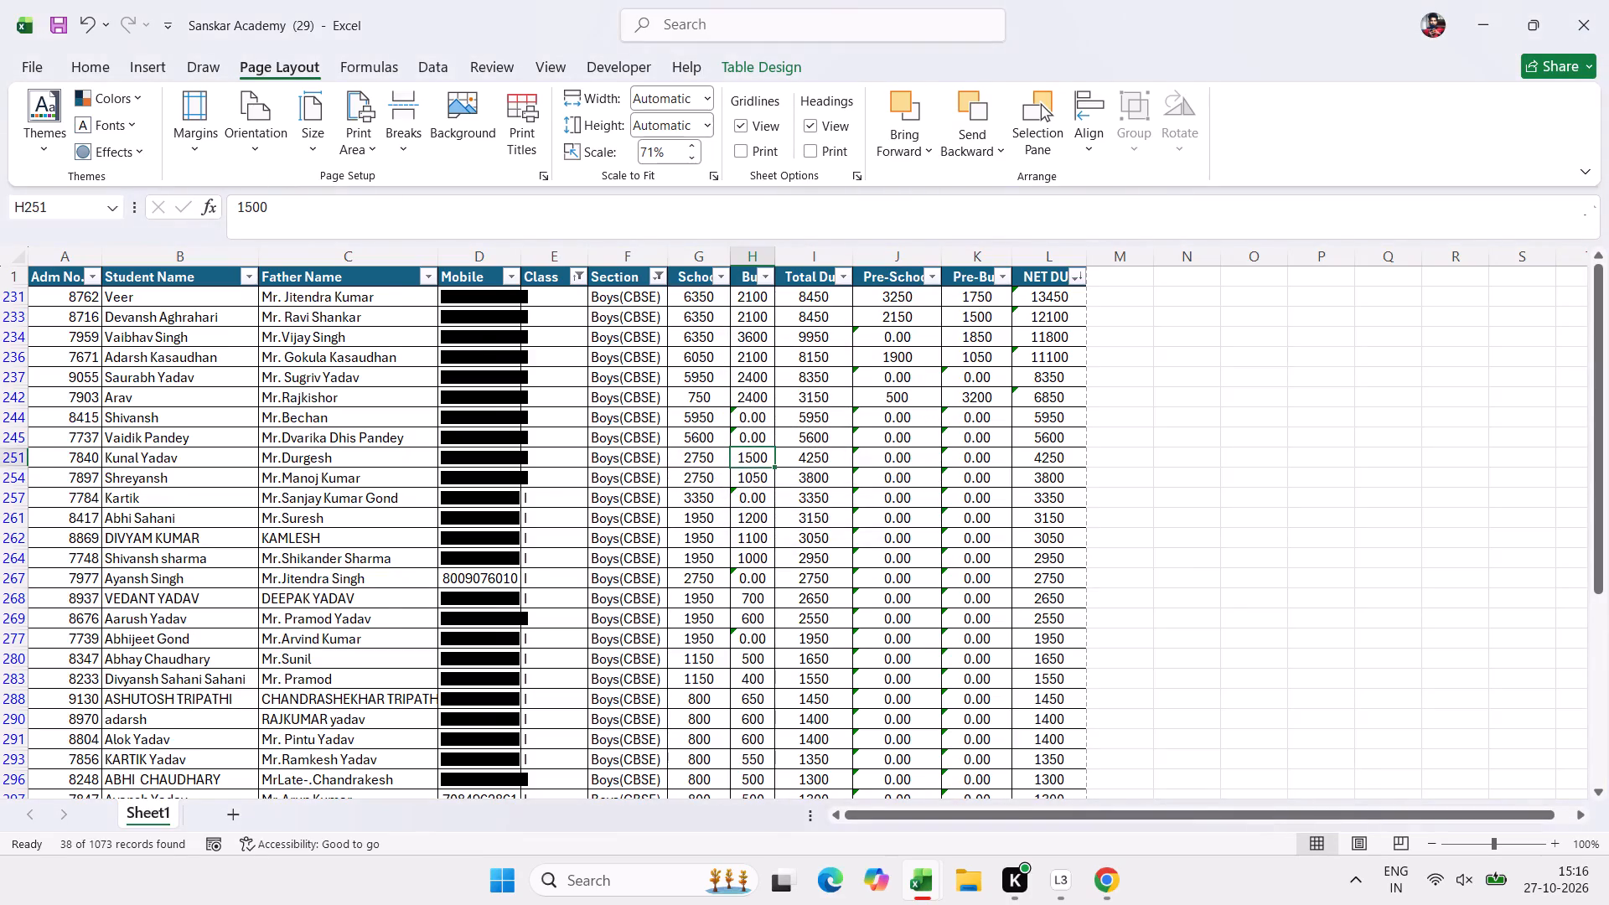
click(453, 572)
click(464, 588)
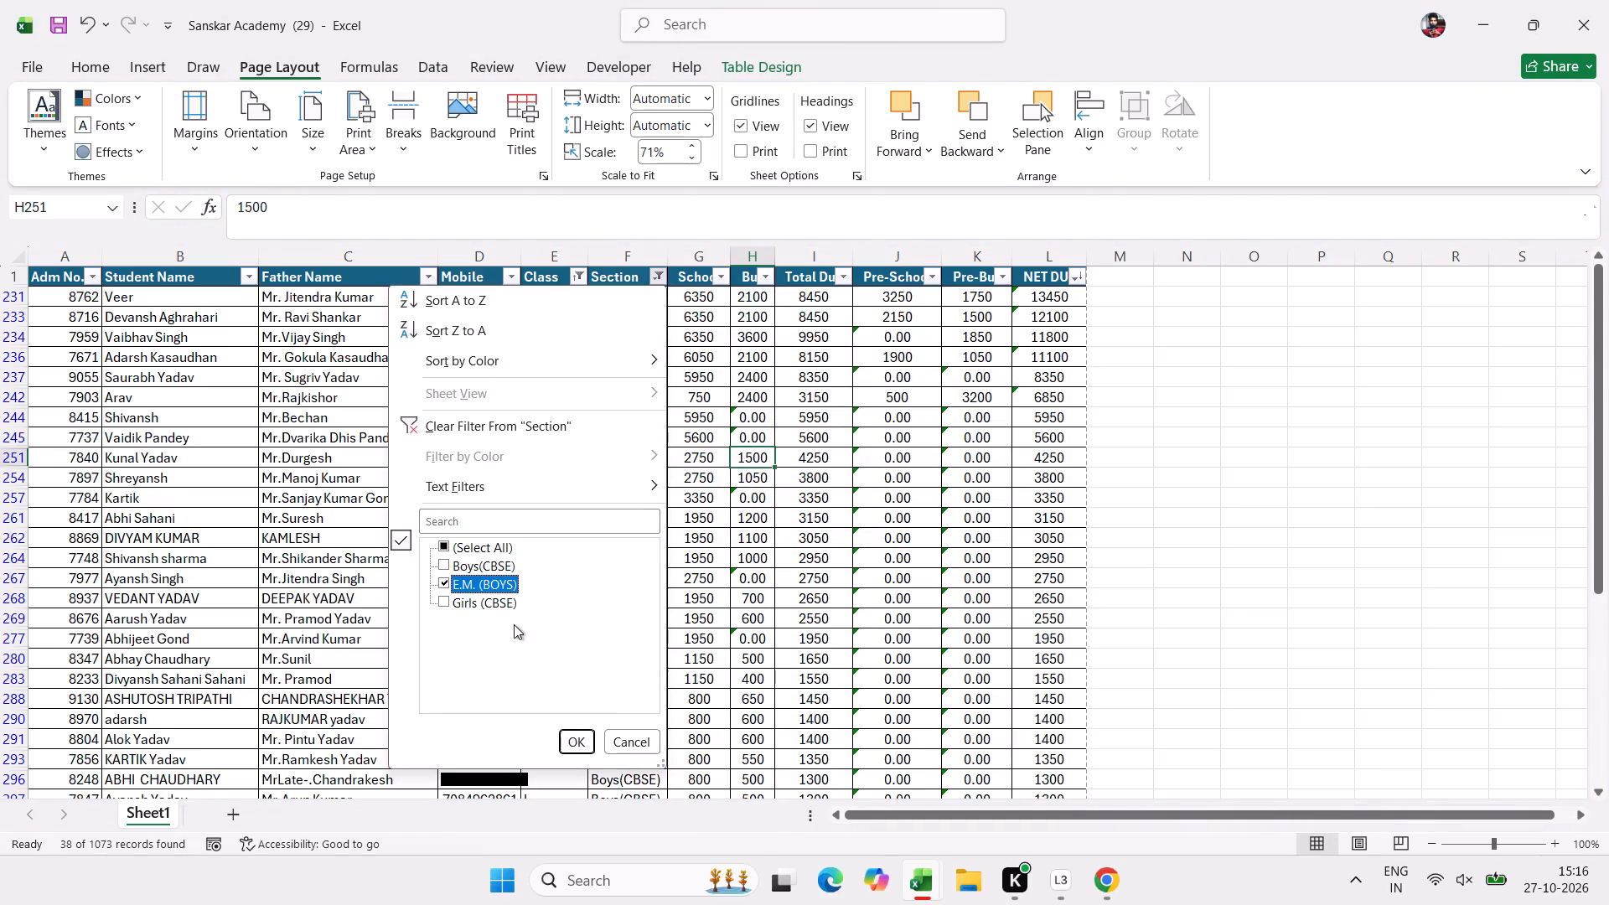
click(584, 731)
Print the class I E.M. (BOYS) due list on the EPSON M1050 Series printer.
click(550, 579)
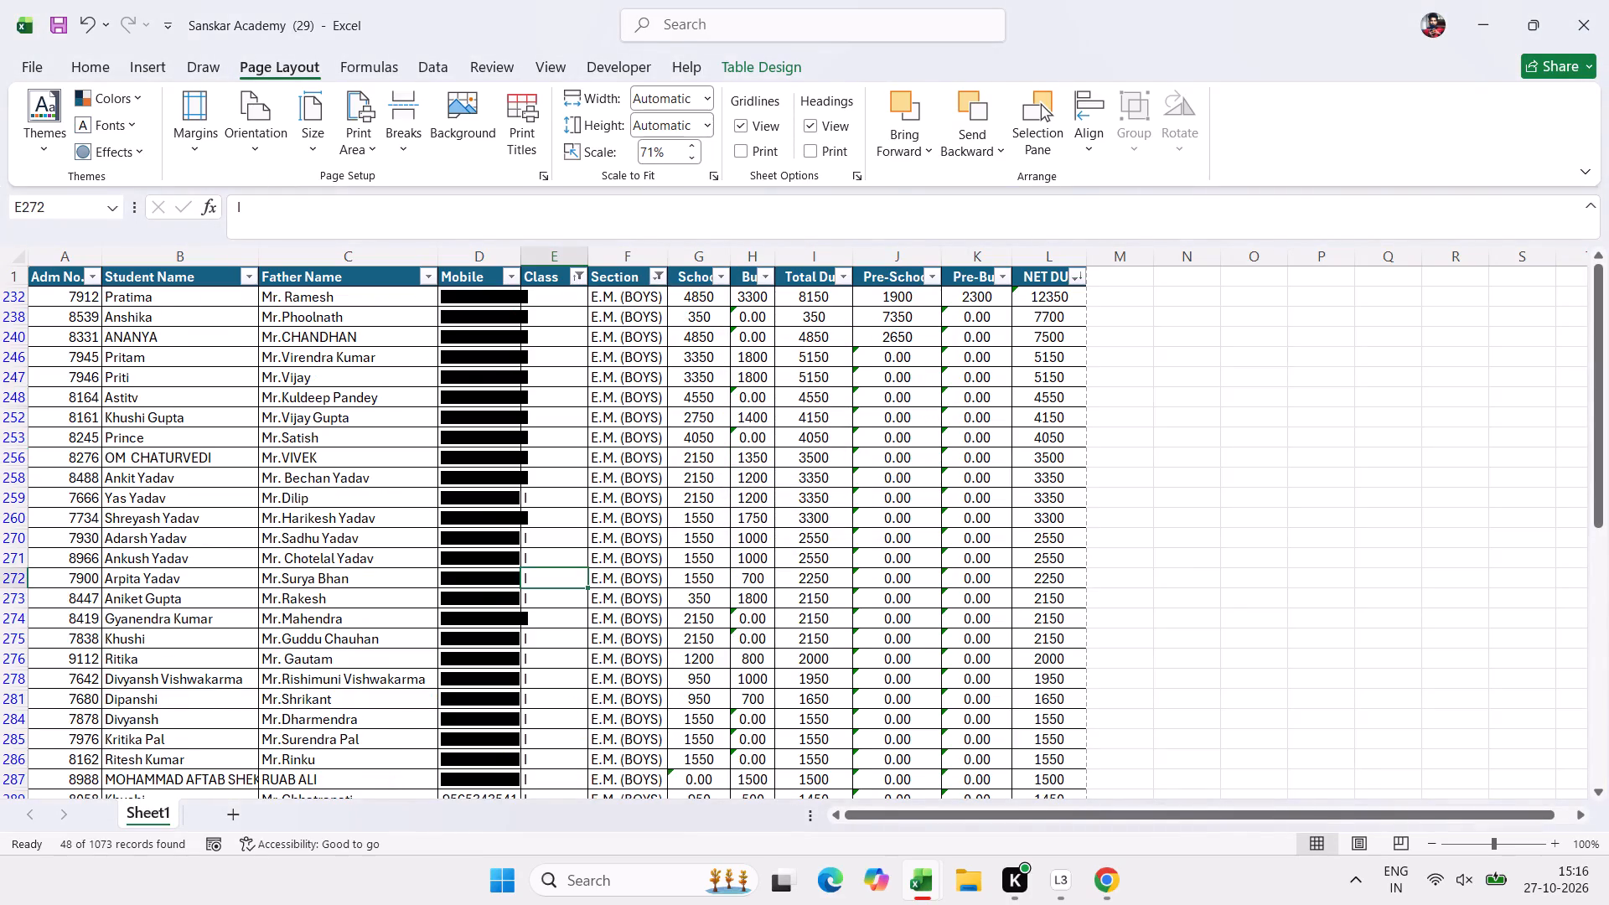
key(ctrl+p)
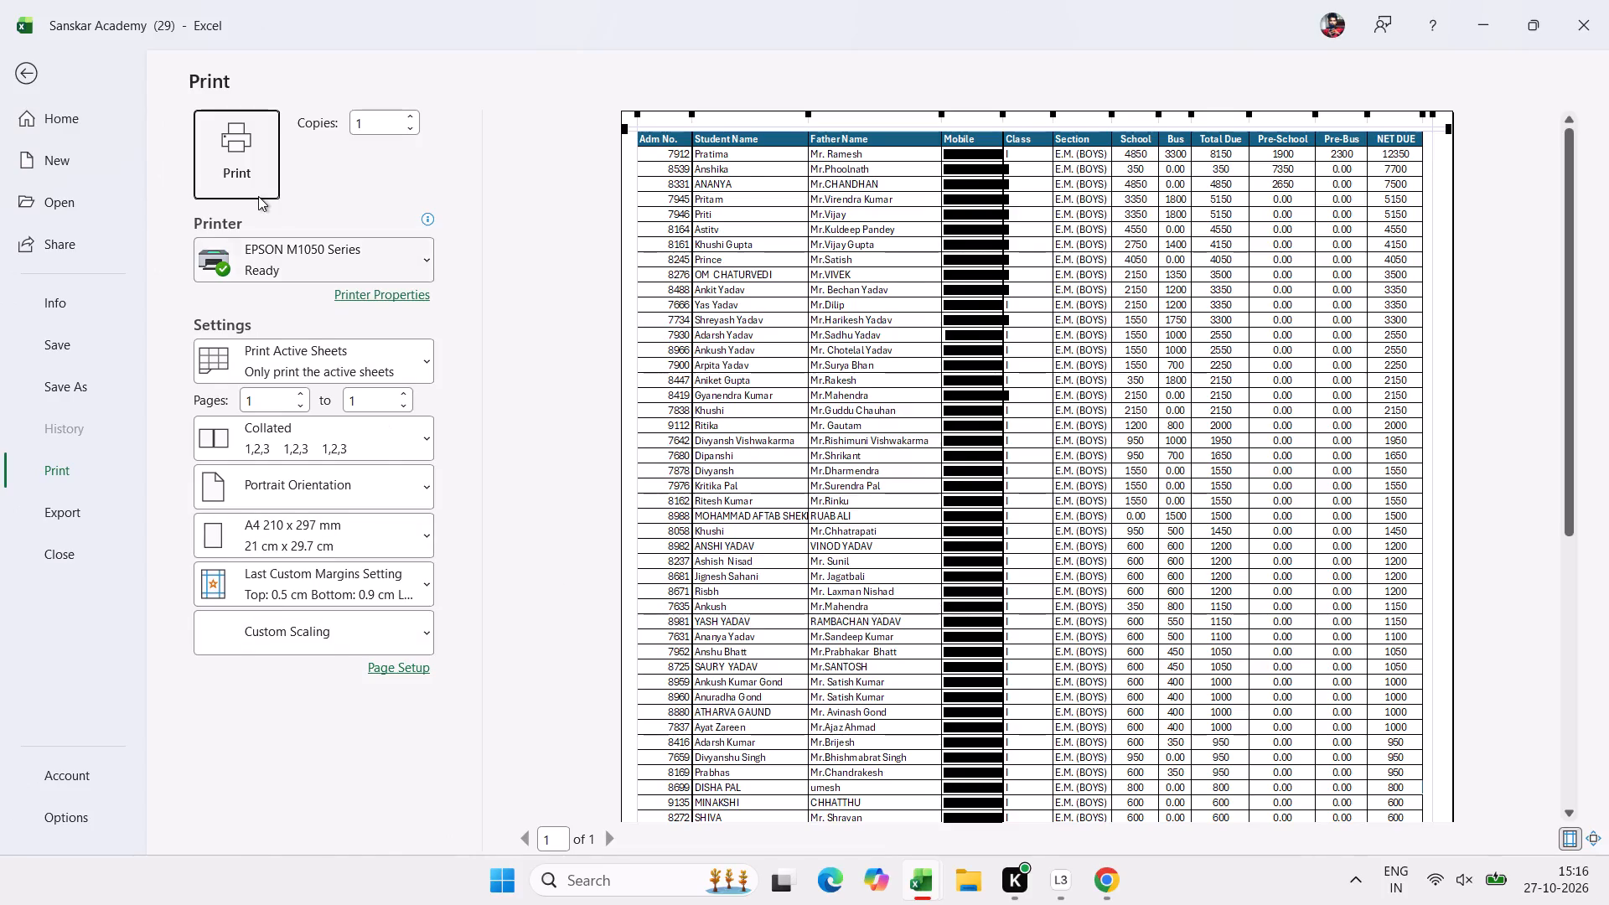
click(258, 196)
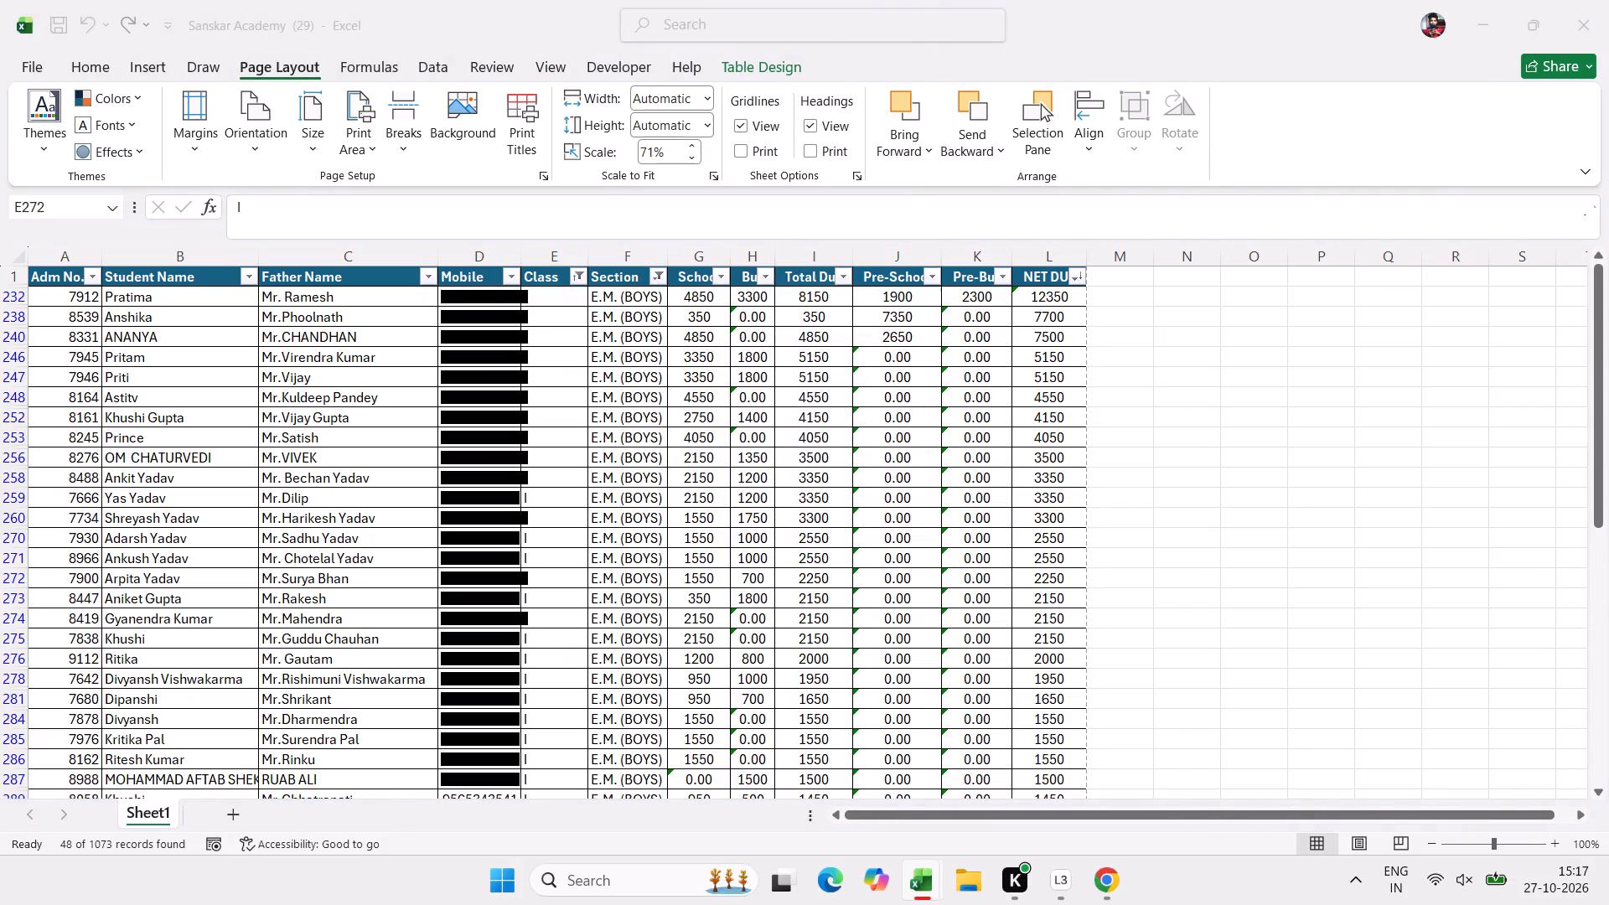
click(317, 392)
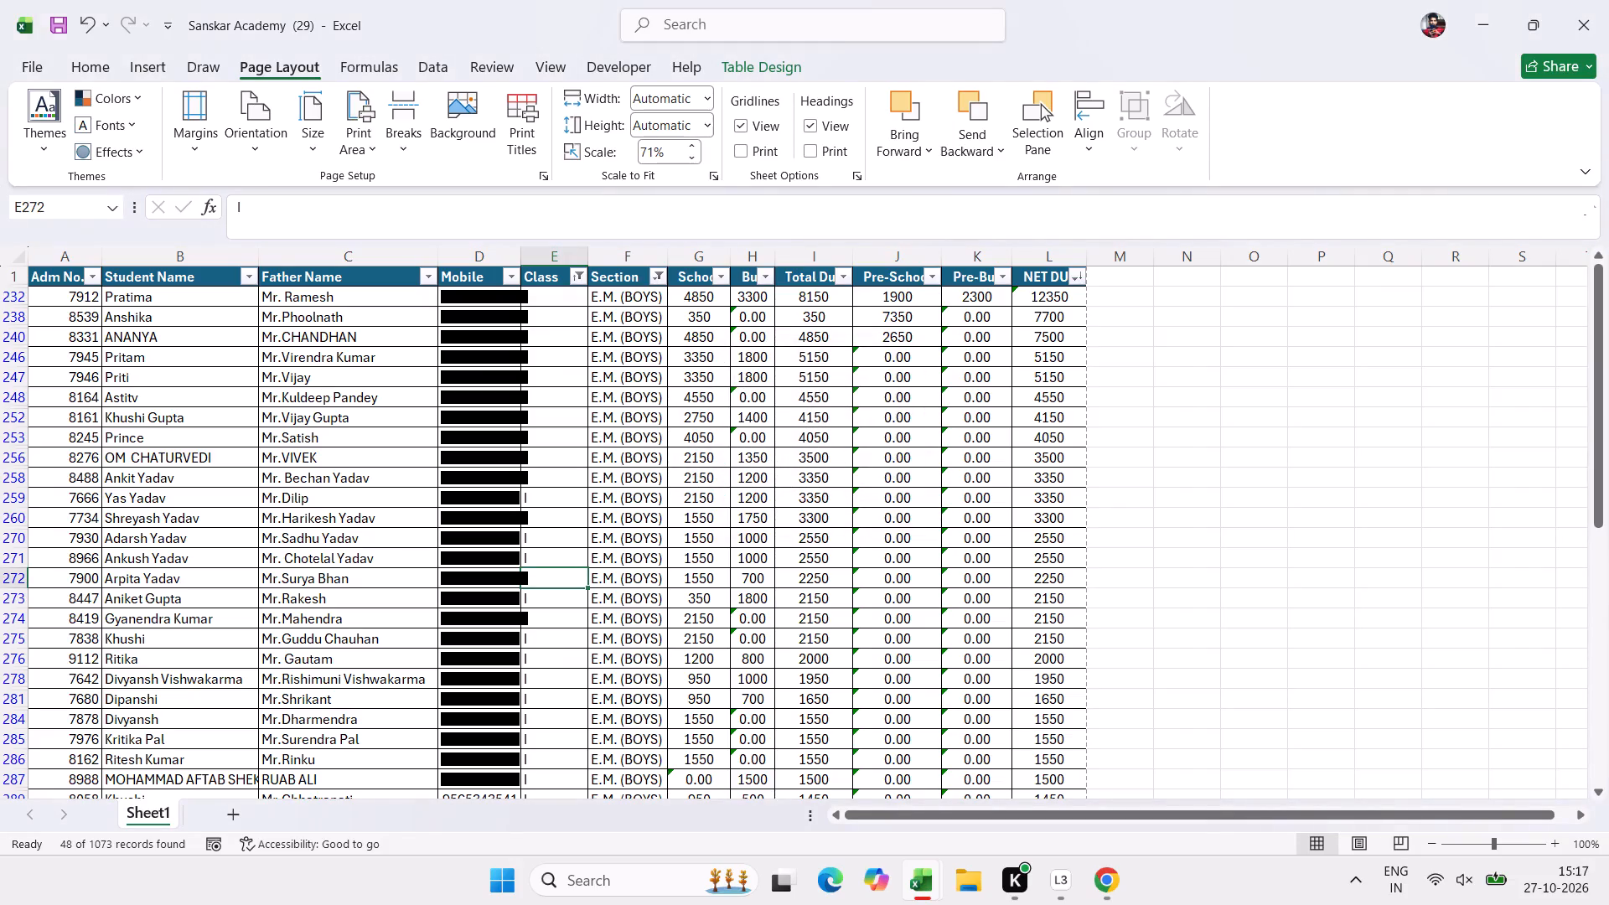
Change the Section filter of the class I list from E.M. (BOYS) to Girls (CBSE) only.
click(657, 280)
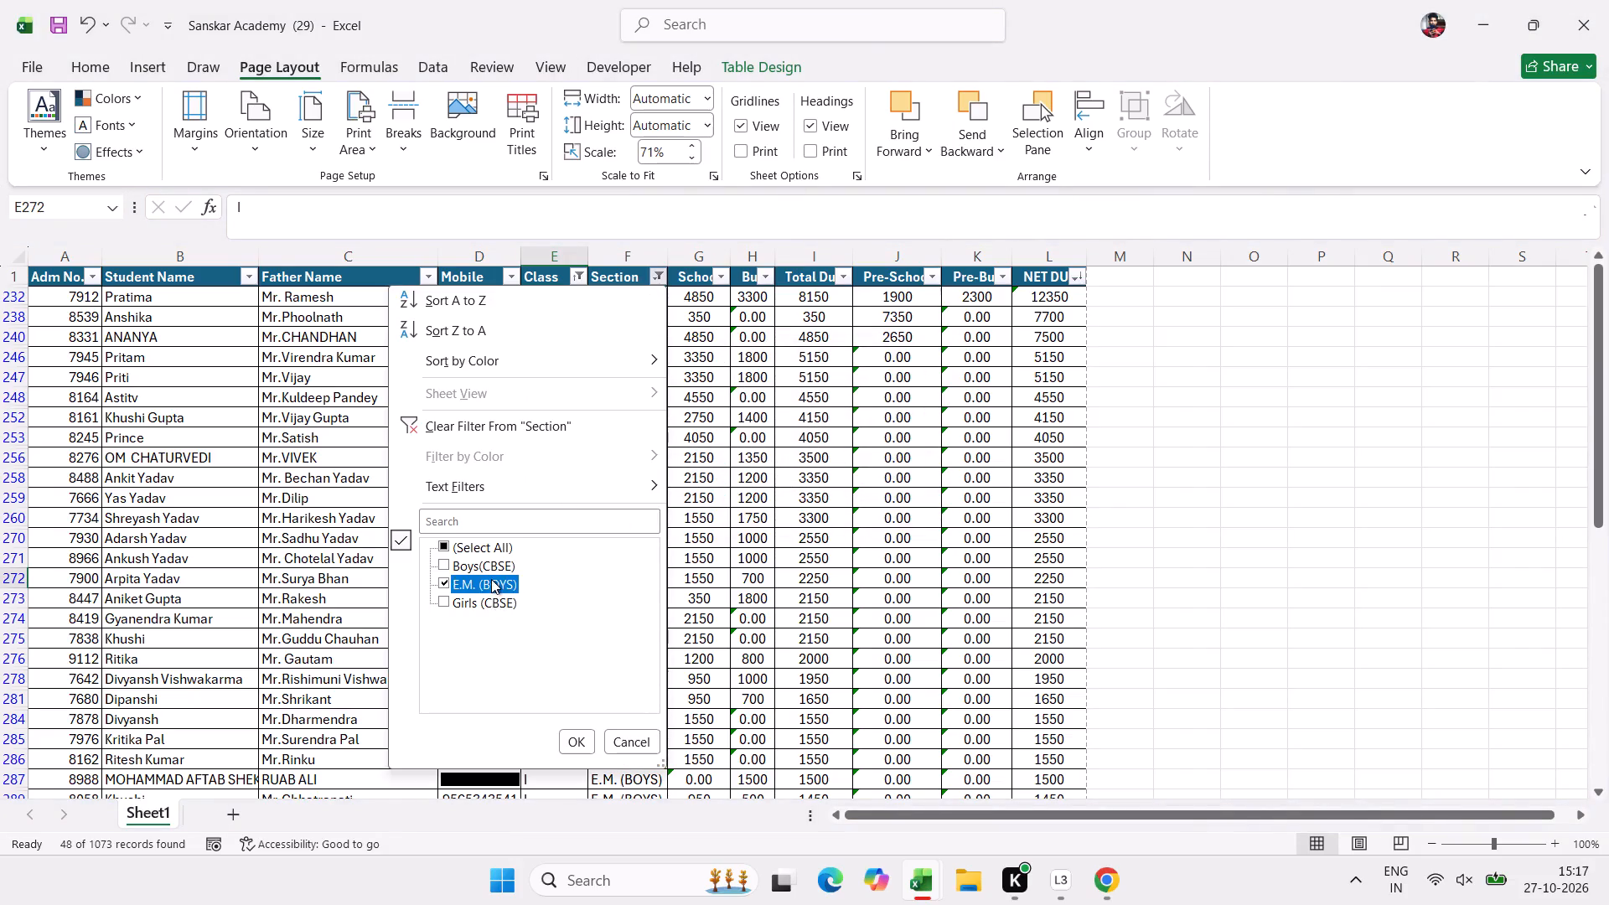
click(491, 579)
click(491, 597)
click(567, 742)
Check the EPSON M1050 Series printer's status and print the class I Girls (CBSE) due list.
click(548, 642)
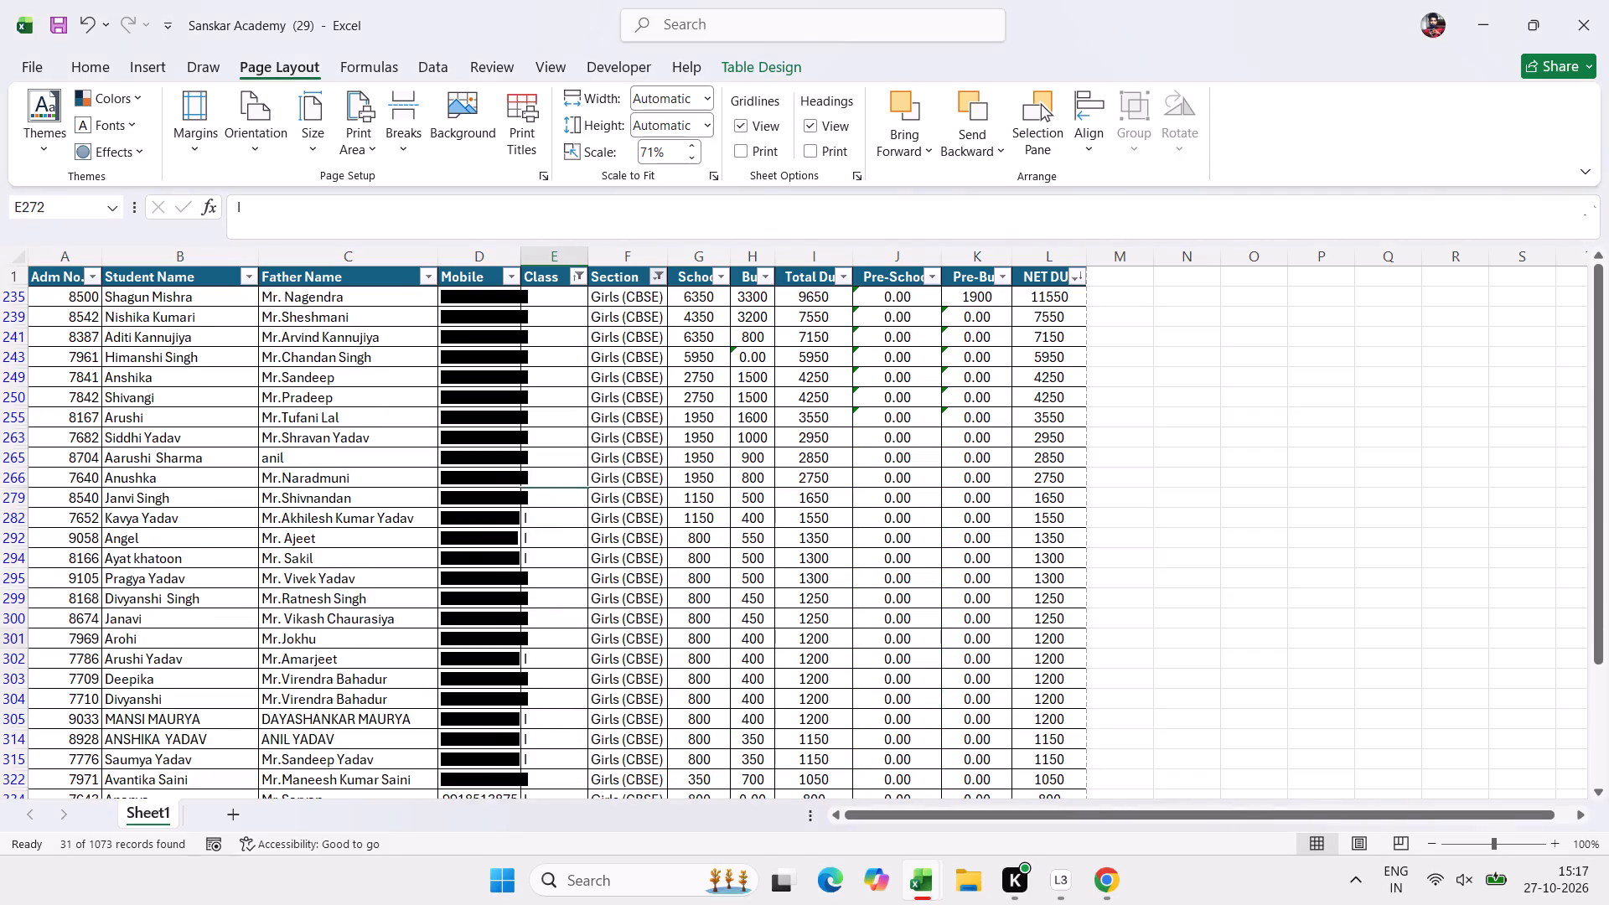
key(ctrl+p)
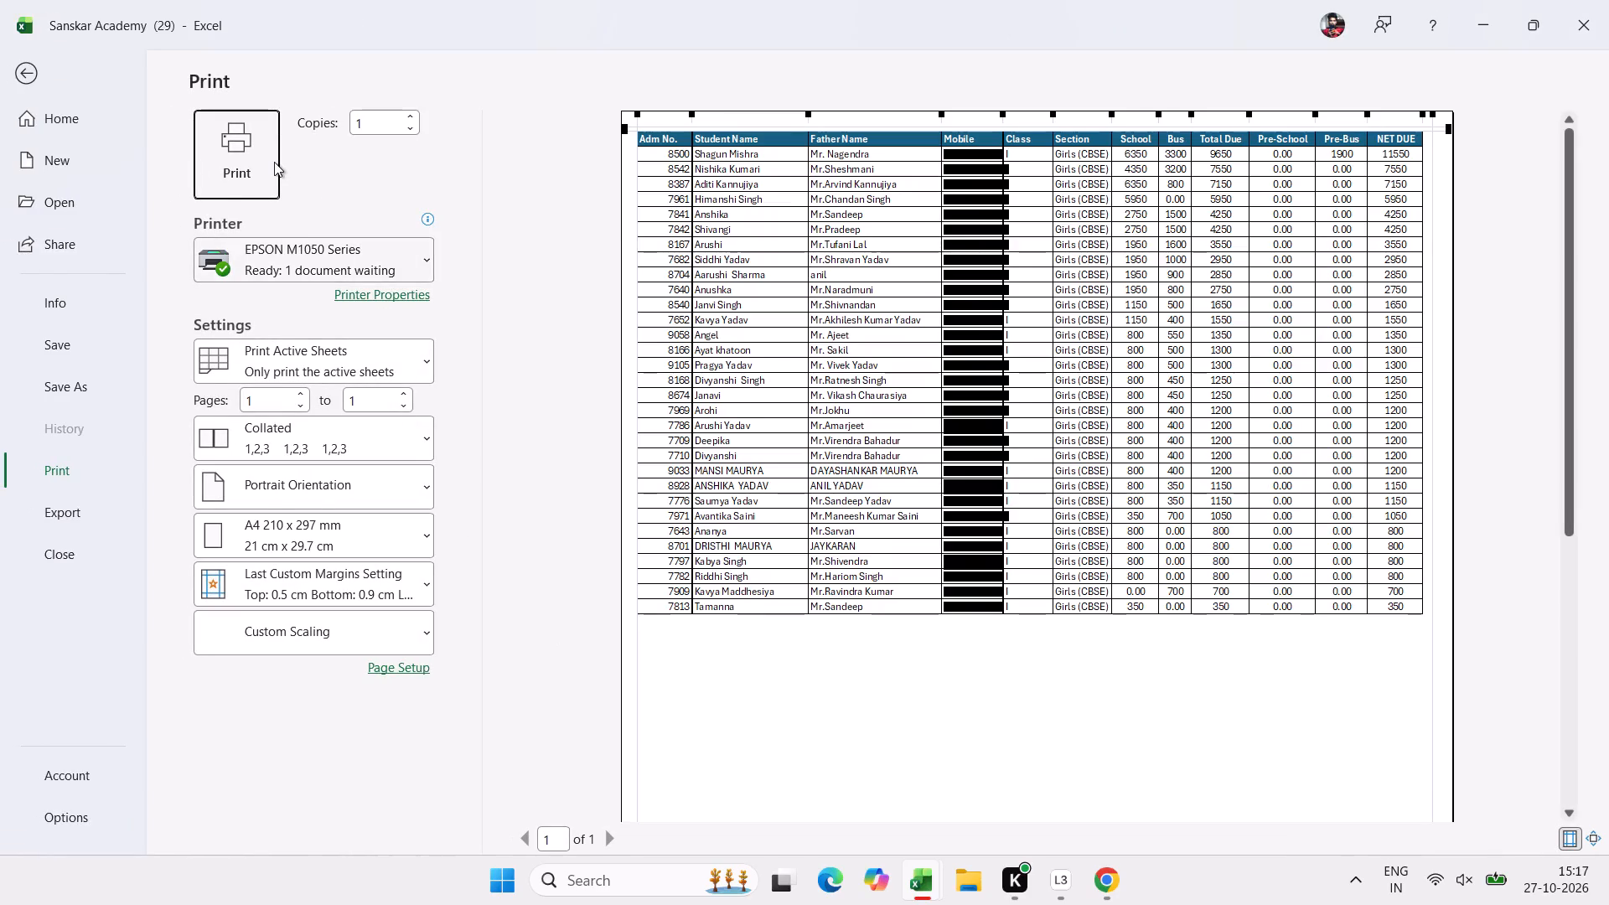
click(296, 254)
click(296, 254)
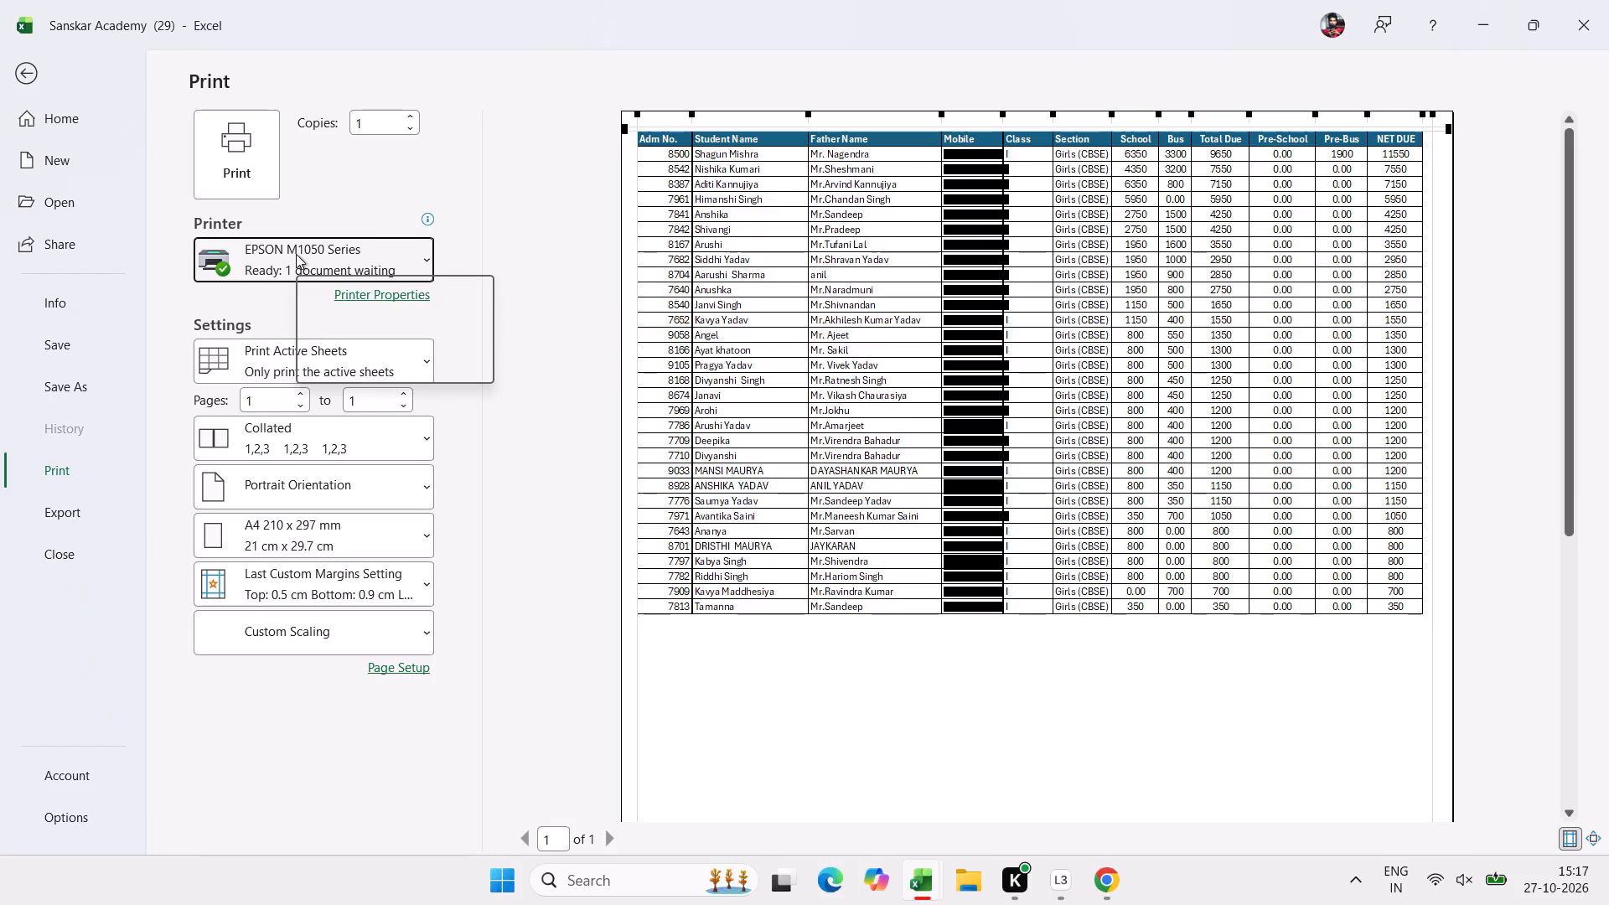
click(295, 248)
click(295, 248)
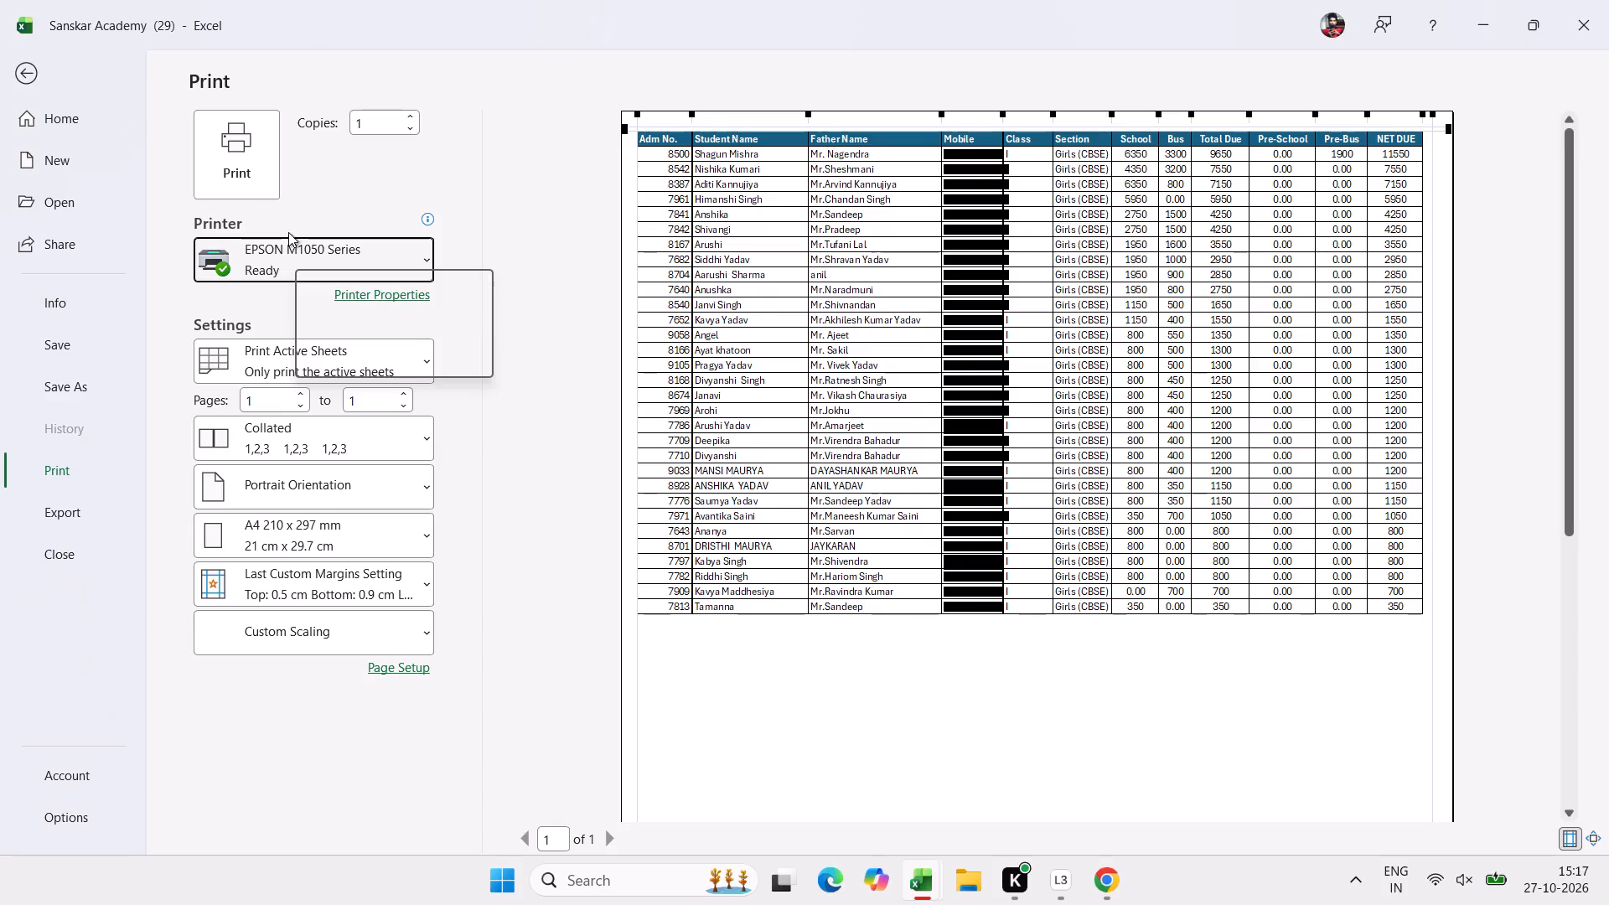
click(256, 172)
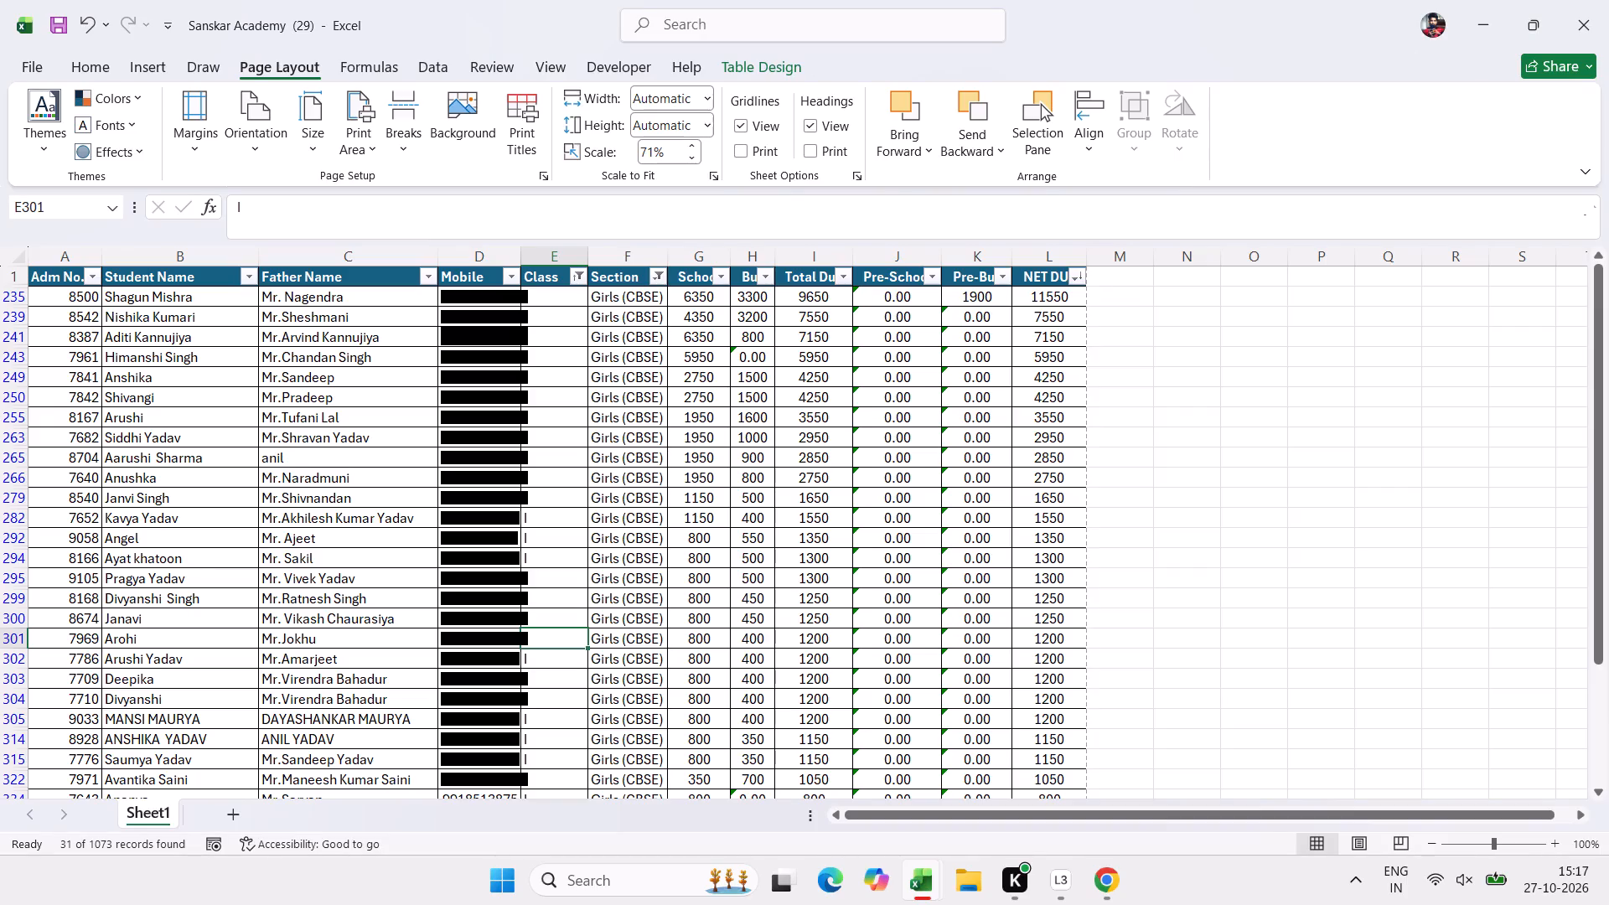
Change the Class filter from I to II only.
click(654, 278)
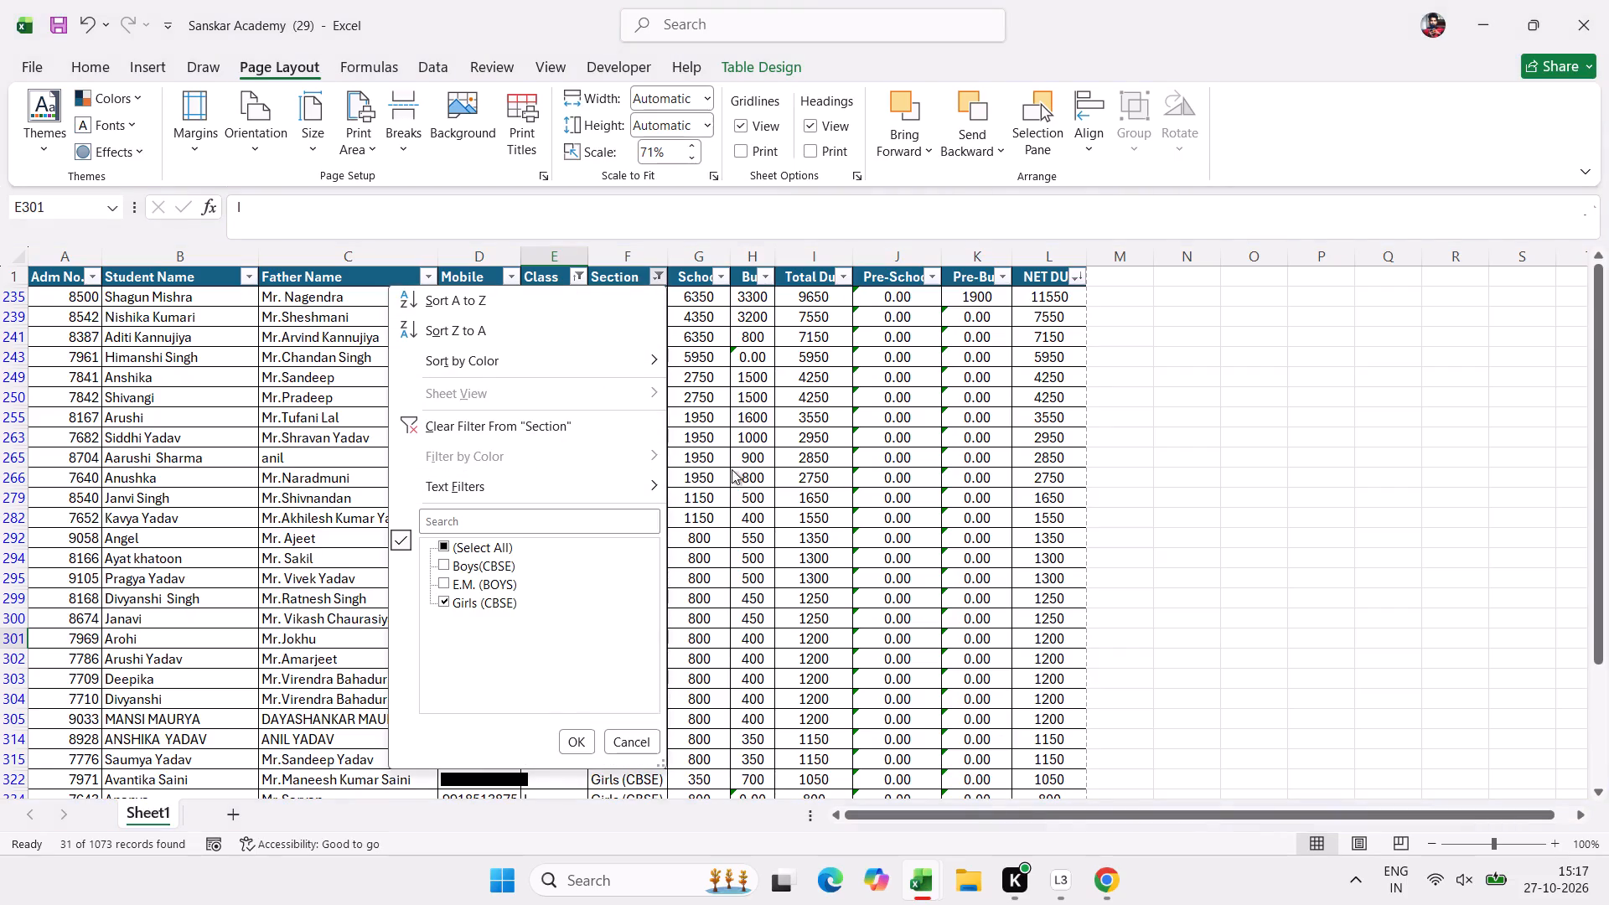
click(730, 465)
click(582, 283)
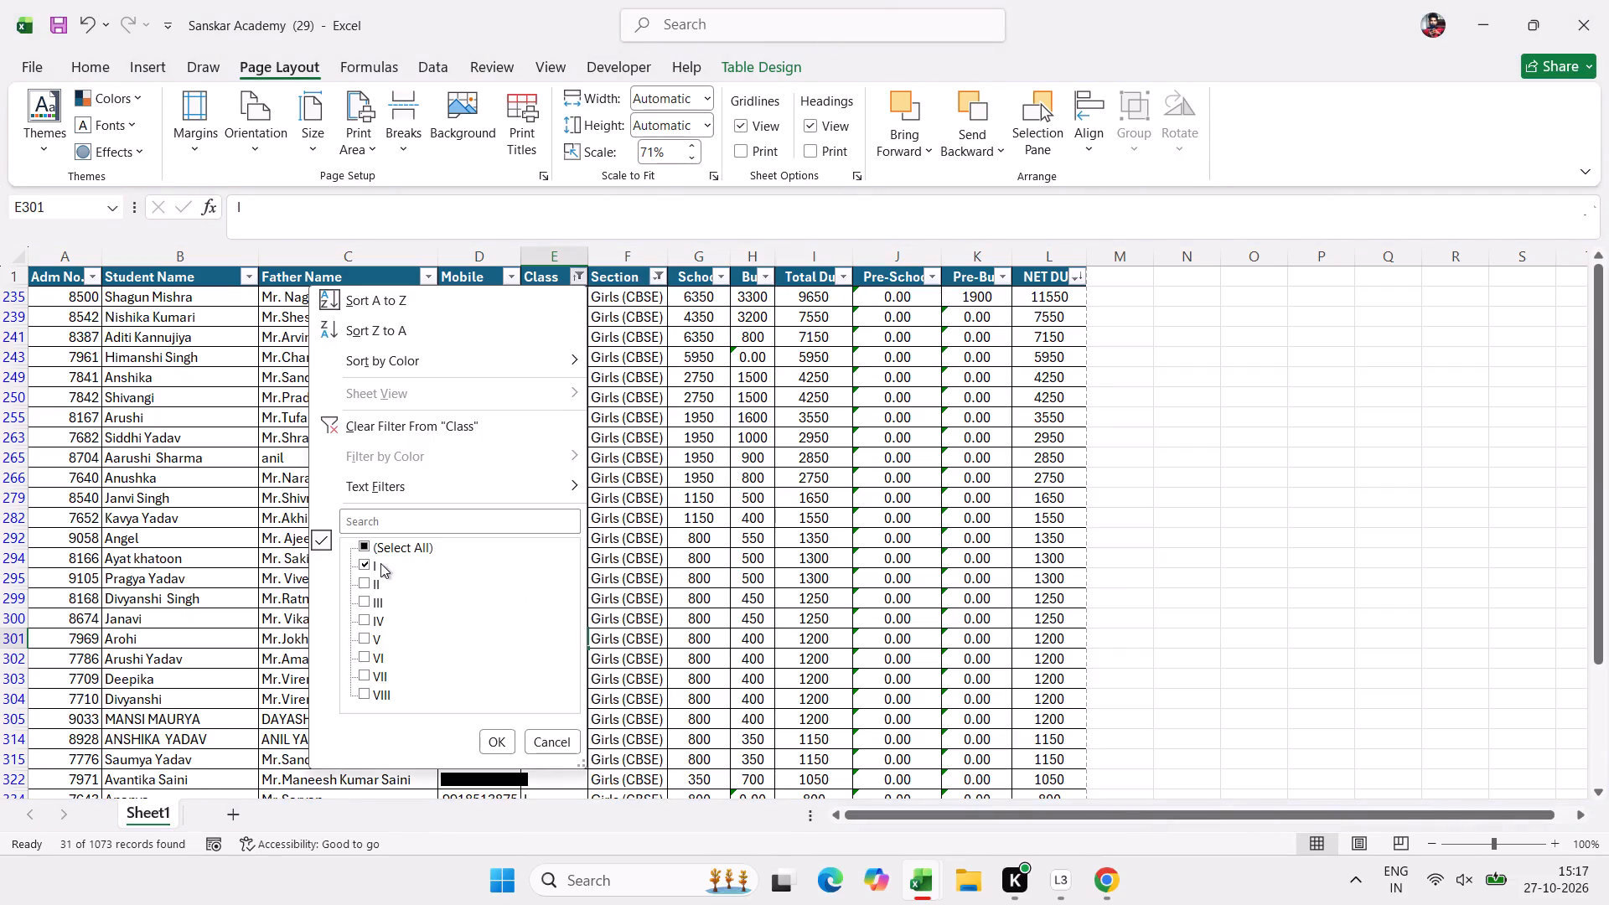
click(368, 566)
click(368, 582)
click(484, 737)
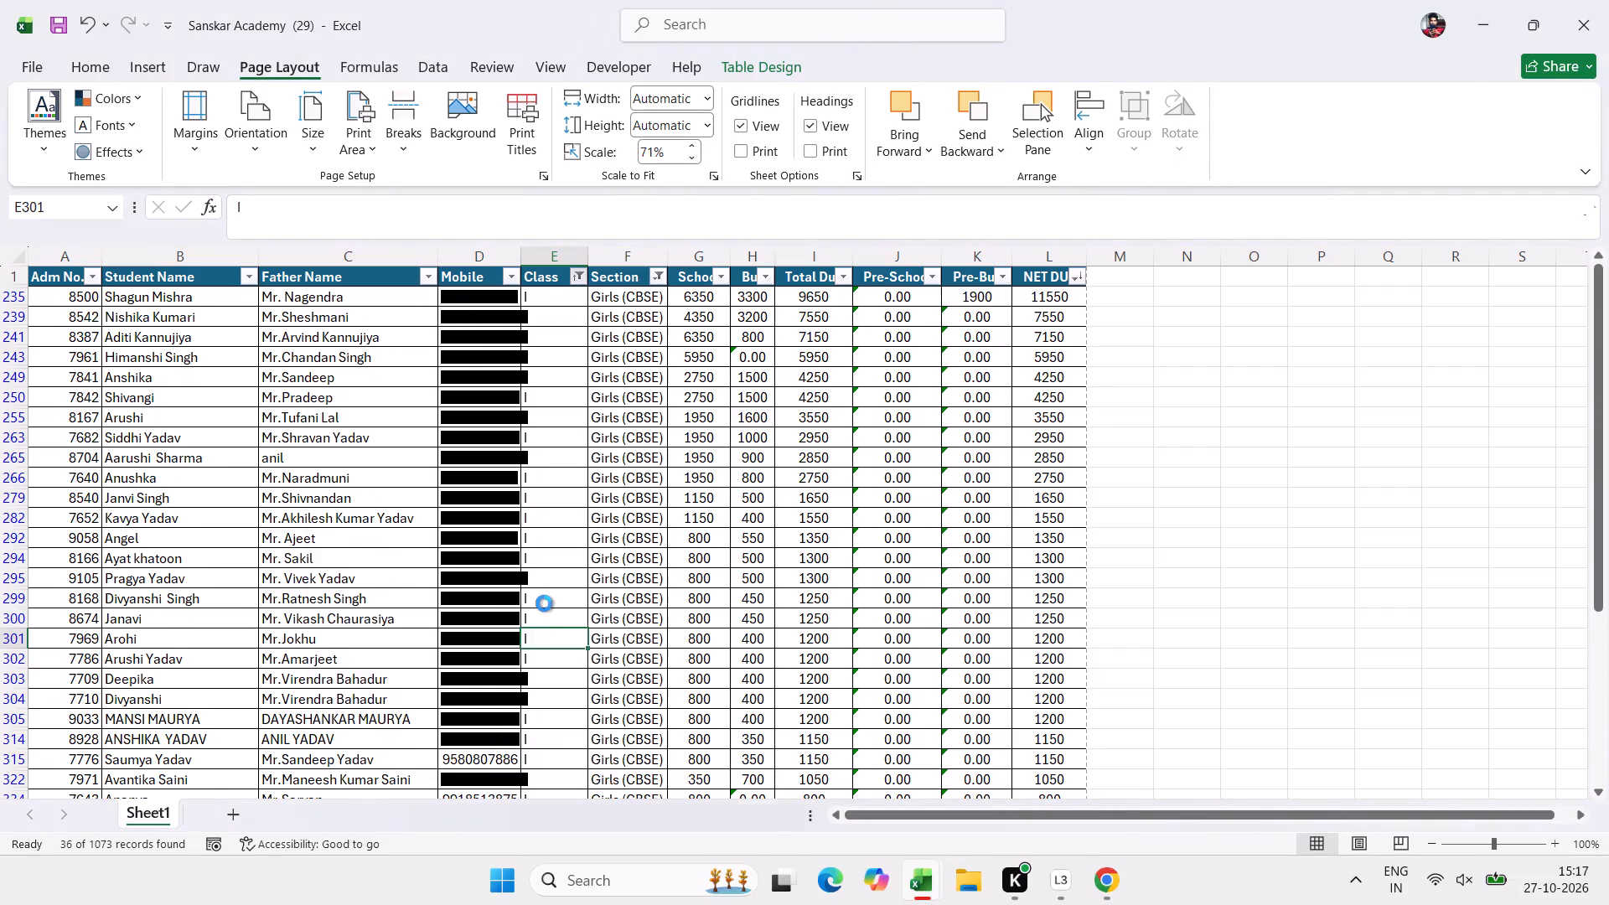
Change the Section filter of the class II list from Girls (CBSE) to Boys(CBSE) only.
click(618, 411)
click(654, 280)
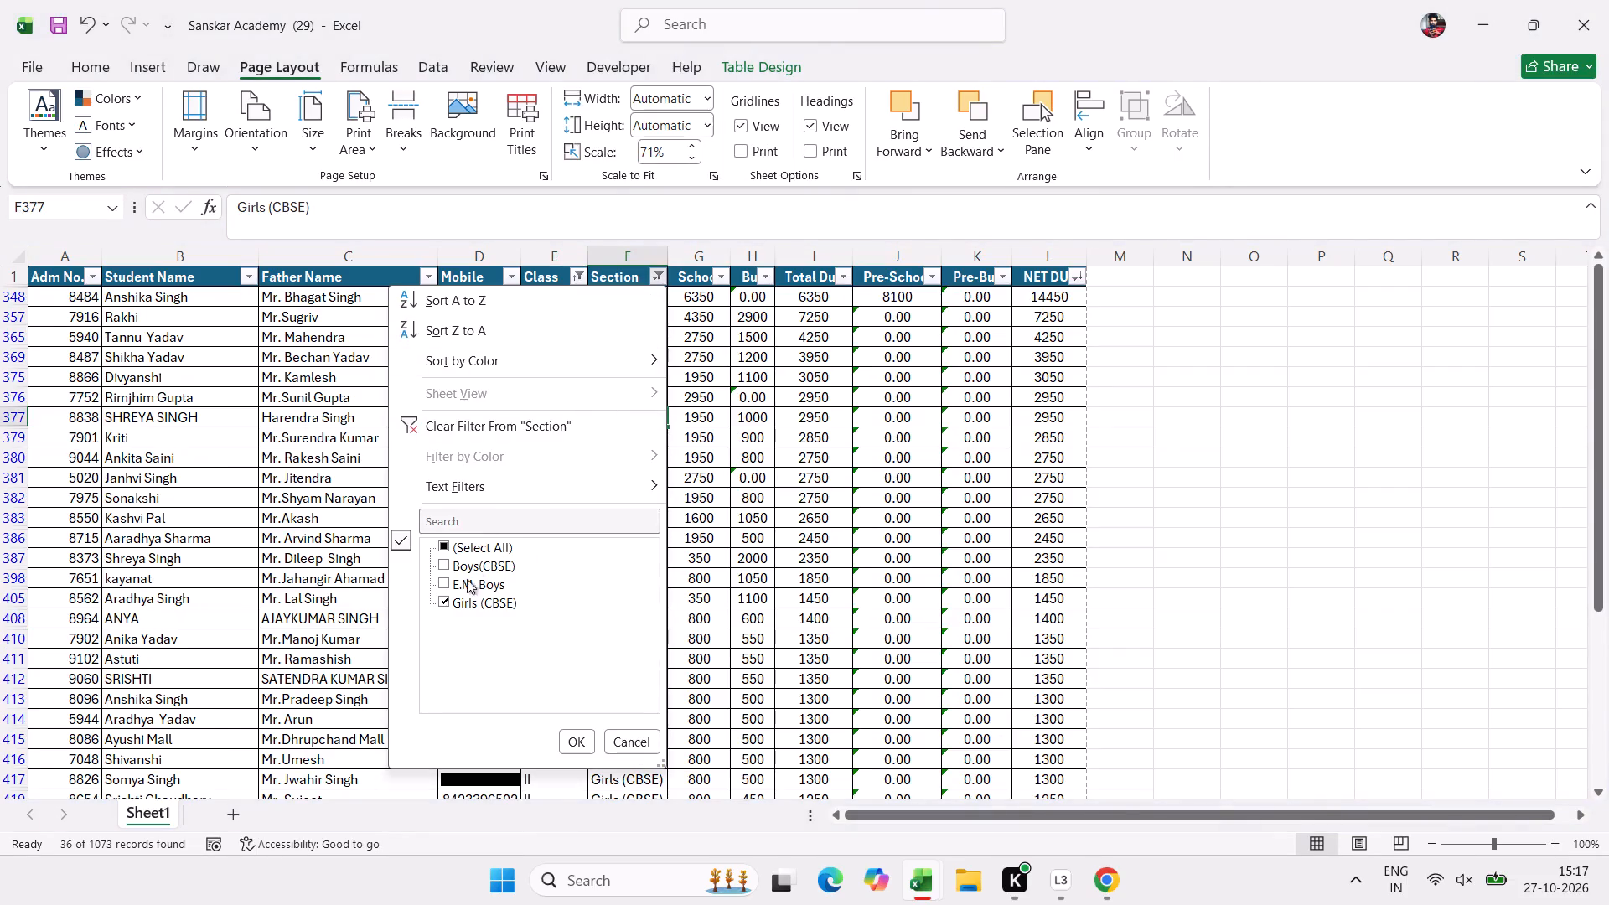
click(458, 609)
click(484, 572)
click(567, 731)
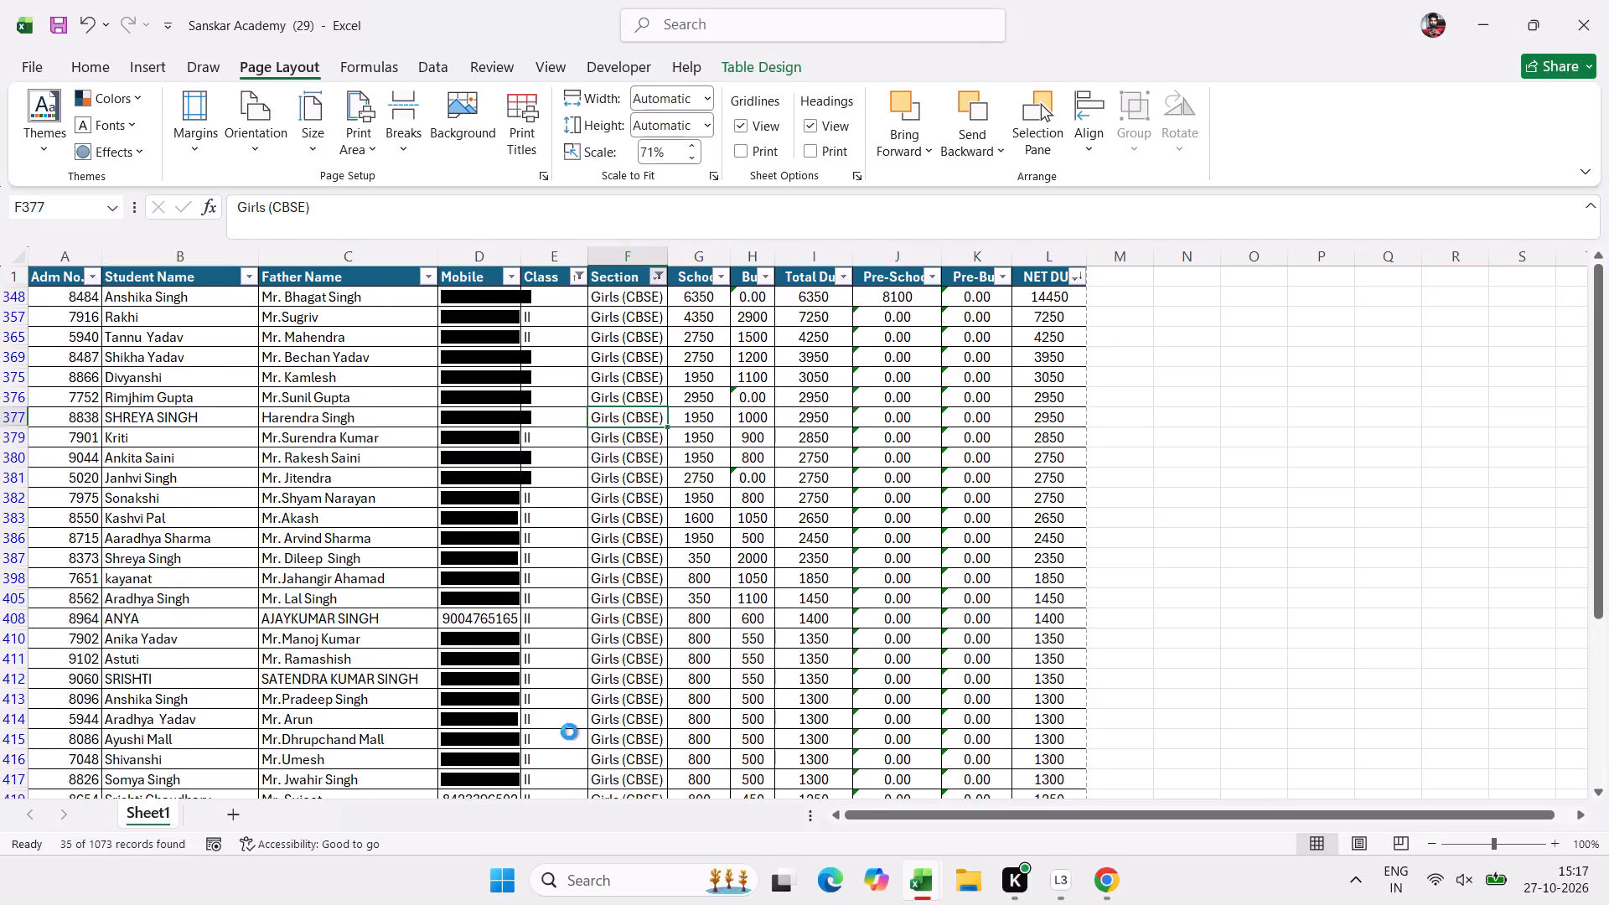
Print the class II Boys(CBSE) due list on the EPSON M1050 Series printer.
click(560, 608)
key(ctrl+p)
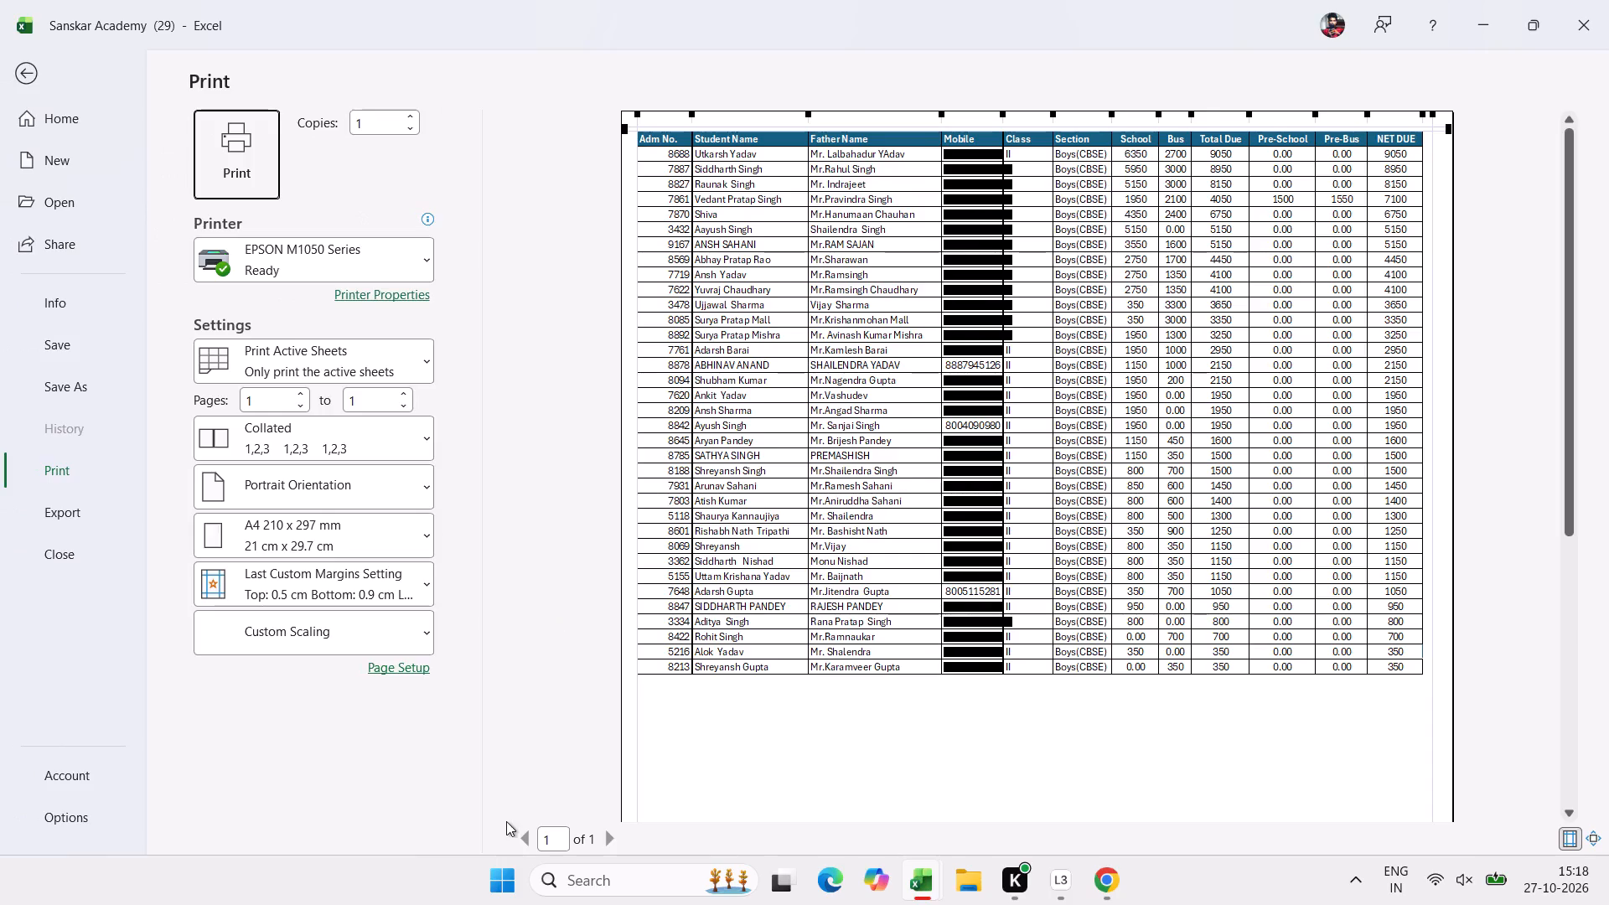
click(280, 189)
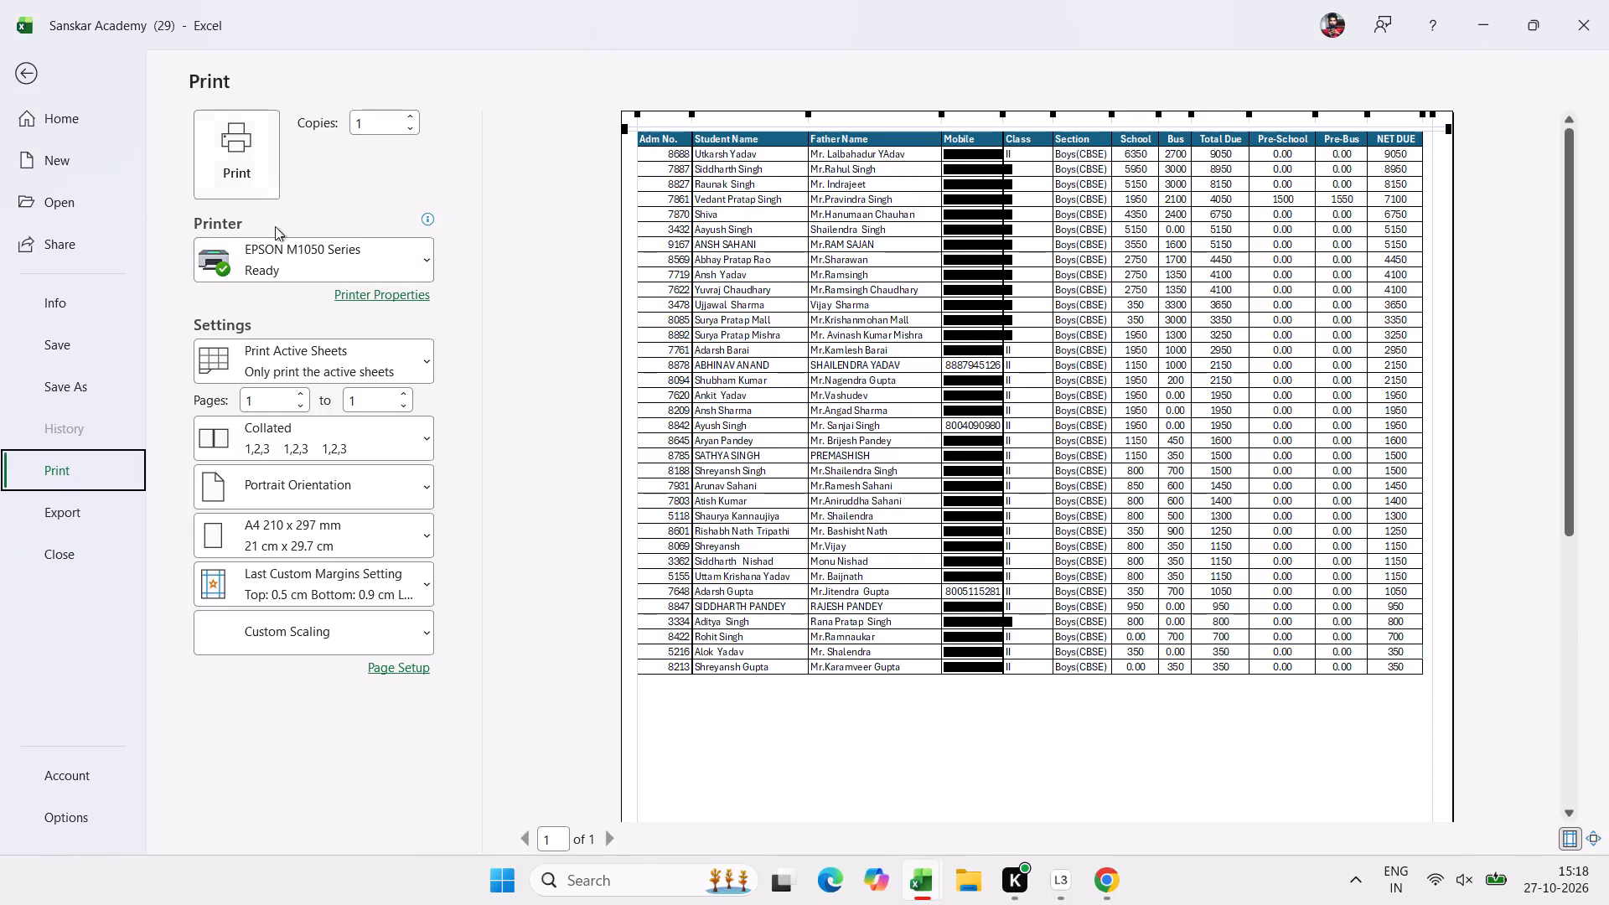
click(242, 146)
Change the Section filter of the class II list from Boys(CBSE) to Girls (CBSE) only.
click(636, 316)
click(658, 276)
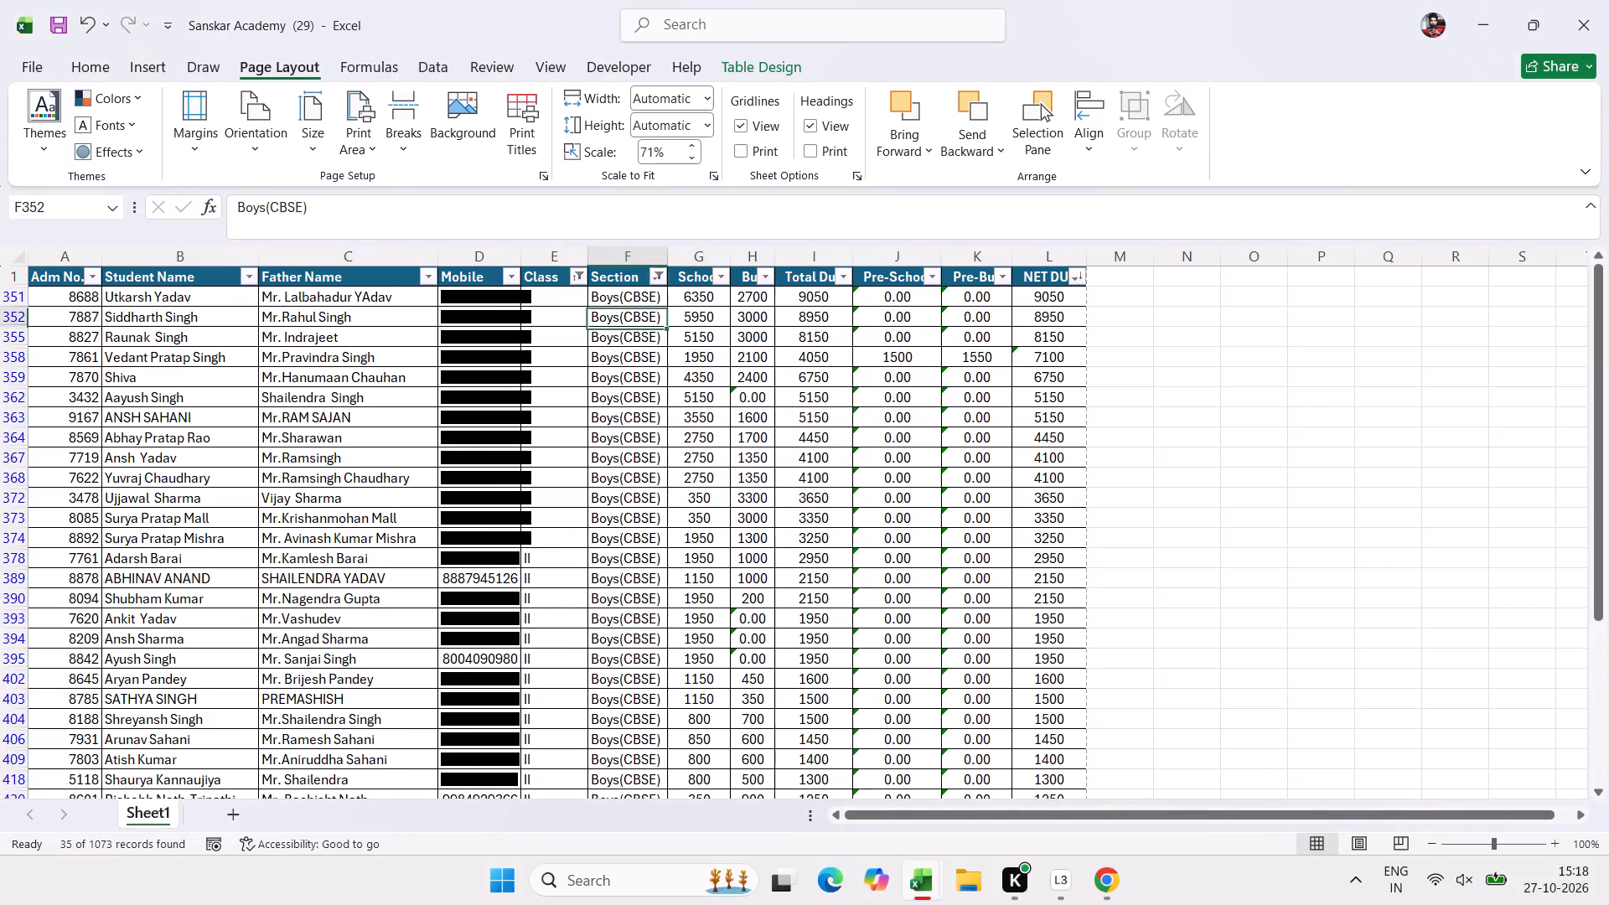
click(484, 560)
click(488, 602)
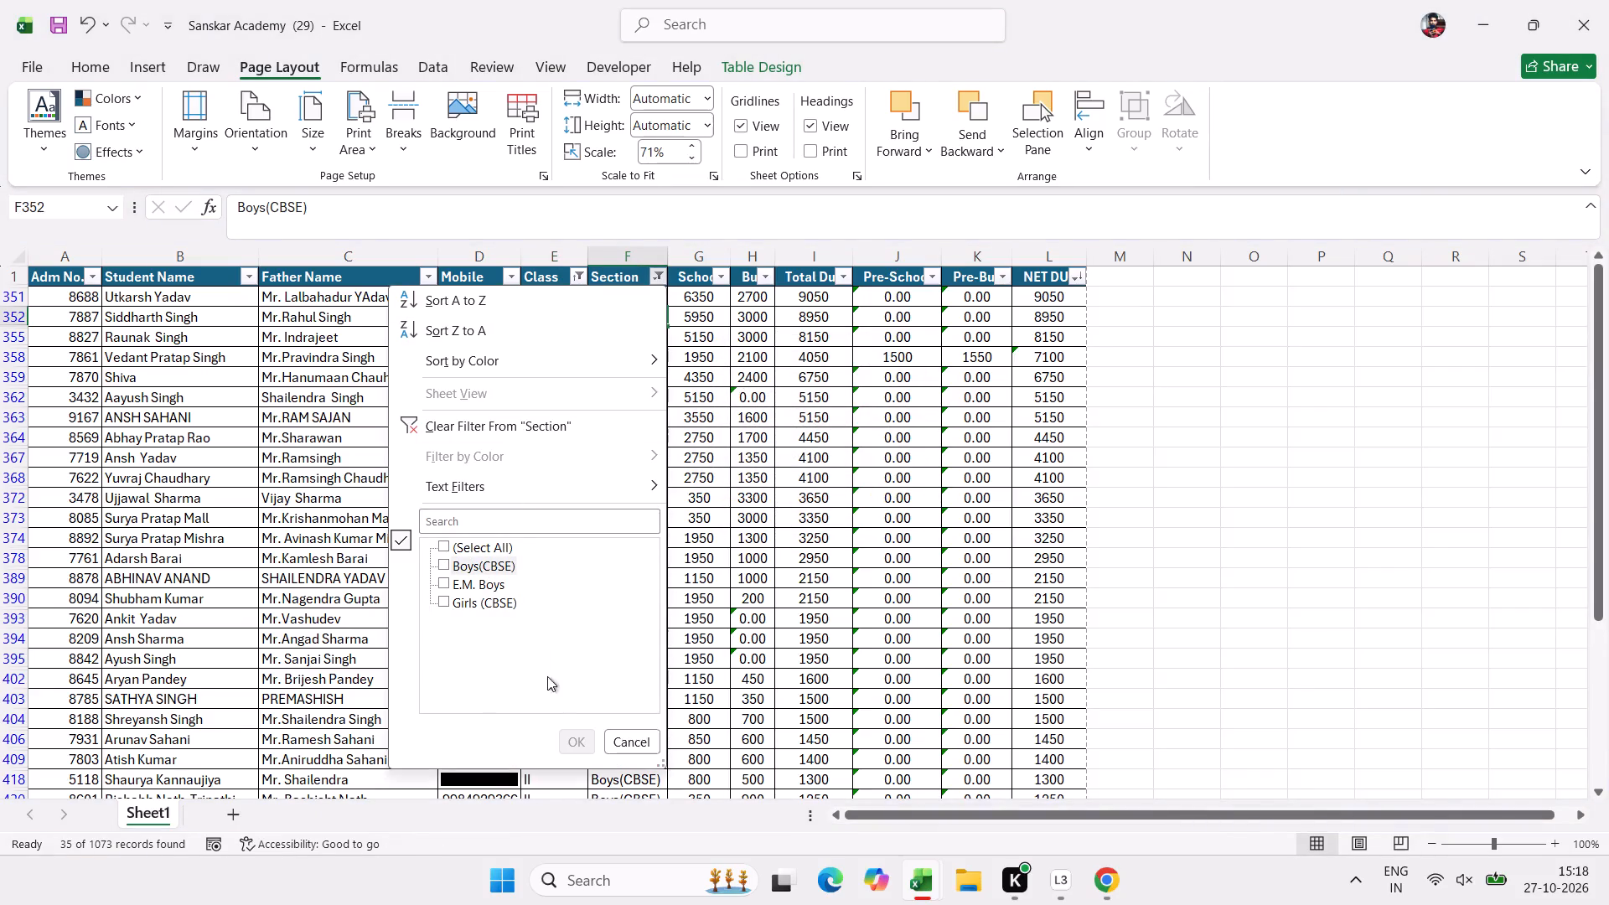
click(487, 605)
click(565, 747)
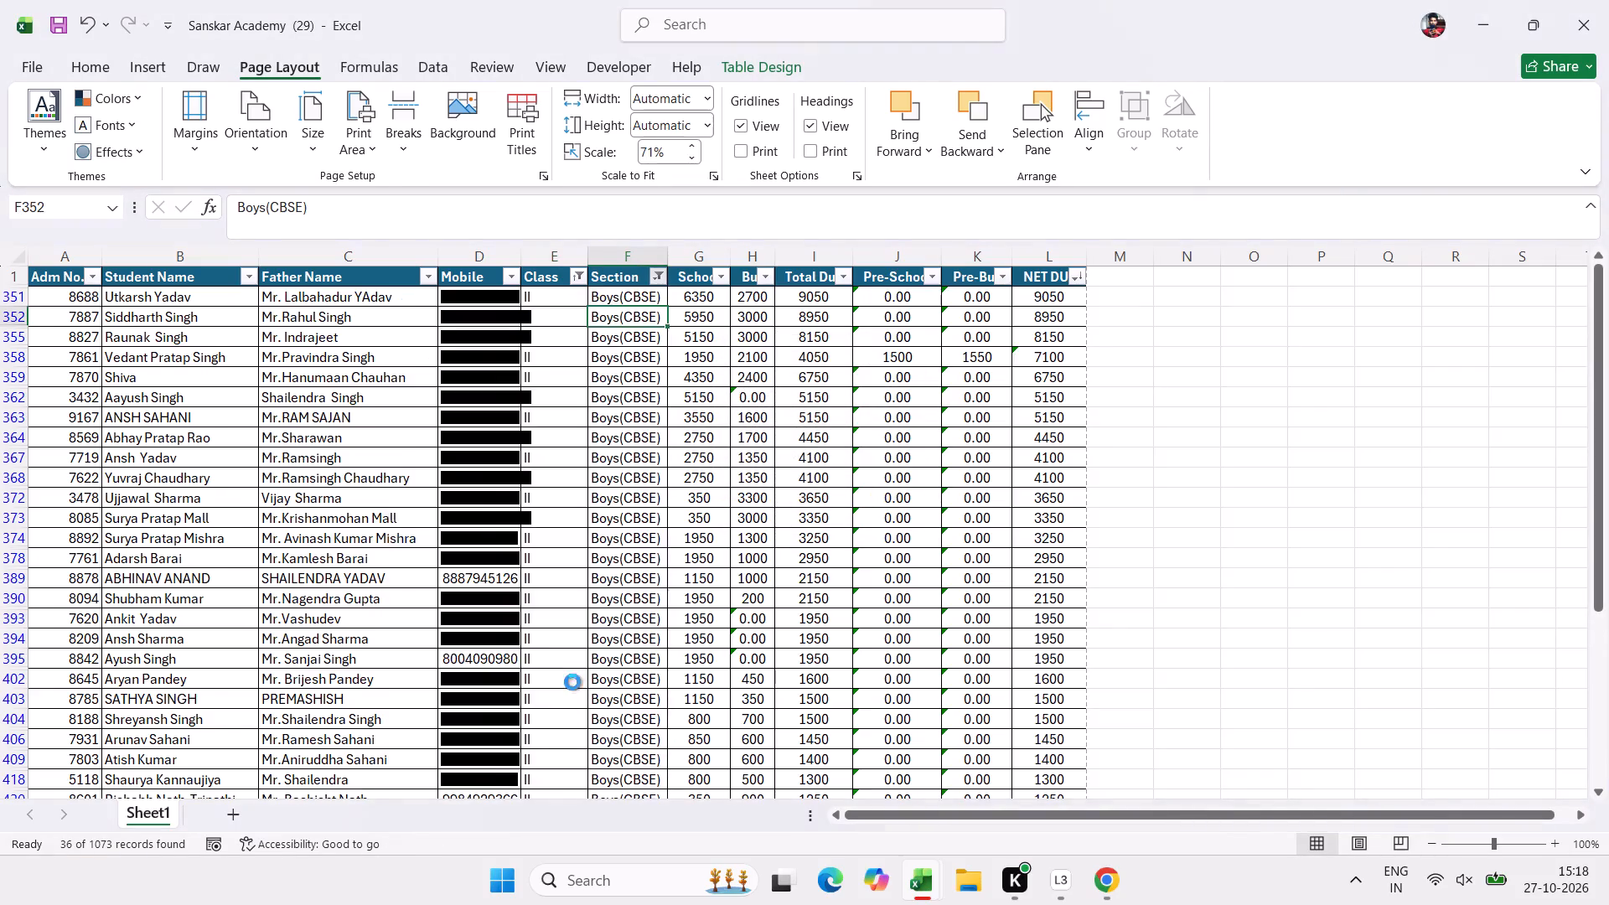
Print the class II Girls (CBSE) due list on the EPSON M1050 Series printer.
click(575, 637)
key(ctrl+p)
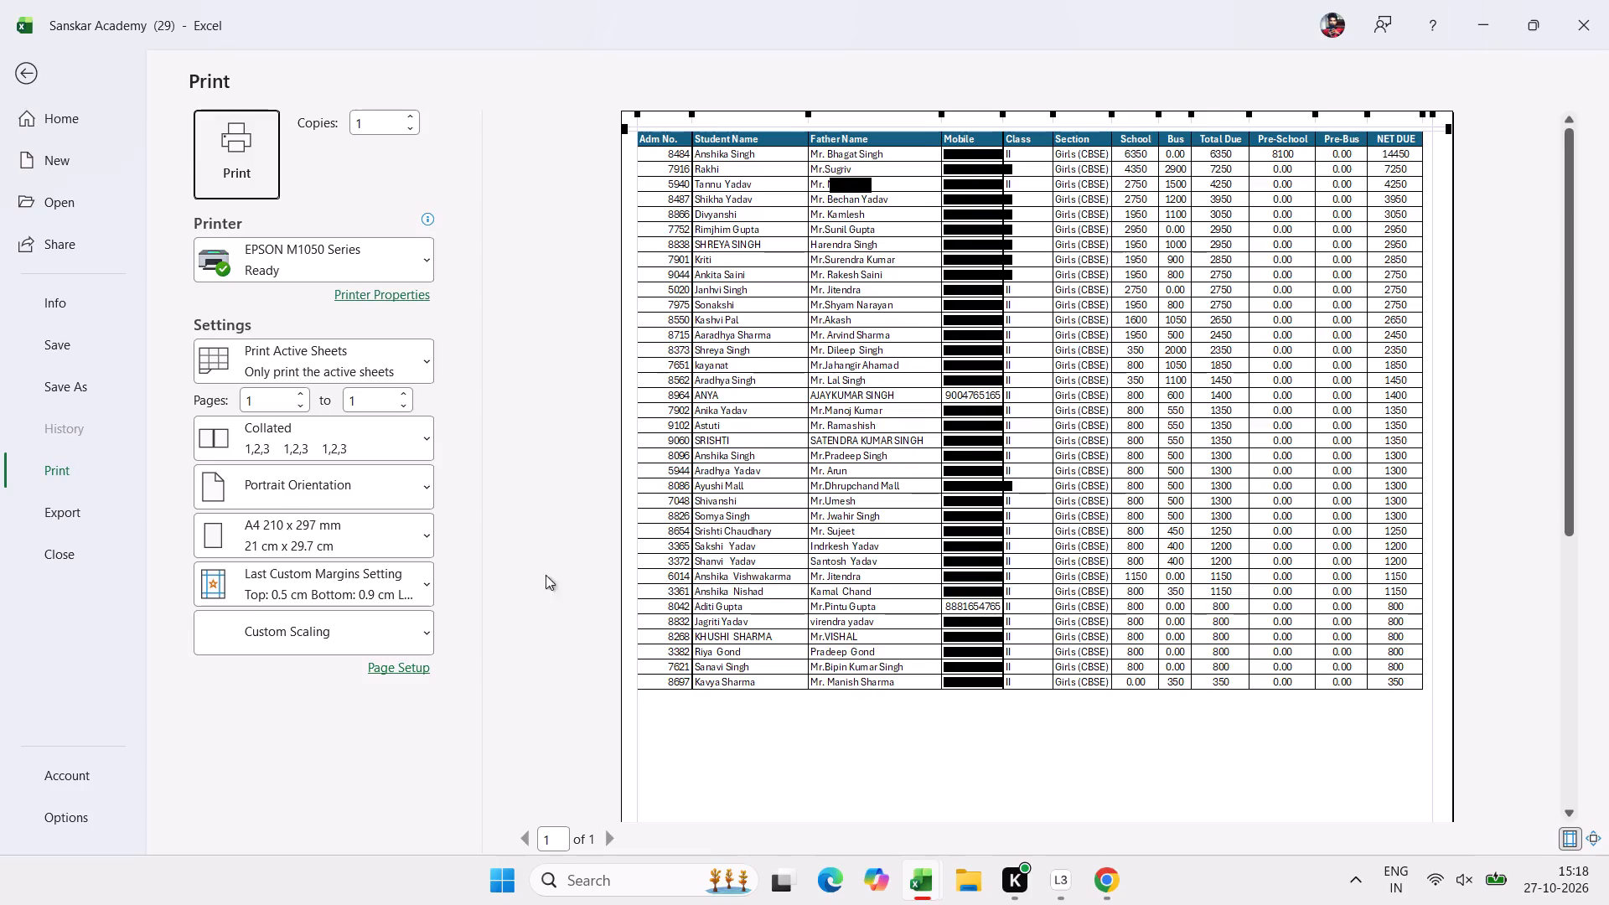
click(286, 194)
click(266, 178)
click(607, 295)
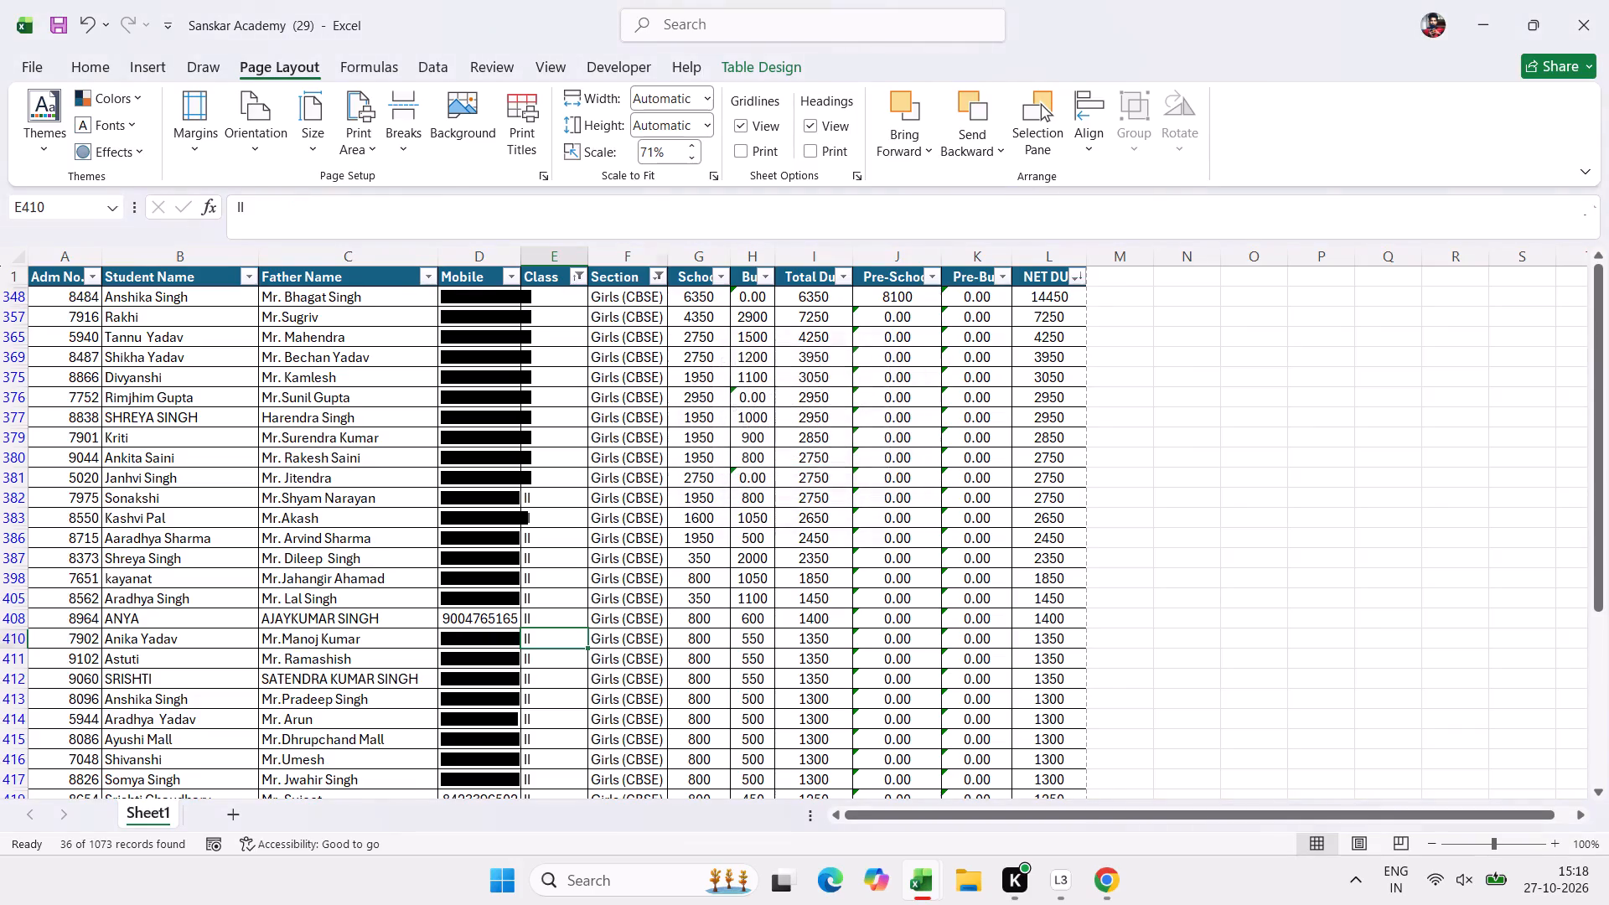
Filter the Section column of the class II list to E.M. Boys only.
click(664, 278)
click(459, 613)
click(458, 607)
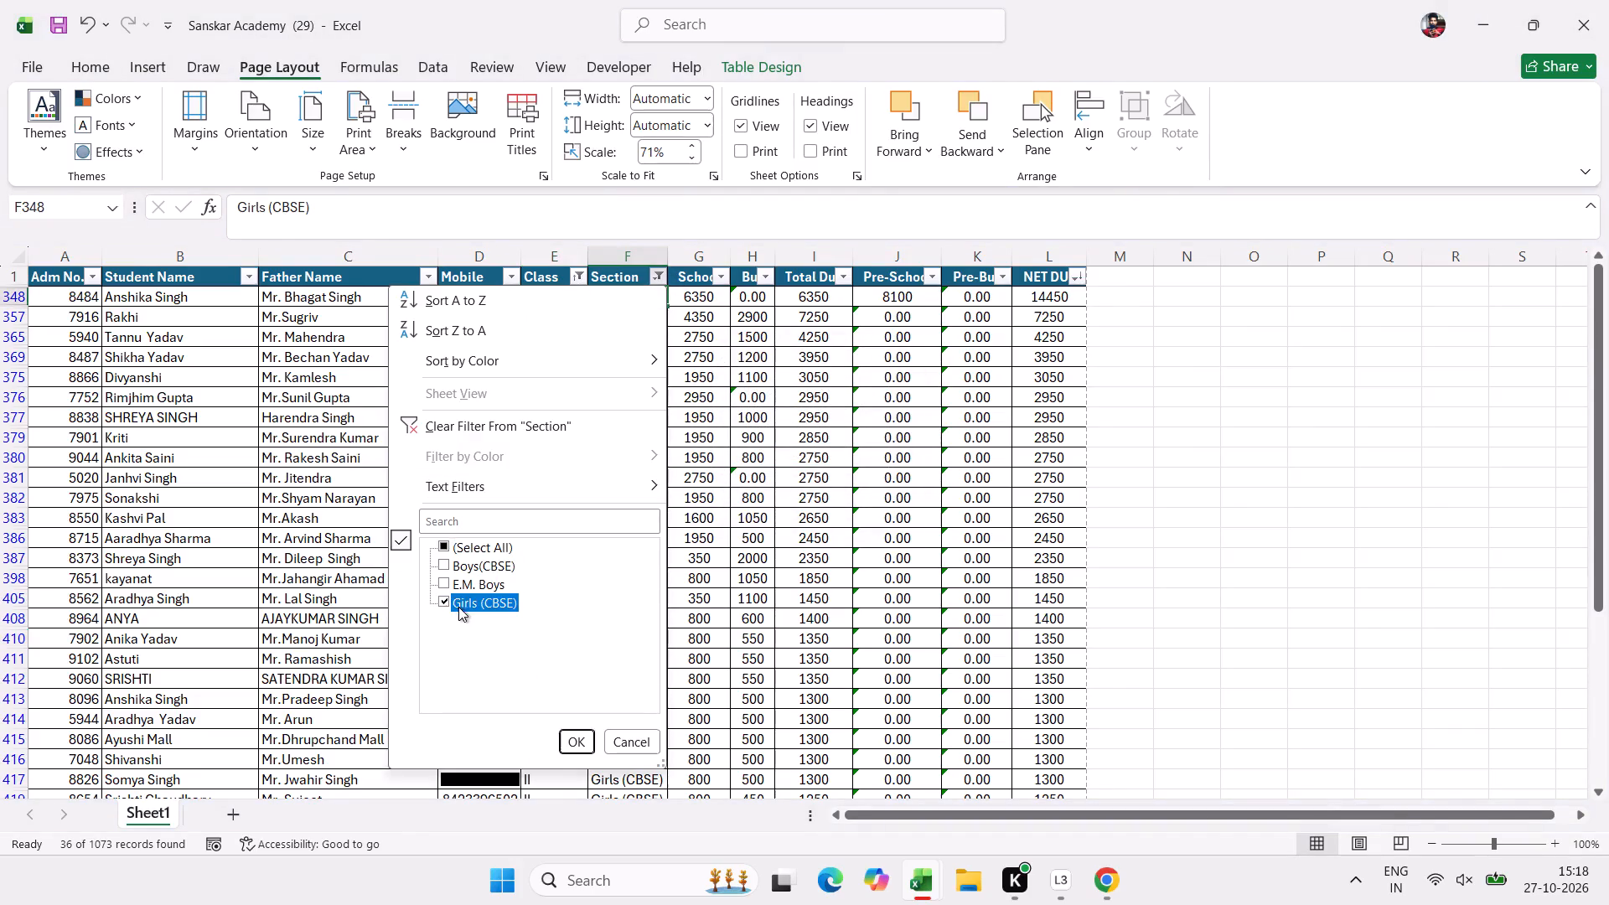
click(468, 590)
click(572, 735)
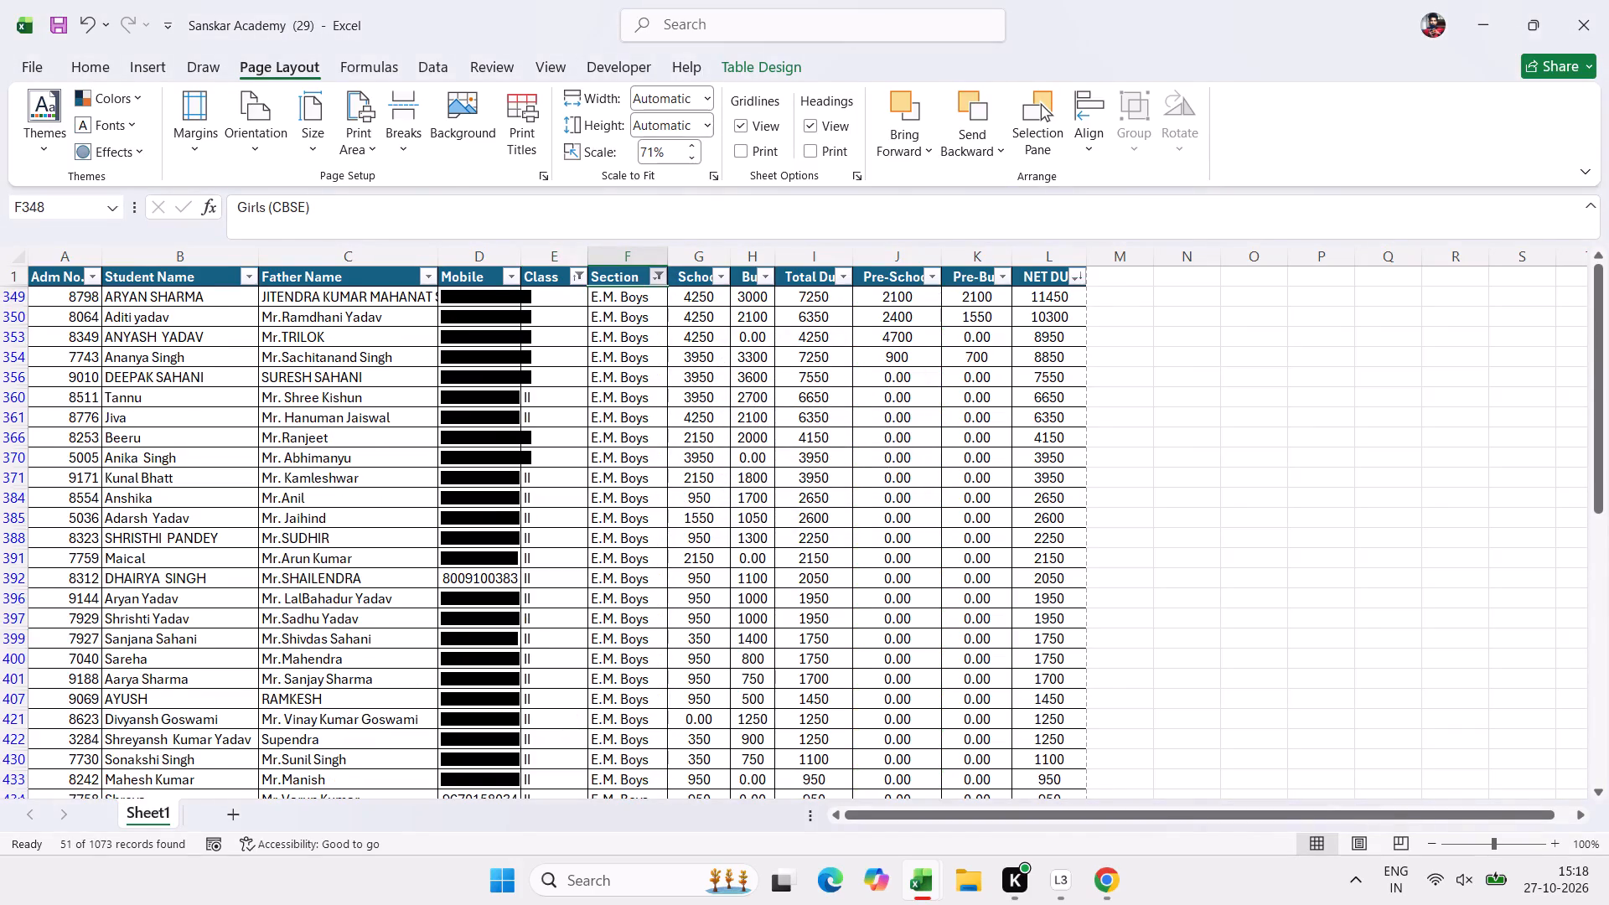
Print the class II E.M. Boys due list on the EPSON M1050 Series printer.
click(535, 618)
key(ctrl+p)
scroll(535, 618, up, 1)
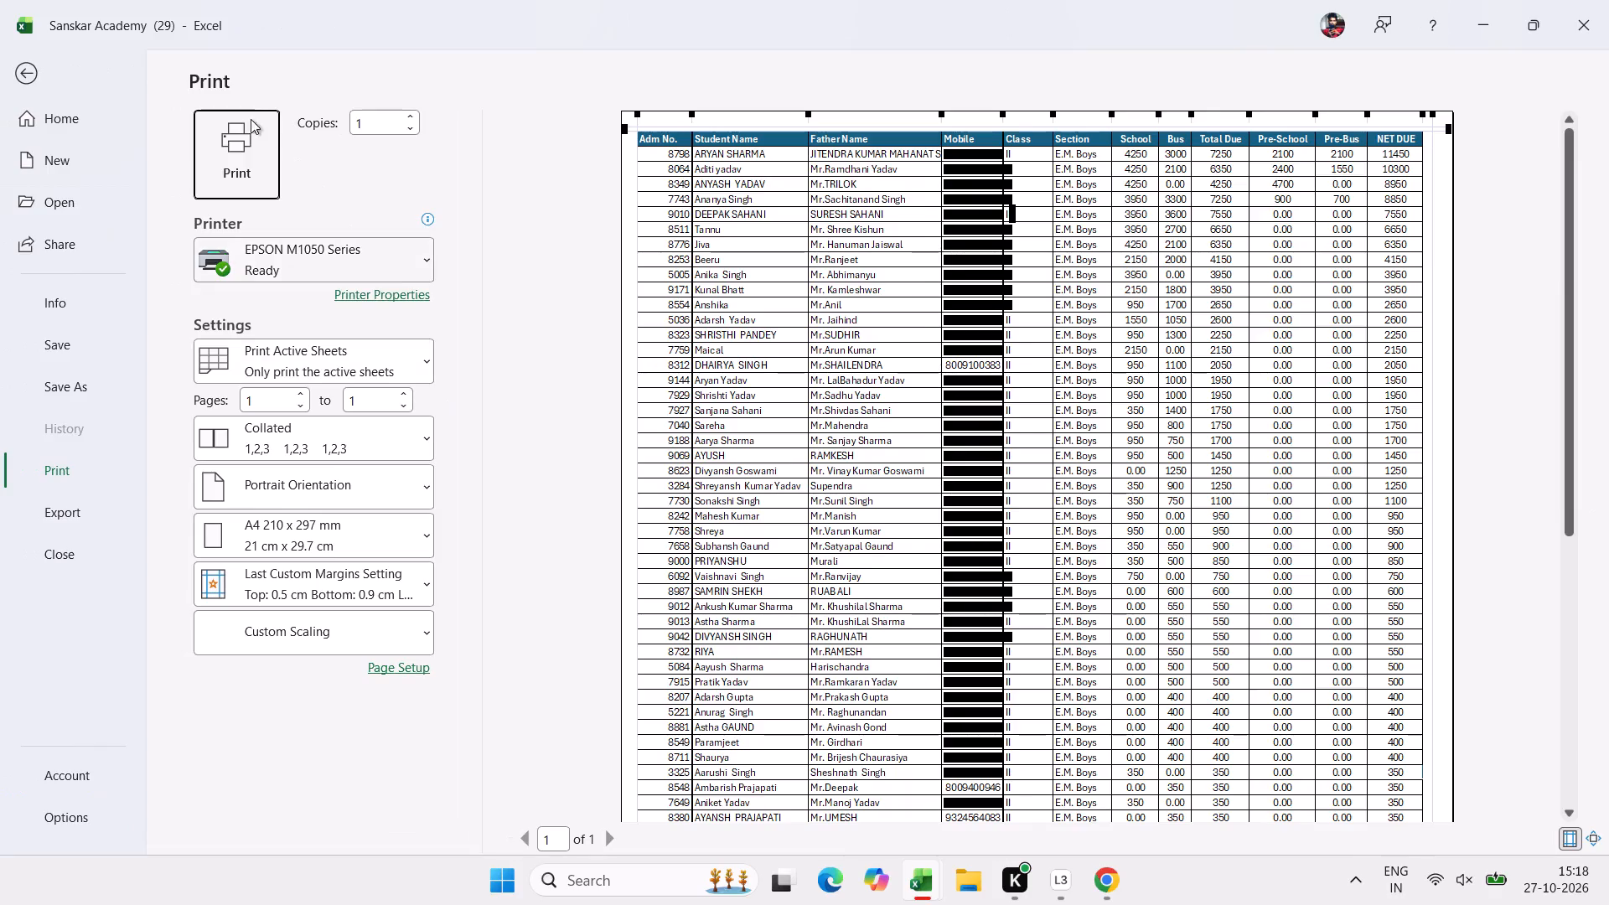
click(251, 163)
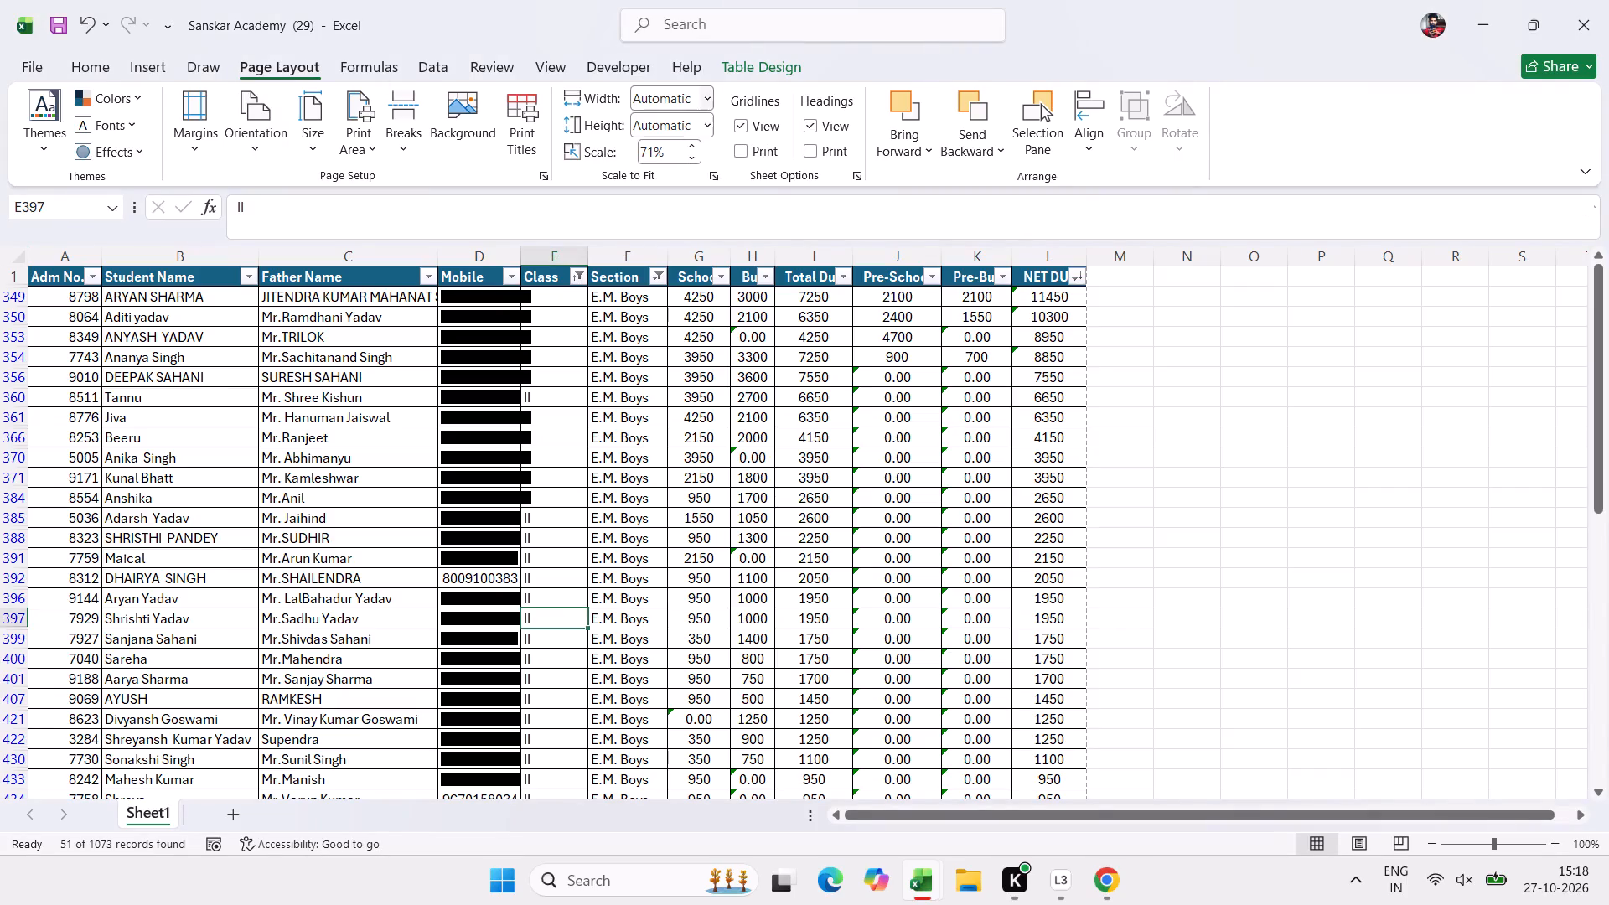
Clear the filter from the Section column so every class II section is included.
click(654, 271)
click(773, 566)
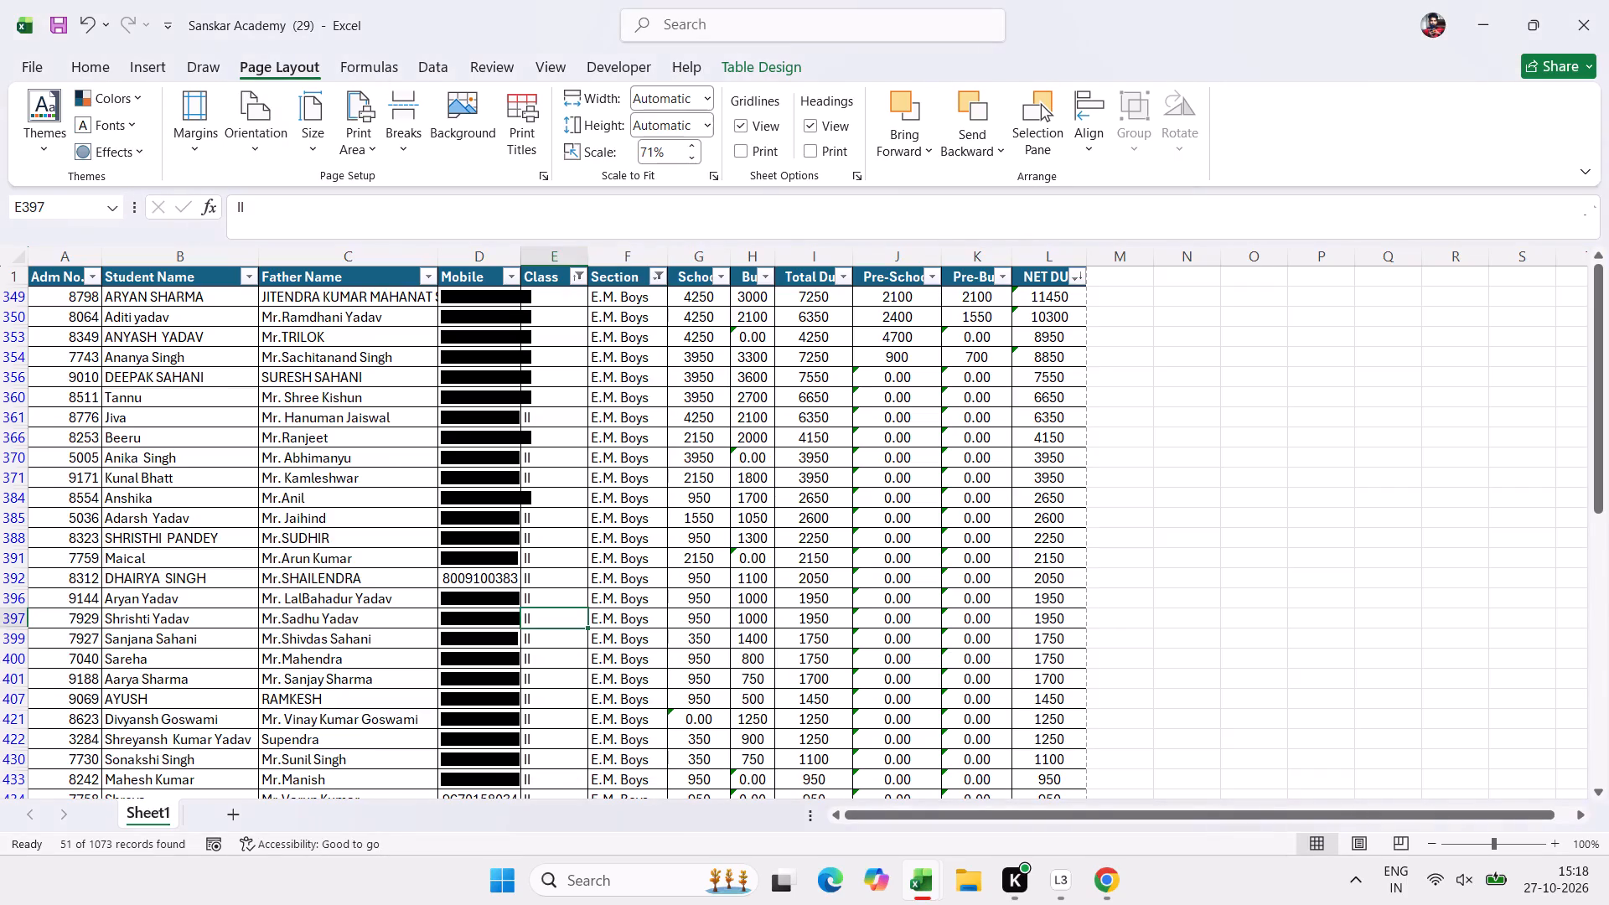
click(672, 272)
click(654, 272)
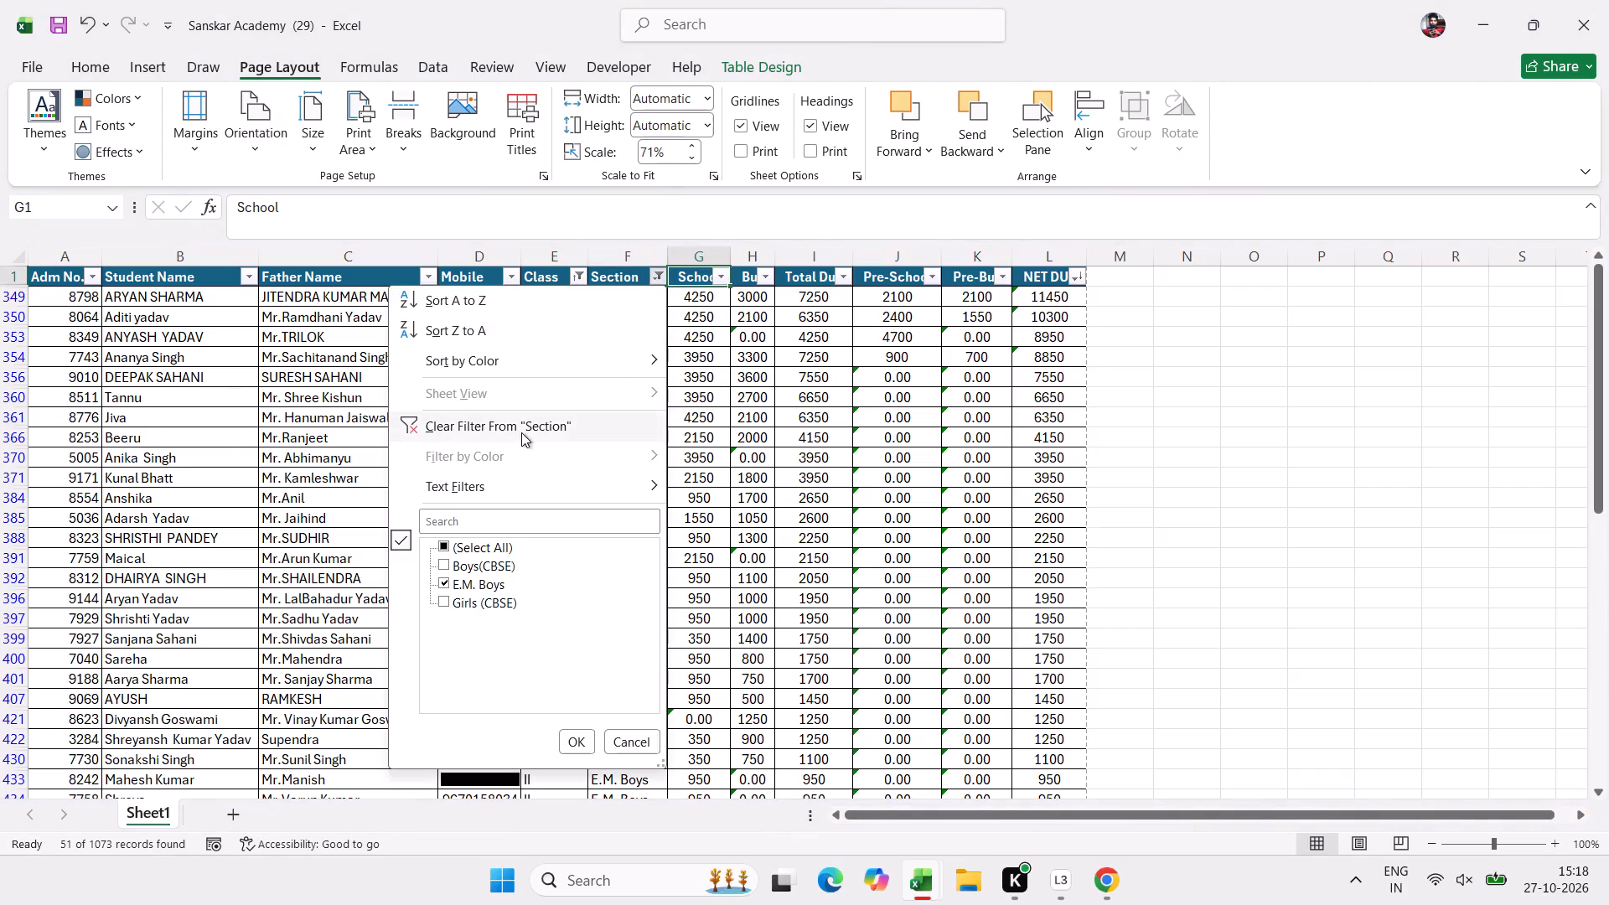
click(521, 432)
Filter the Class column of the due list to III only.
click(570, 277)
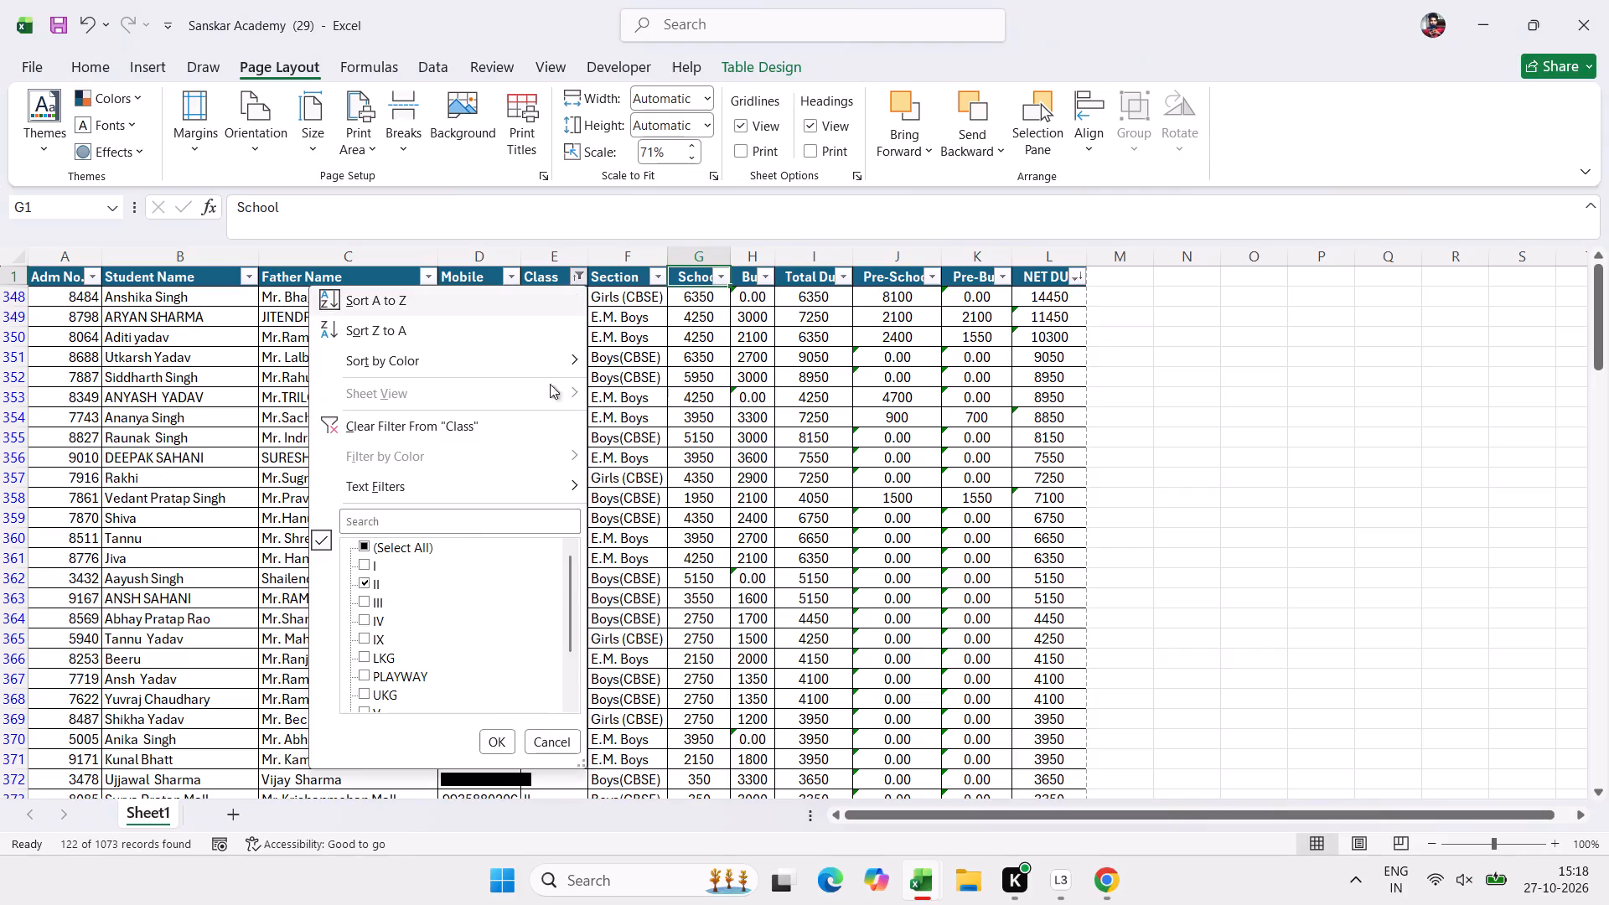
click(366, 582)
click(372, 597)
click(491, 735)
Filter the Section column of the class III list to Boys(CBSE) only.
click(660, 282)
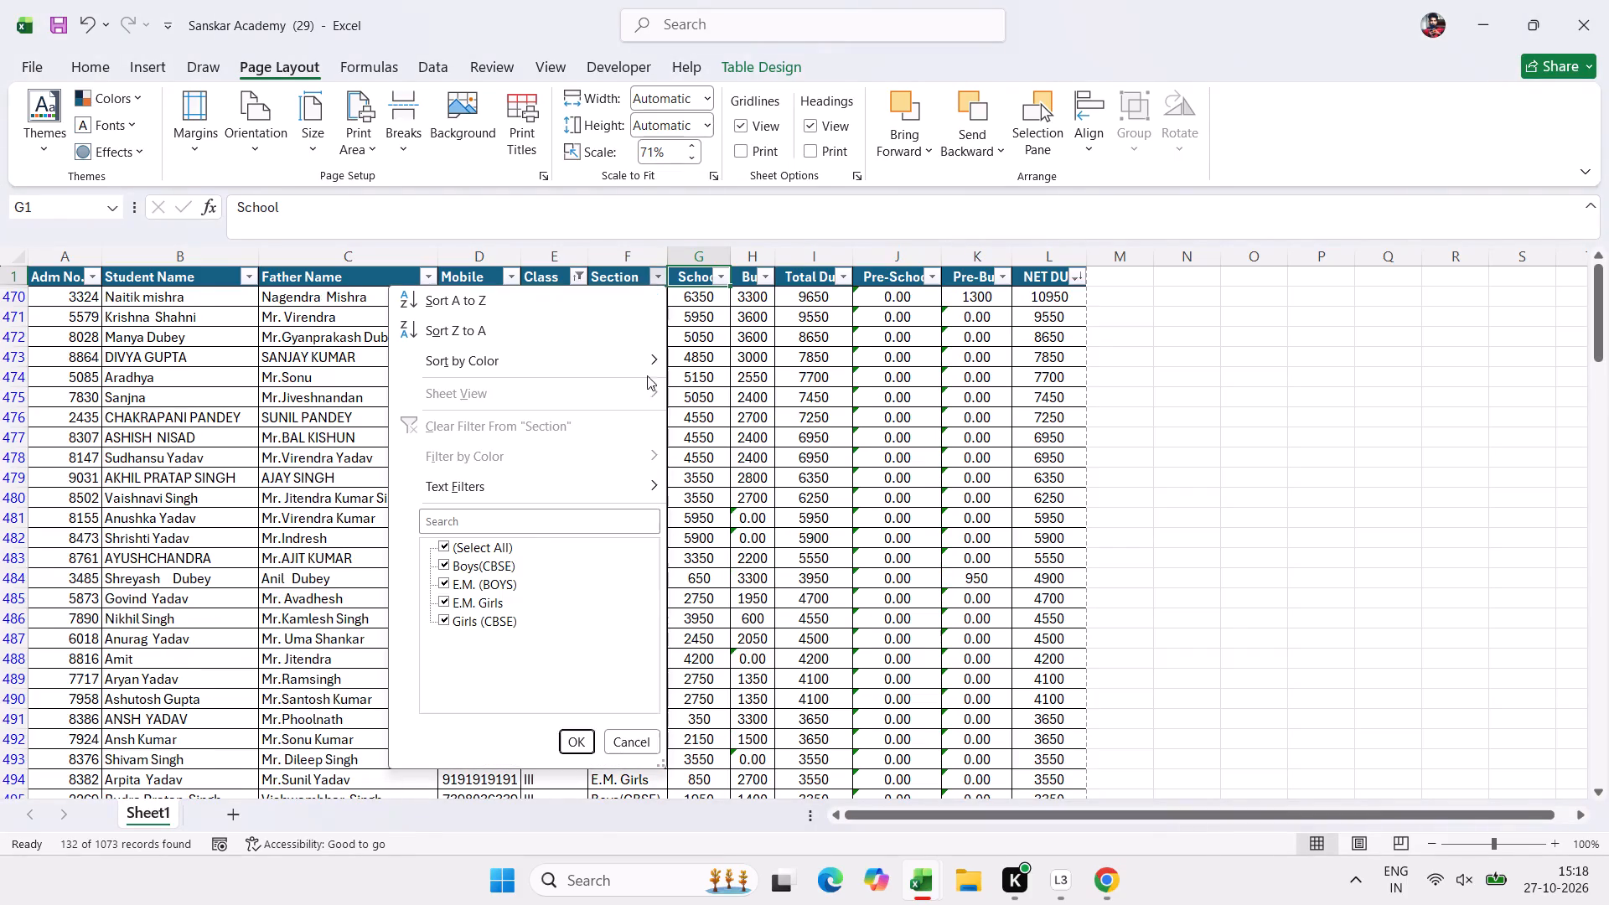
click(492, 554)
click(489, 547)
click(485, 561)
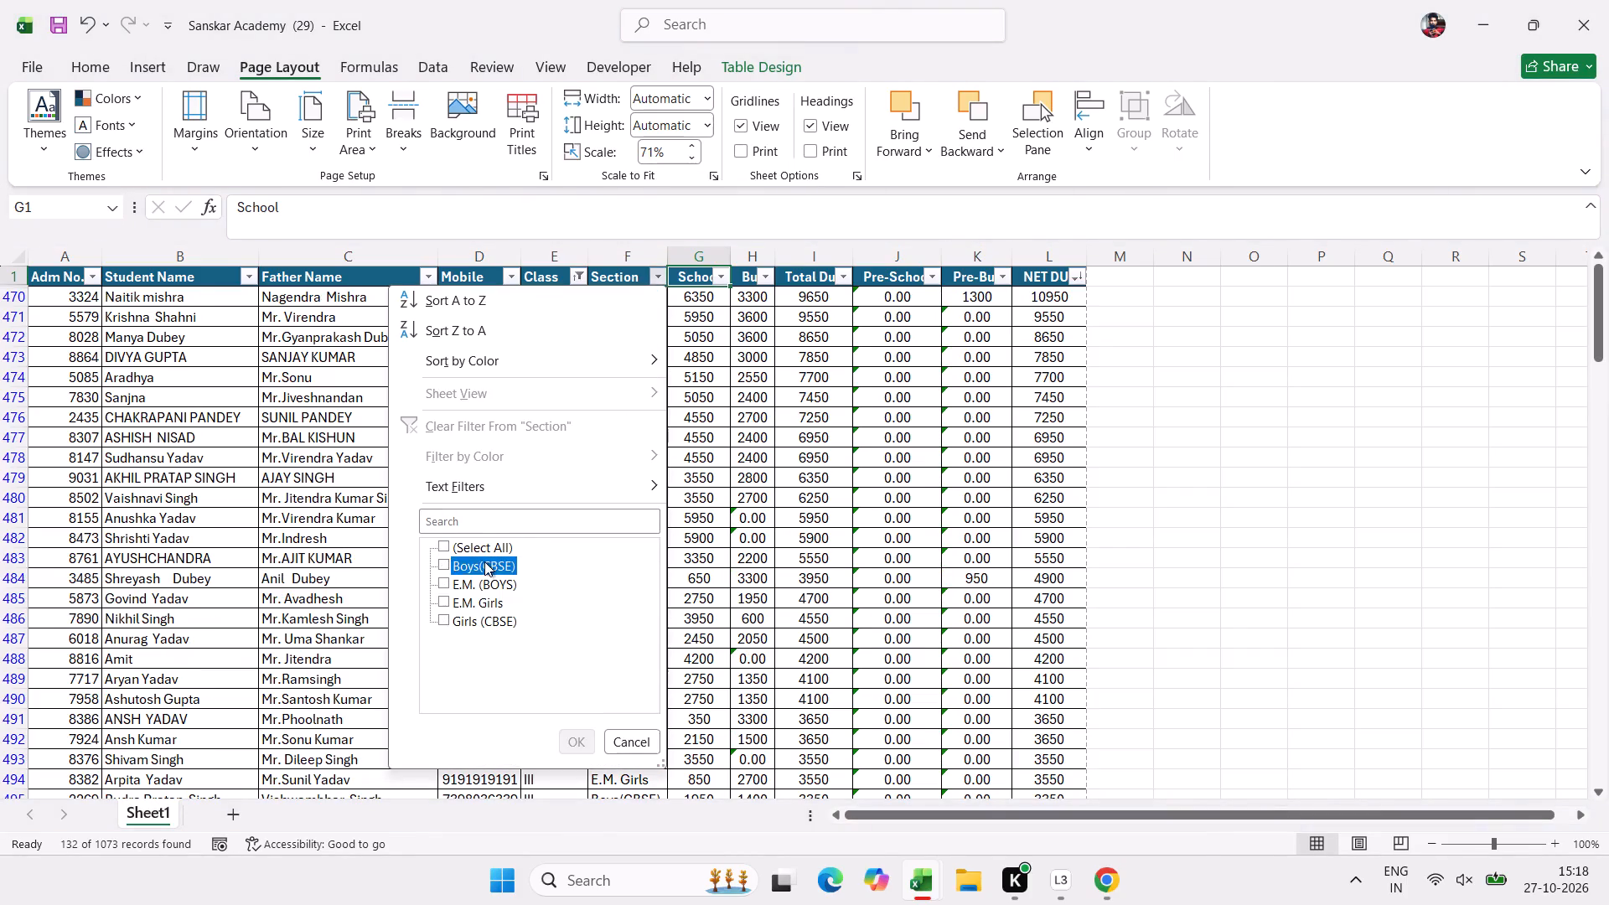
click(570, 749)
Print the class III Boys(CBSE) due list on the EPSON M1050 Series printer.
click(603, 533)
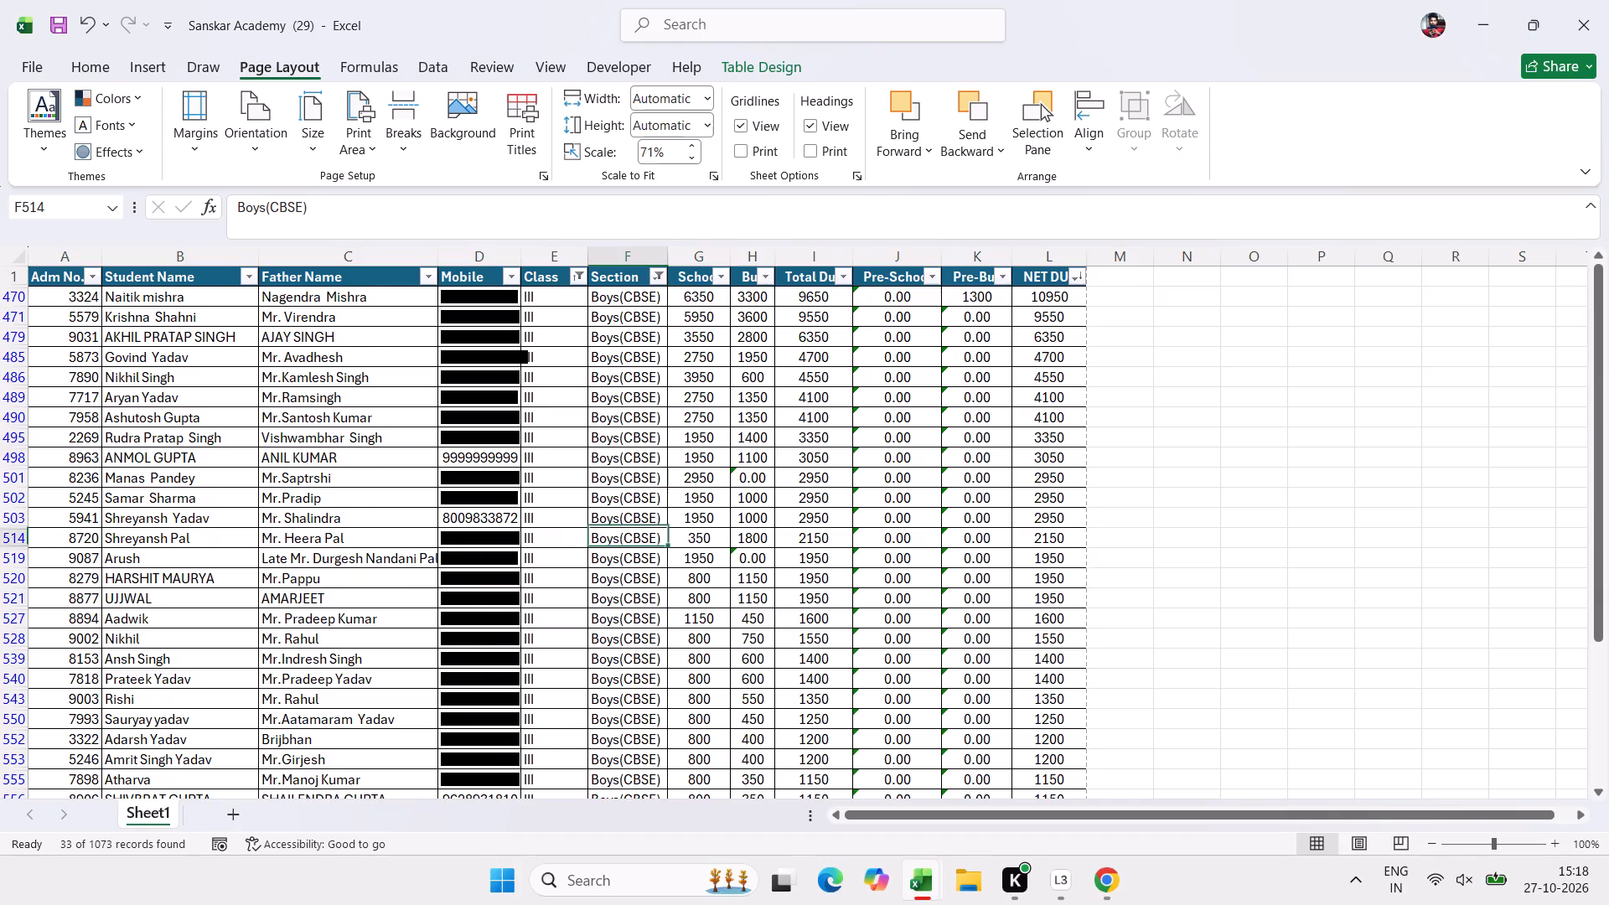
key(ctrl+p)
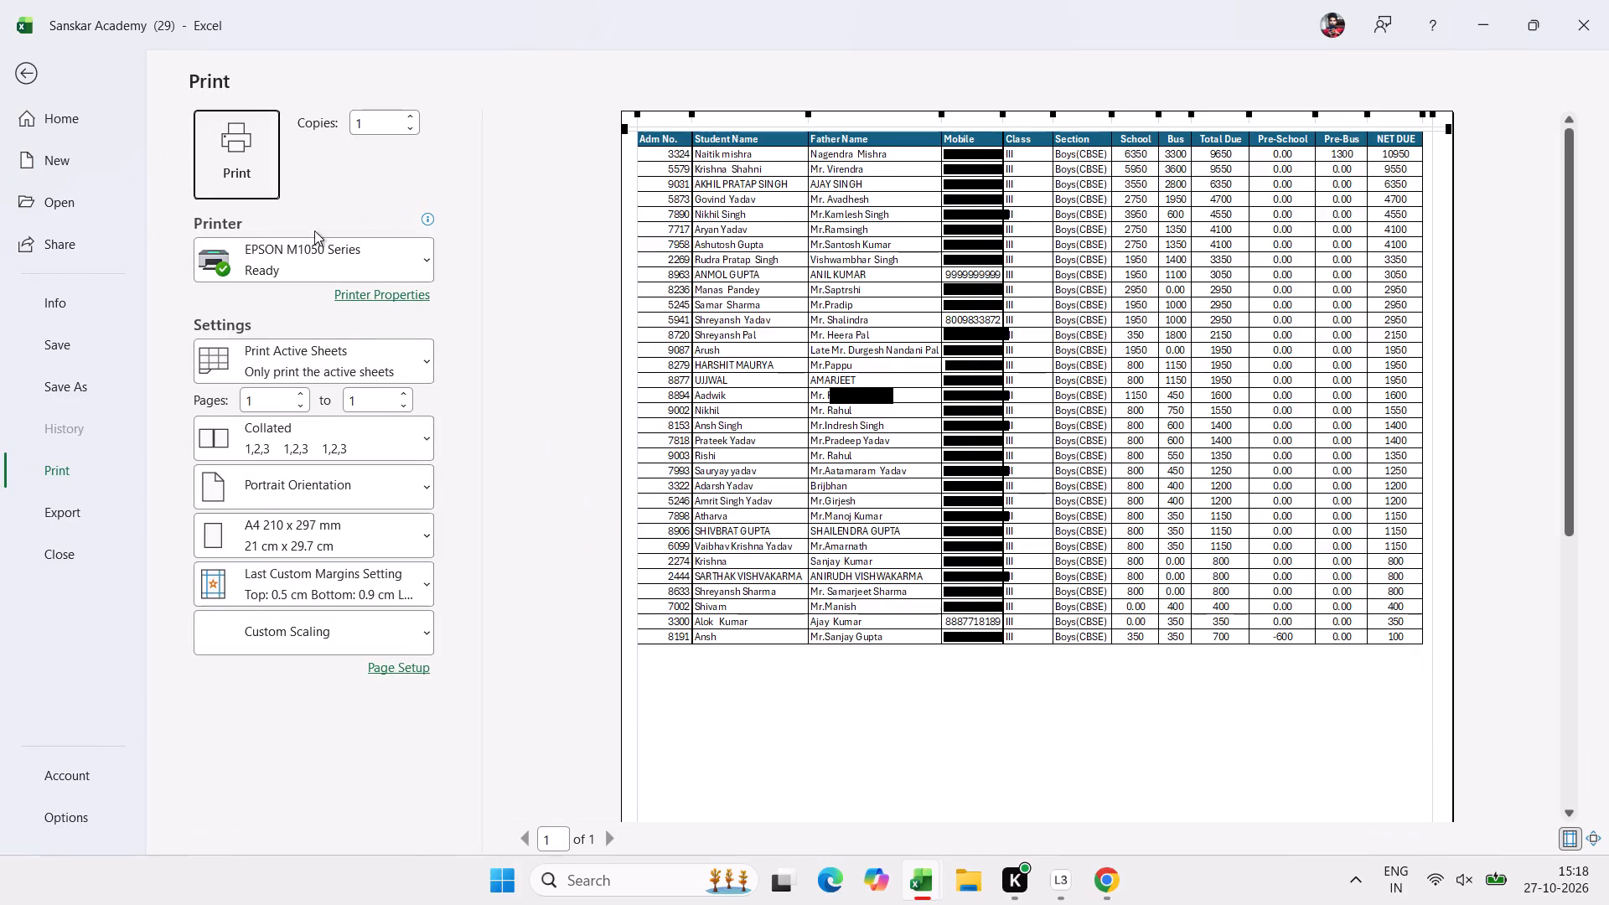
click(253, 173)
click(645, 406)
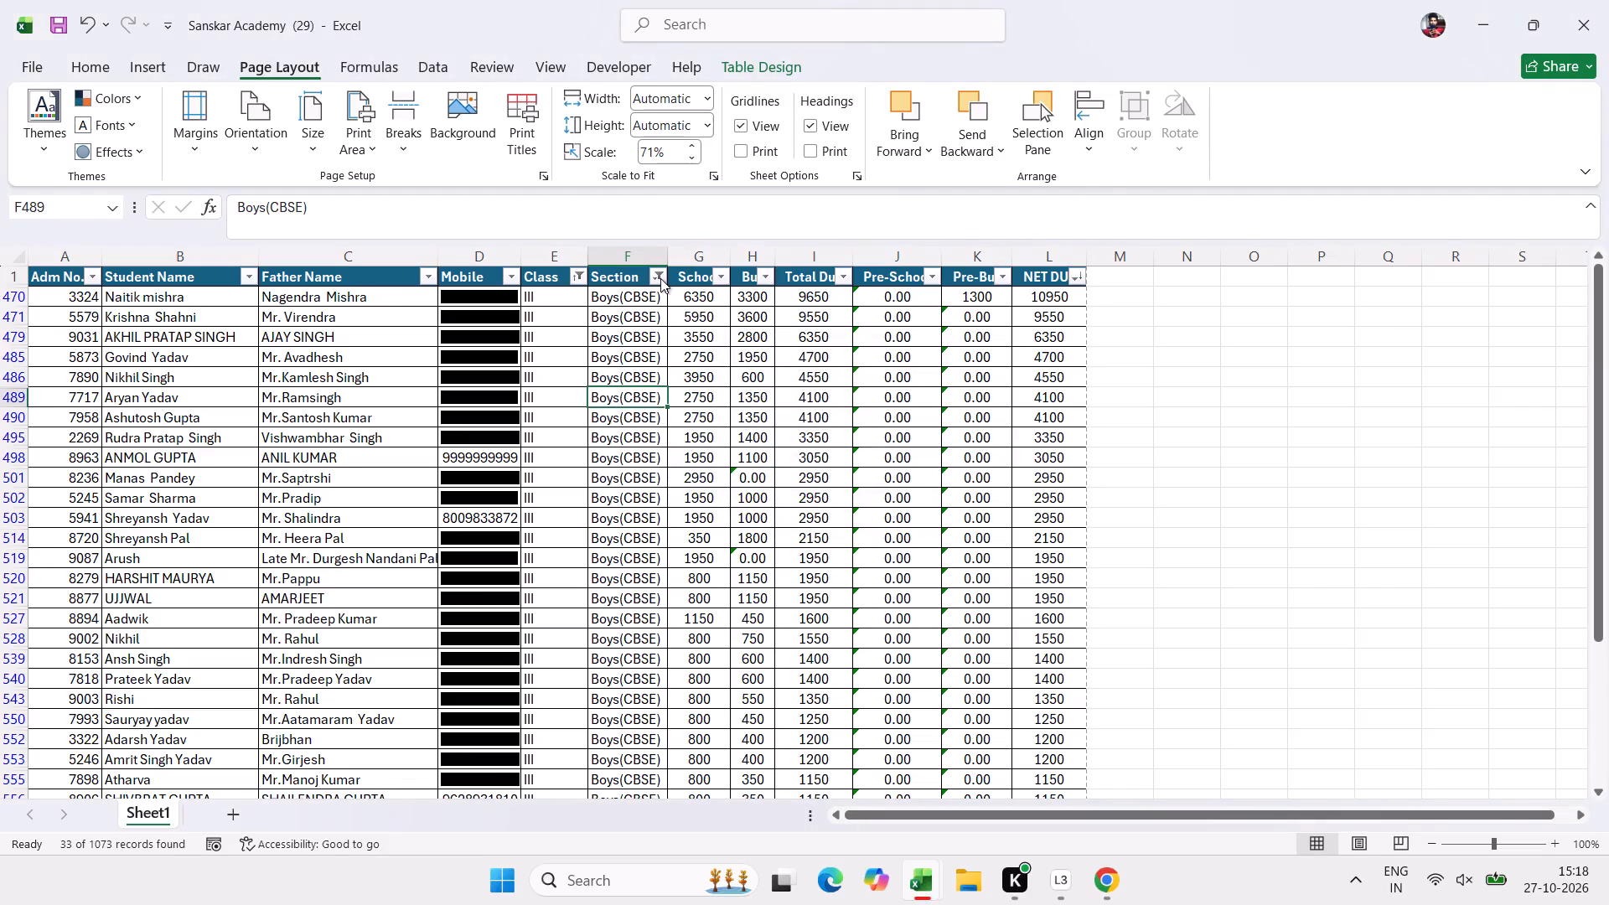
Filter the Section column of the class III list to E.M. (BOYS) only.
click(660, 278)
click(651, 281)
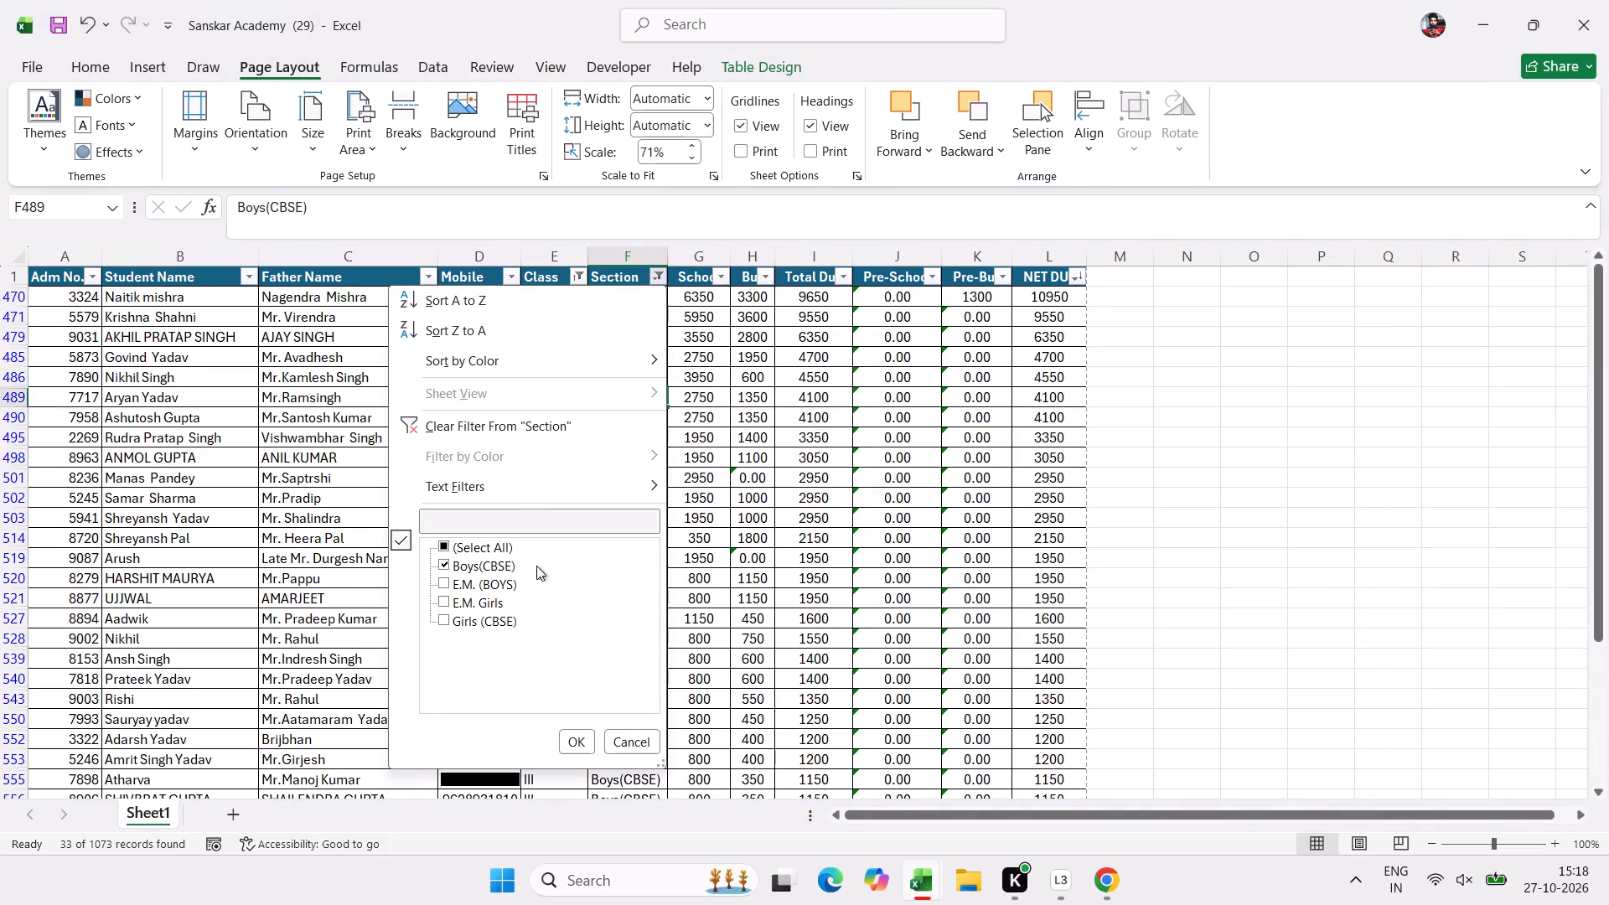
click(719, 553)
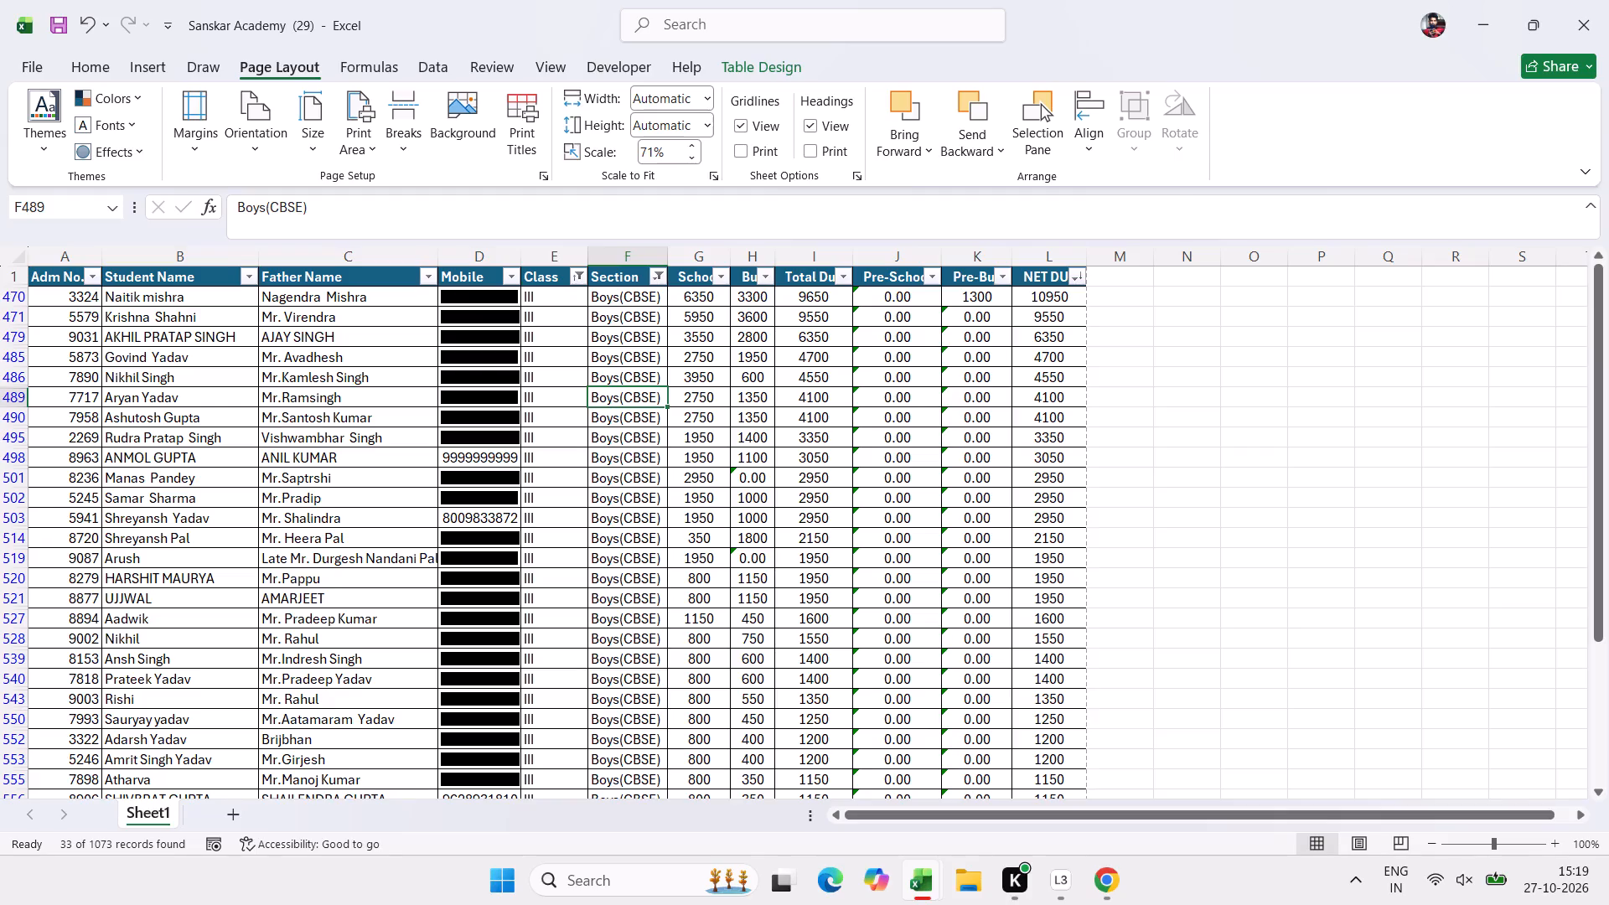
click(652, 280)
click(486, 567)
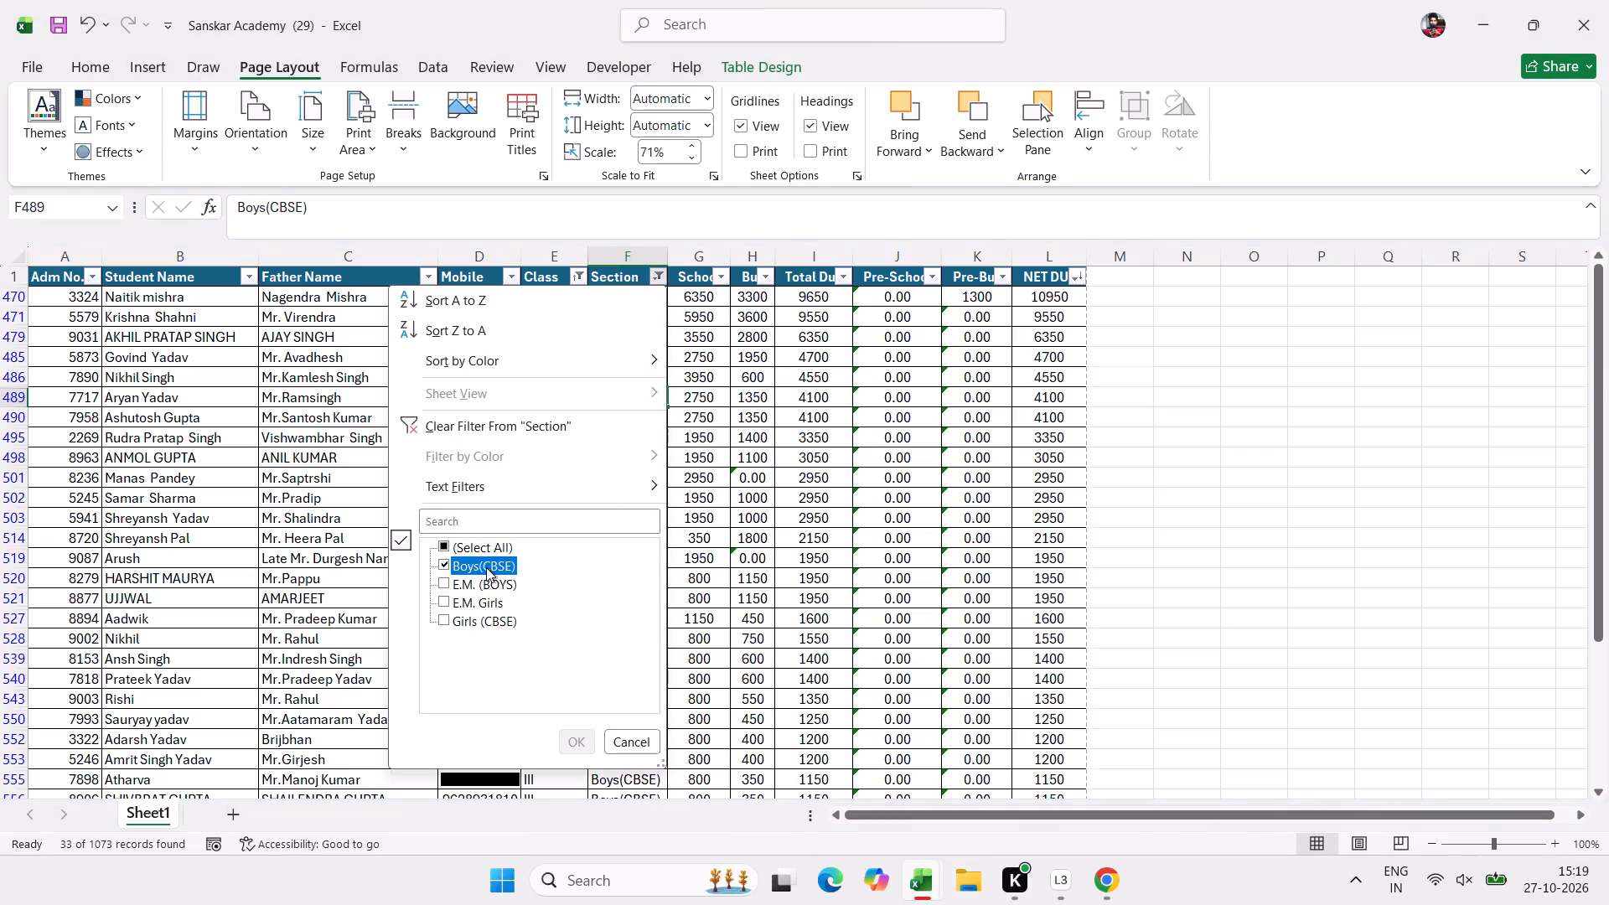
click(490, 584)
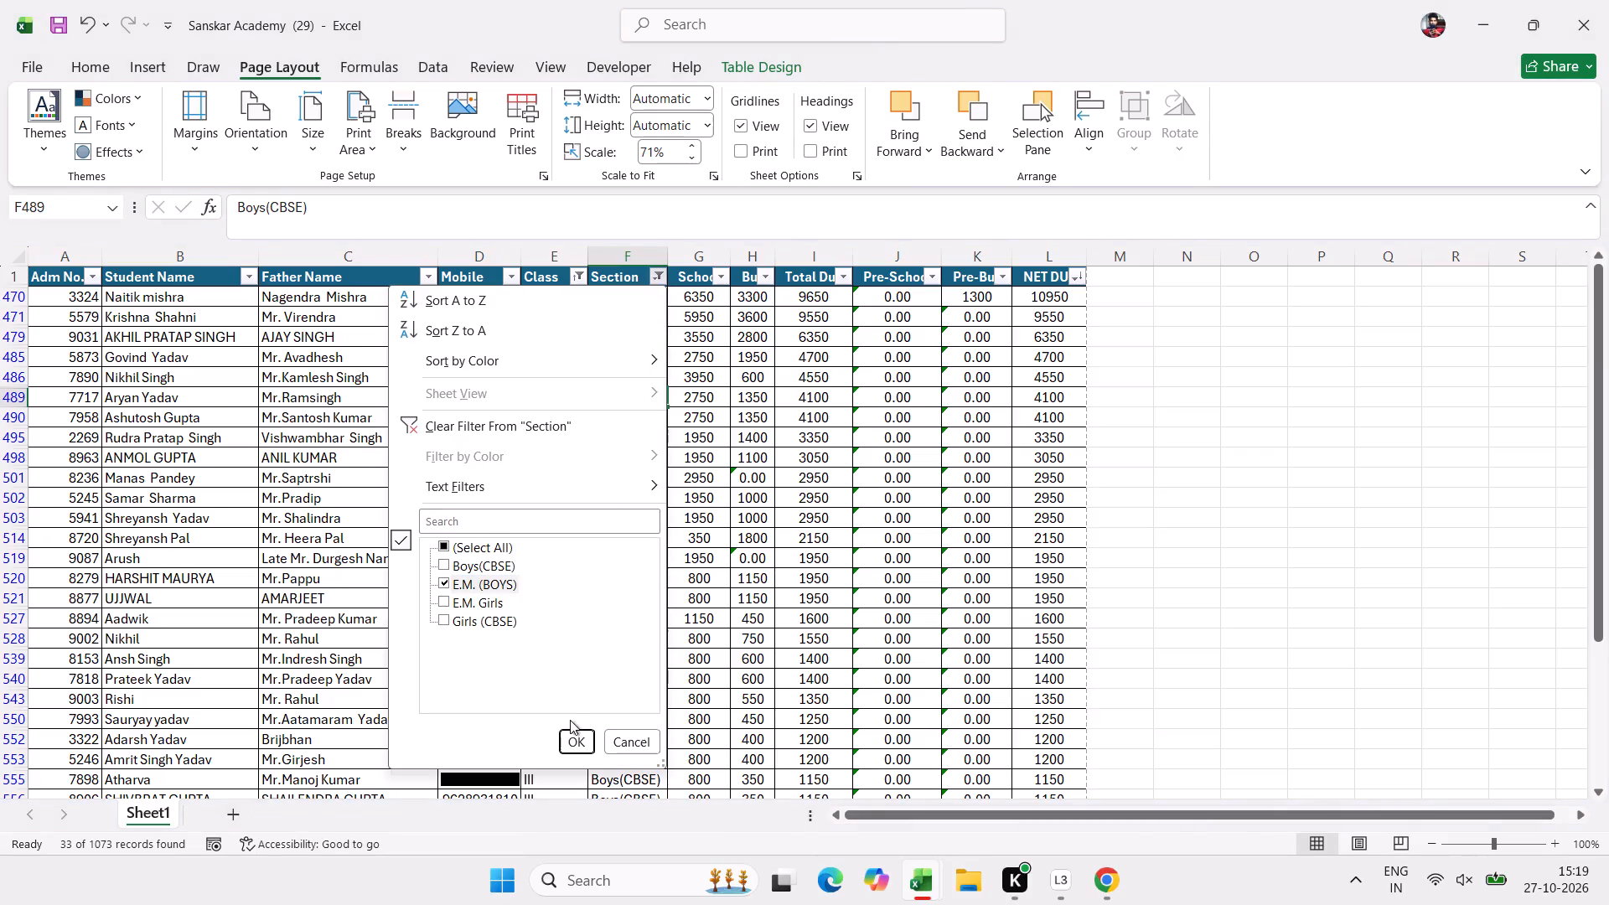
click(578, 742)
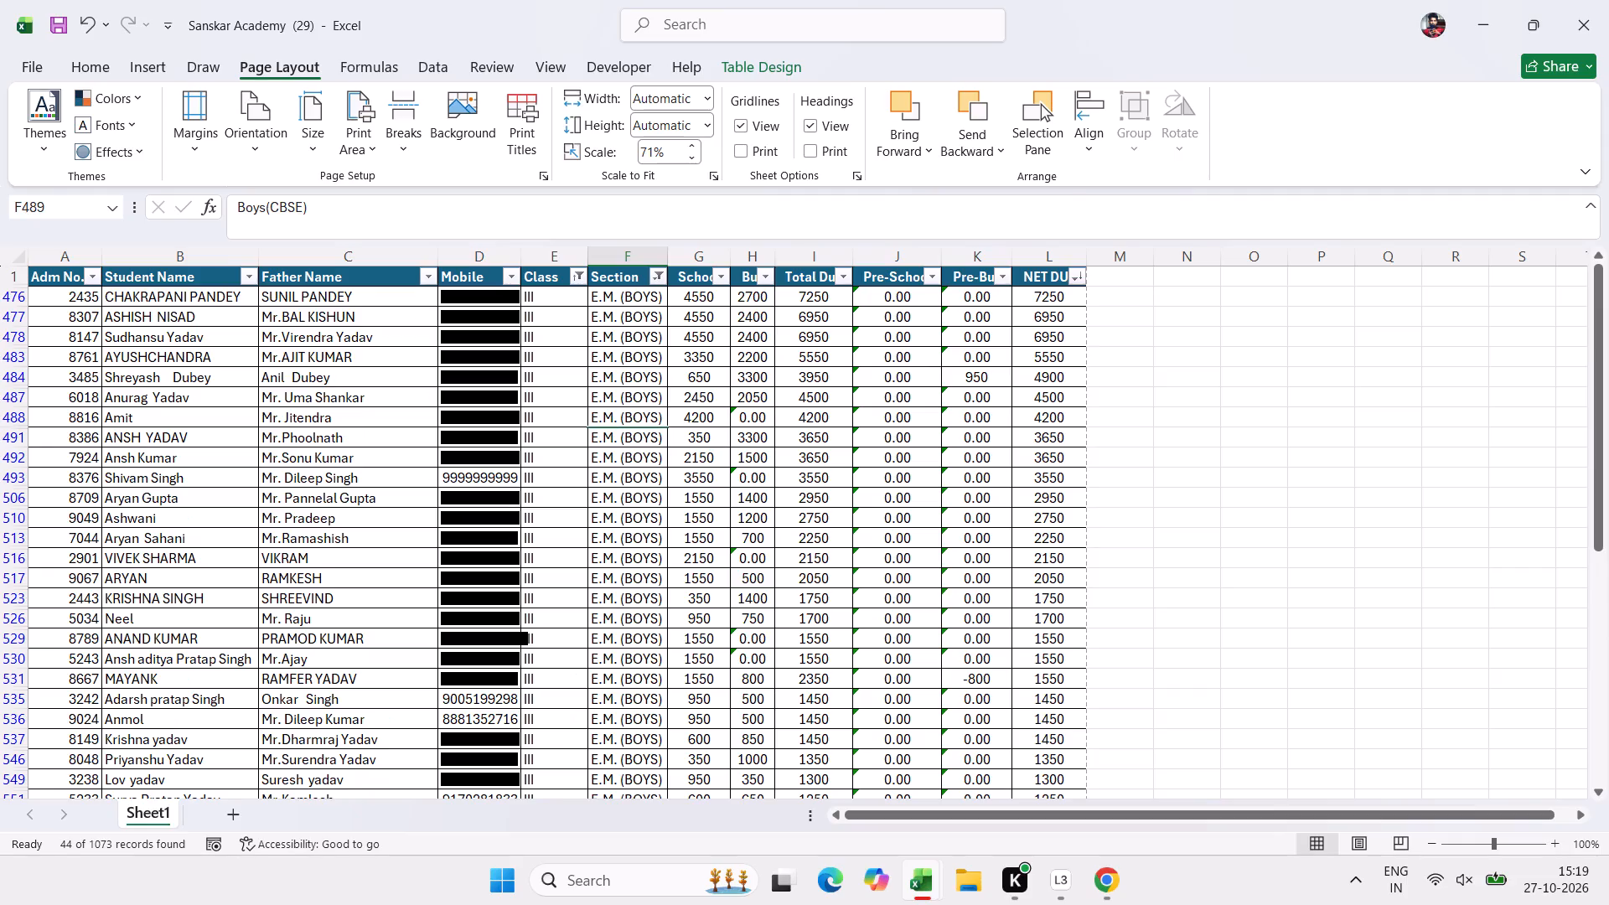
Print the class III E.M. (BOYS) due list on the EPSON M1050 Series printer.
click(610, 568)
key(ctrl+p)
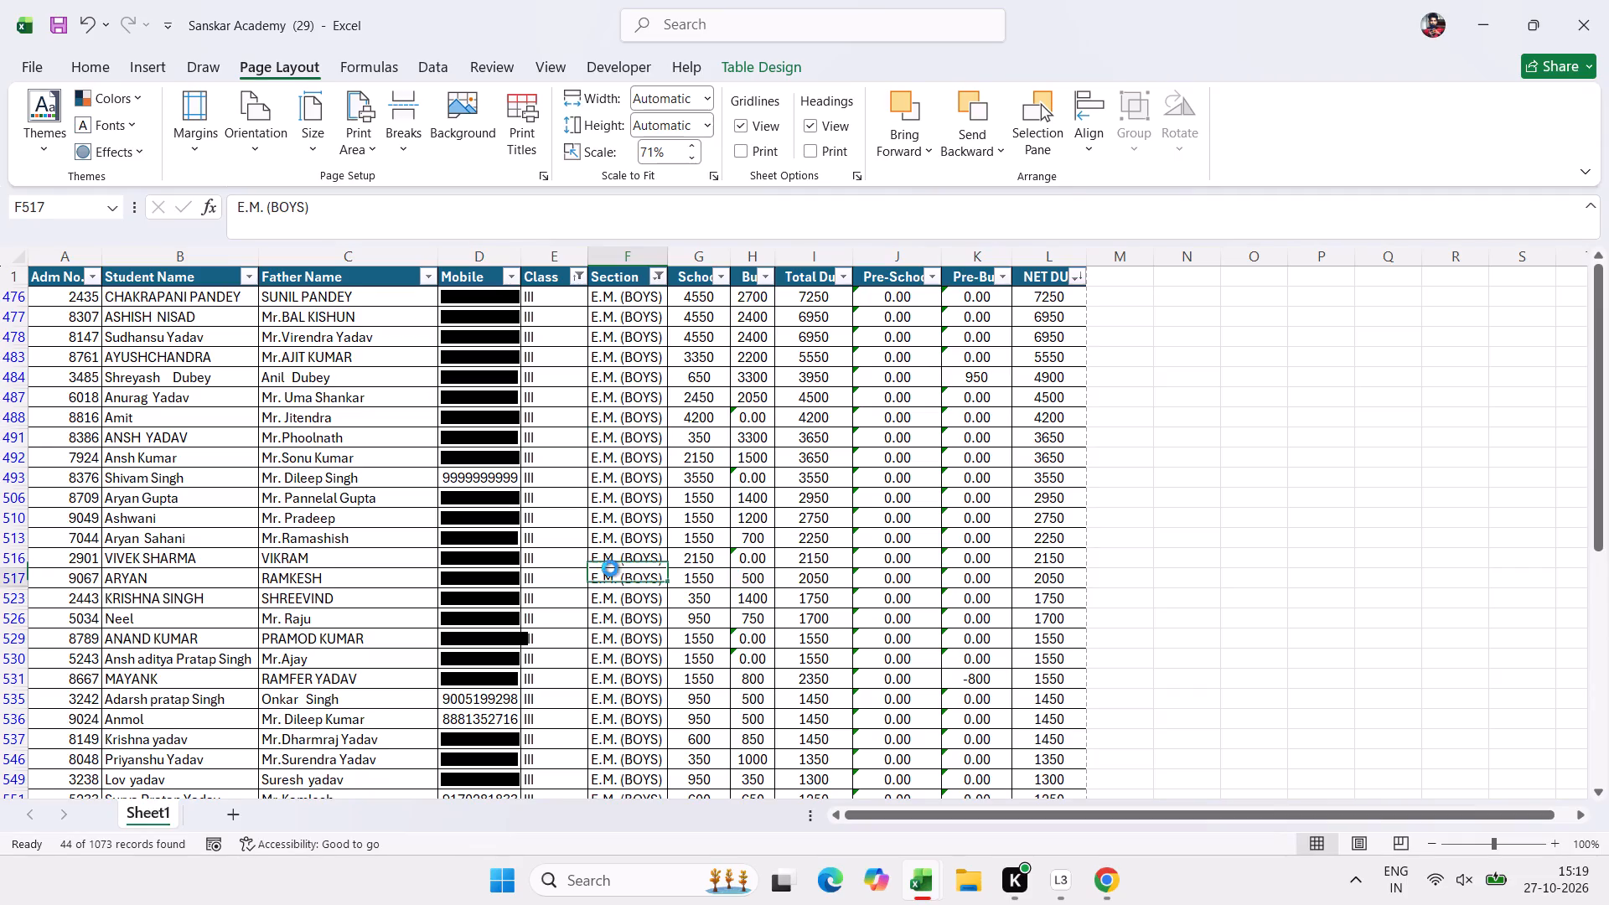
click(259, 138)
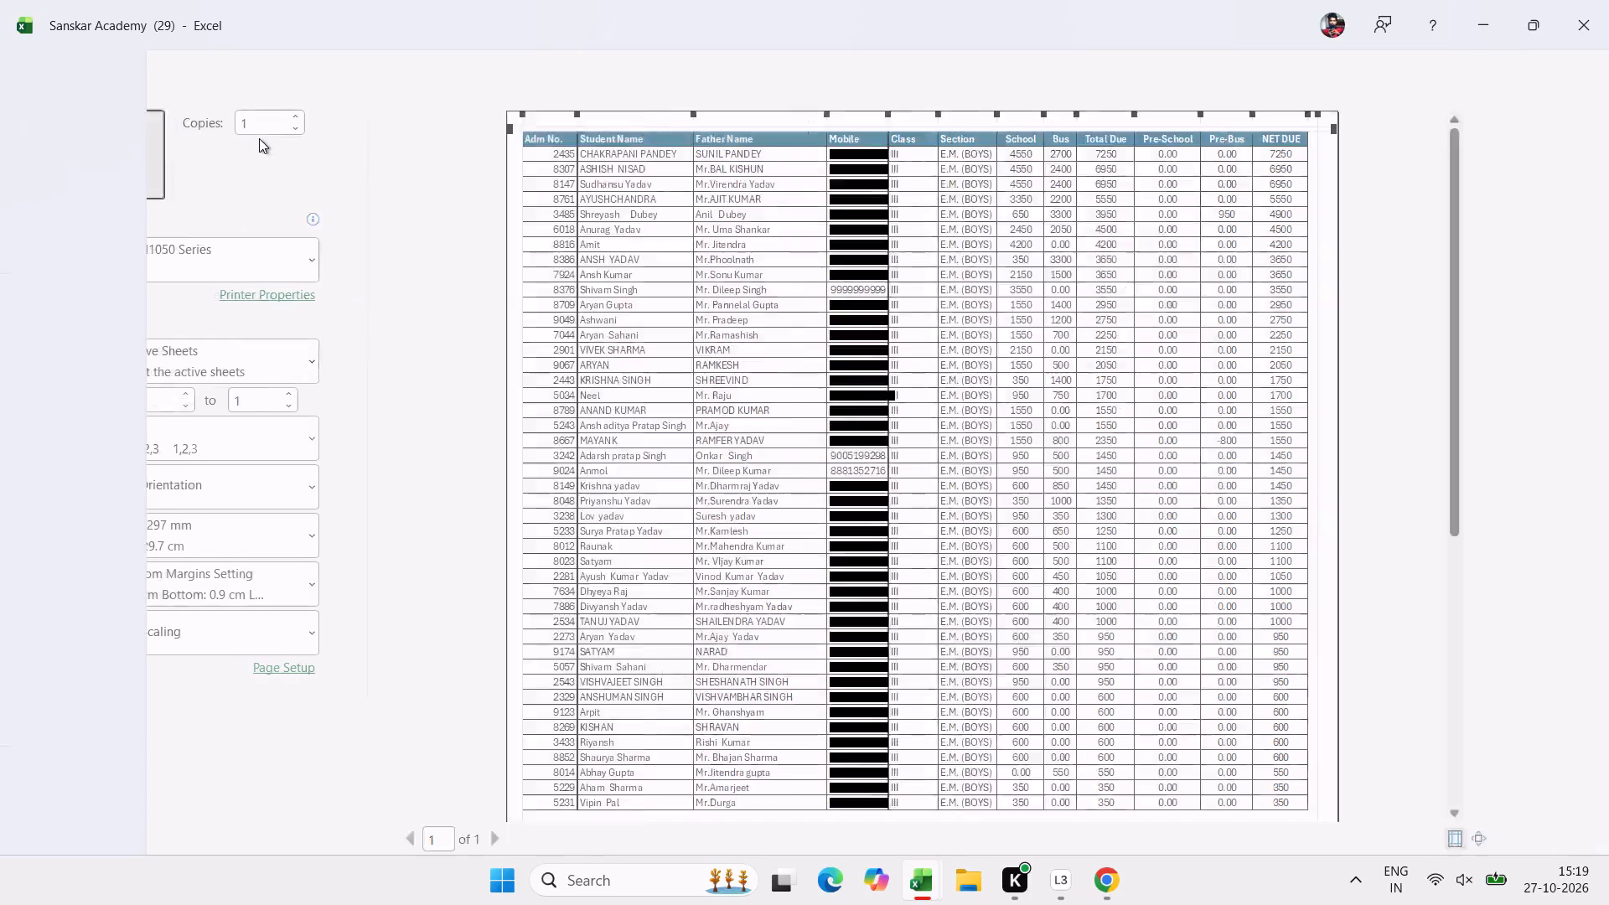
click(528, 326)
Filter the Section column of the class III list to E.M. Girls only.
click(662, 280)
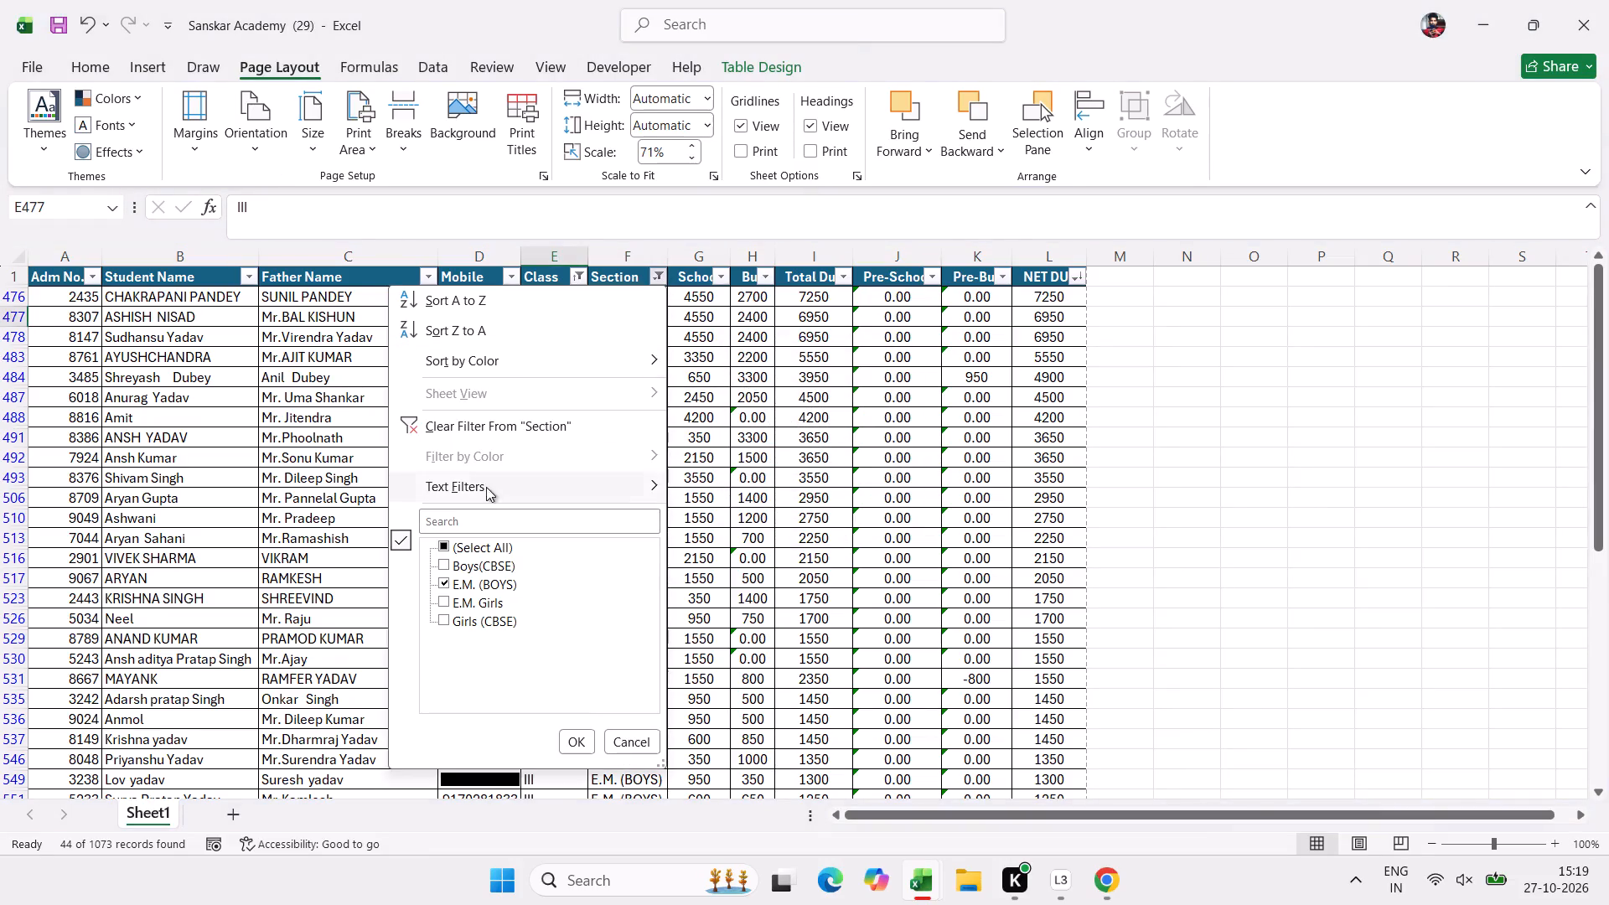
click(463, 581)
click(472, 601)
click(577, 739)
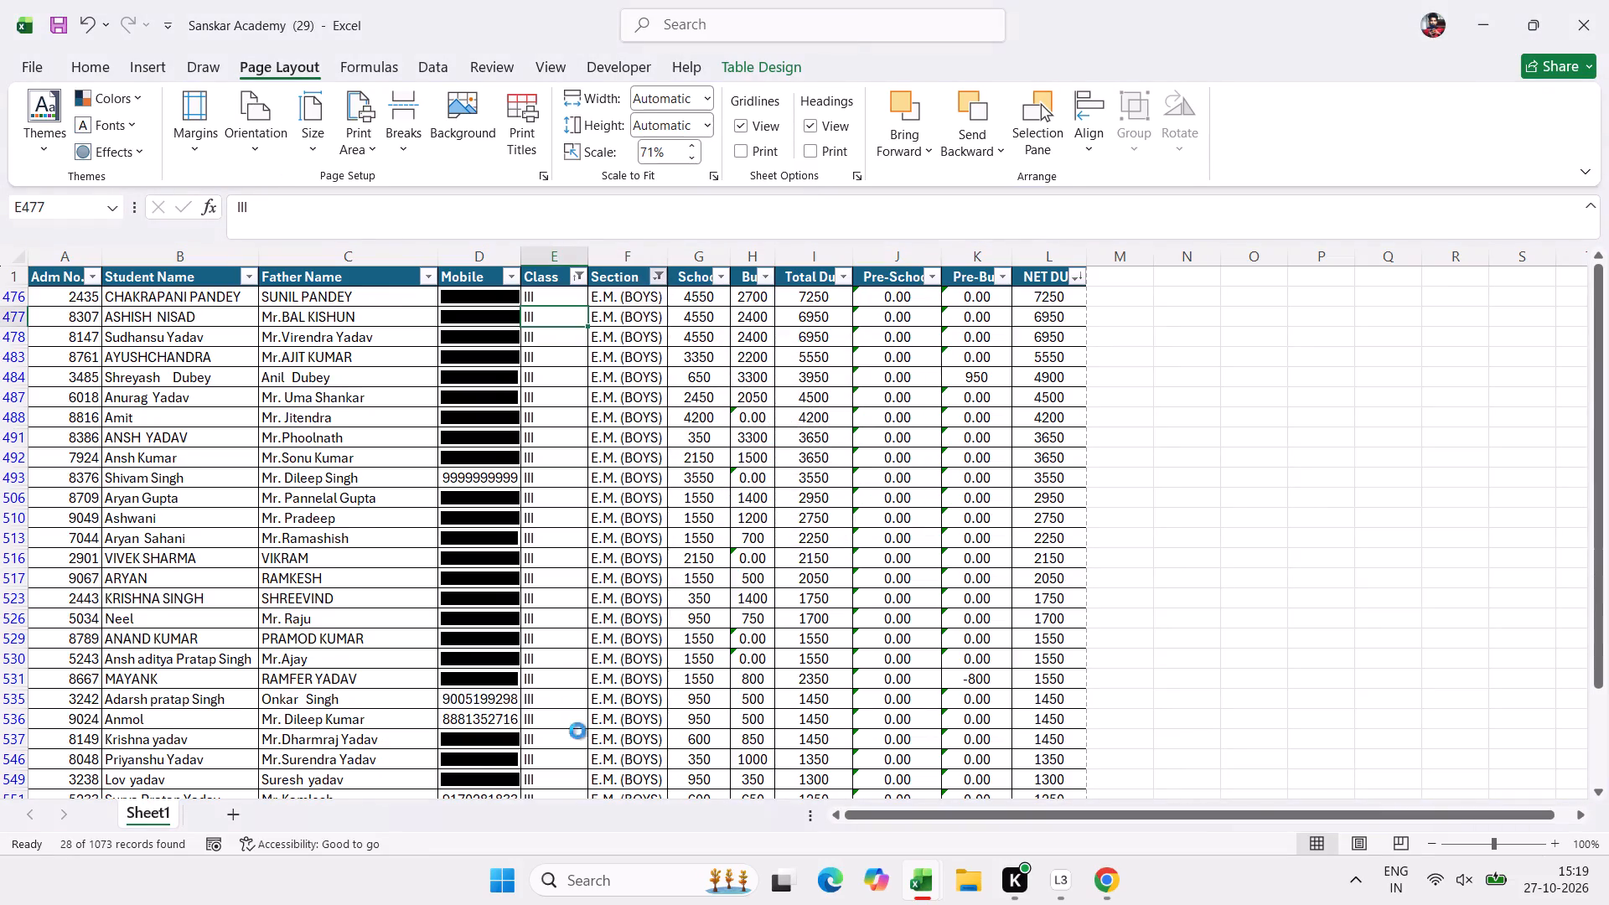
Print the class III E.M. Girls due list on the EPSON M1050 Series printer.
click(587, 596)
key(ctrl+p)
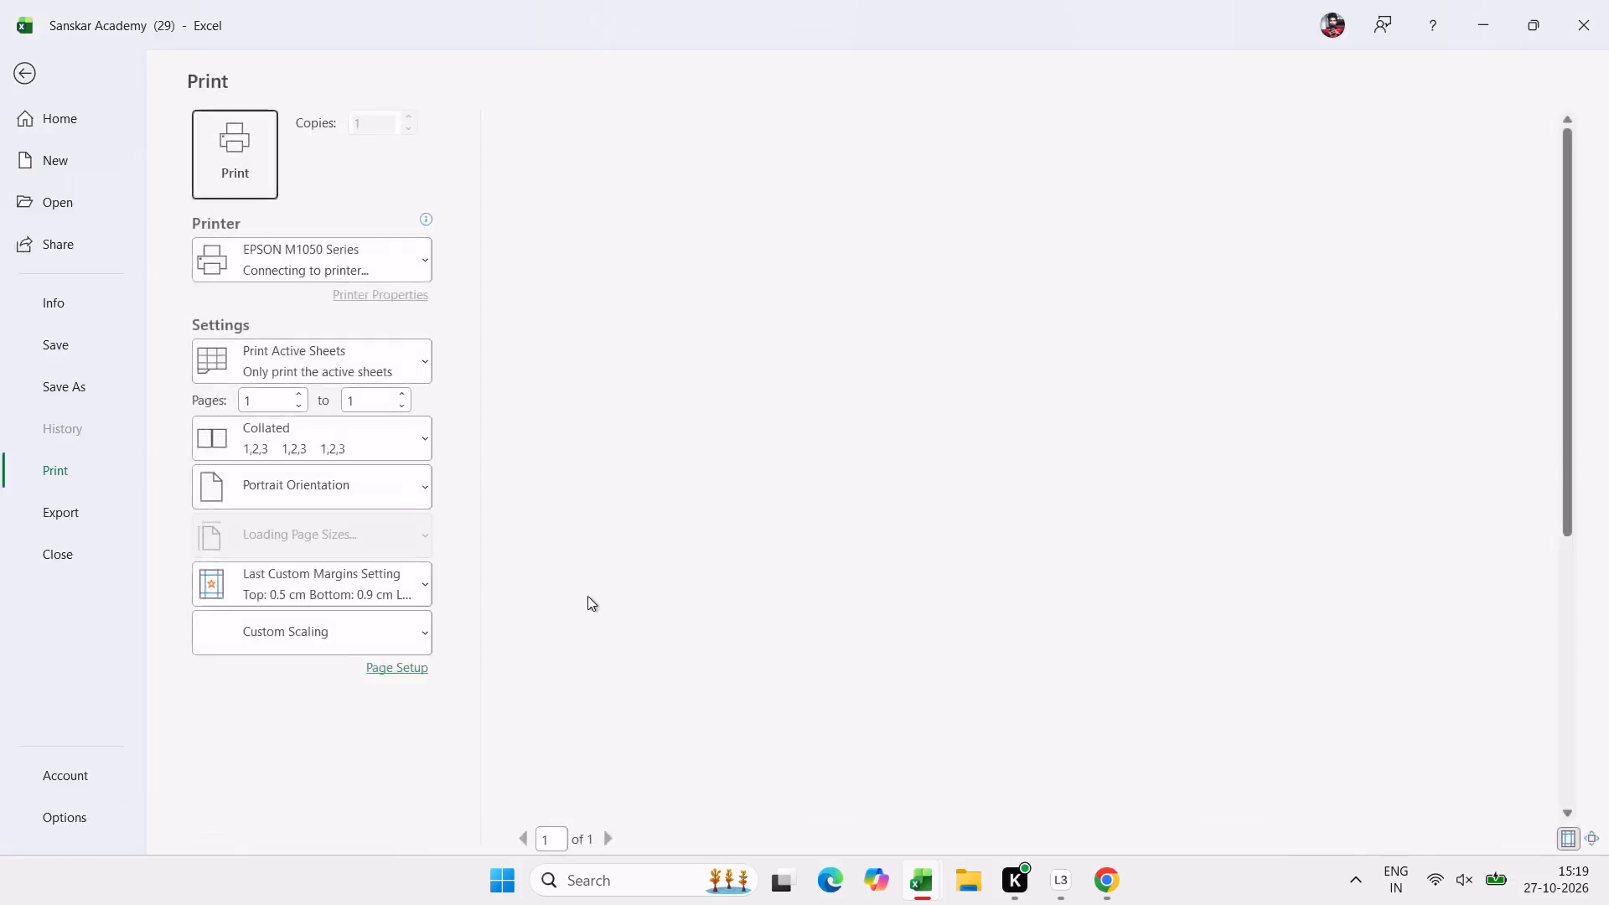
click(257, 149)
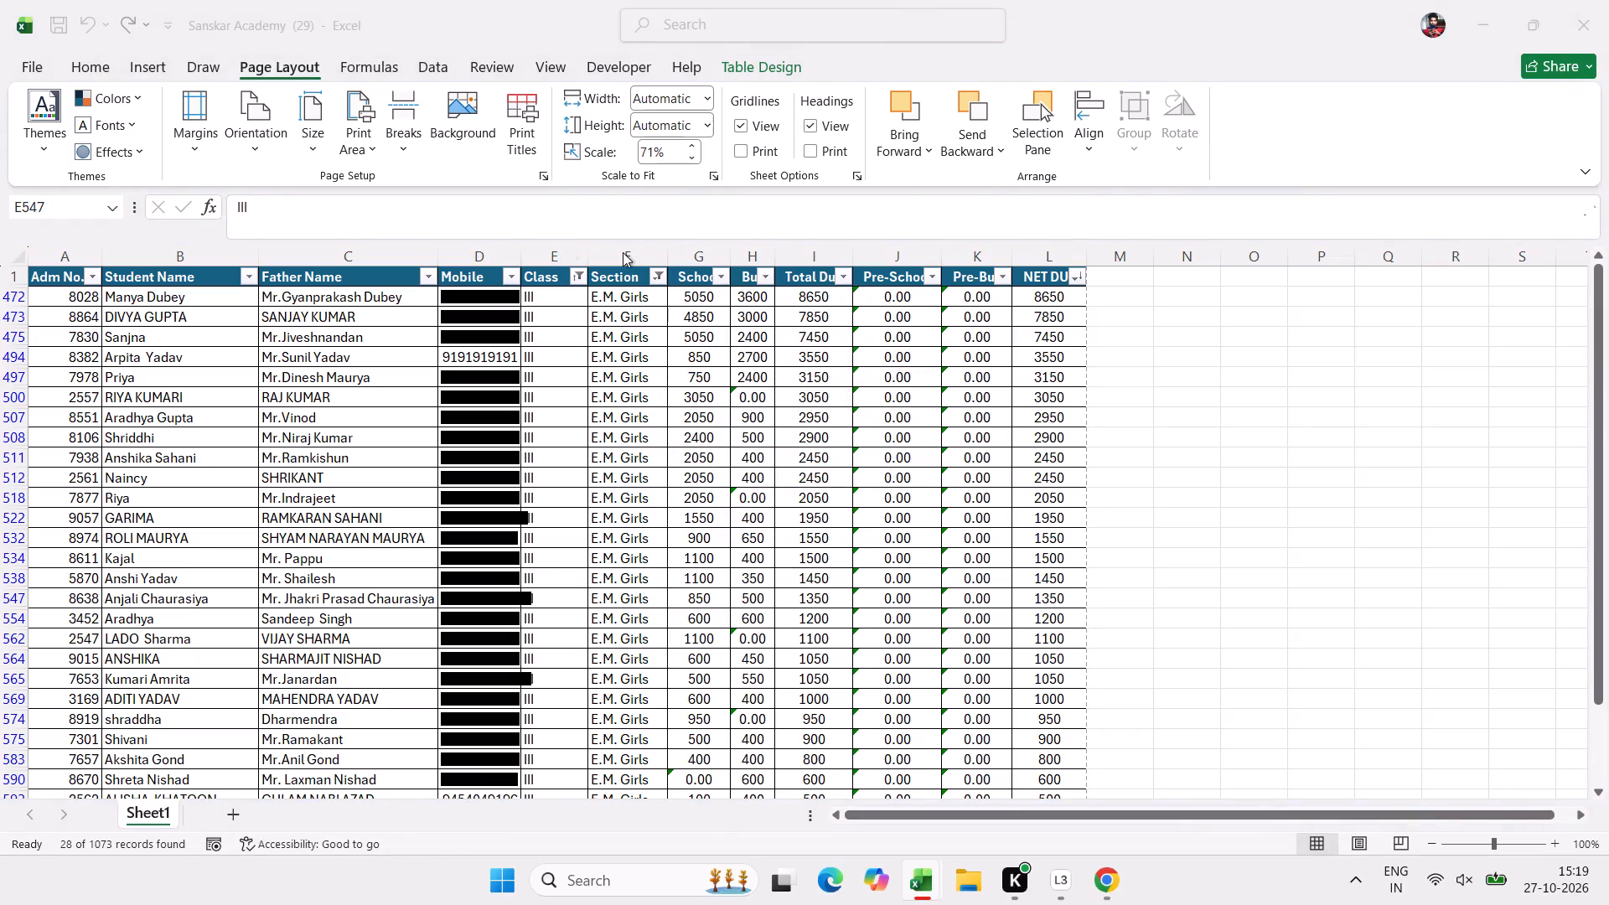
Filter the Section column of the class III list to Girls (CBSE) only.
click(654, 279)
click(663, 278)
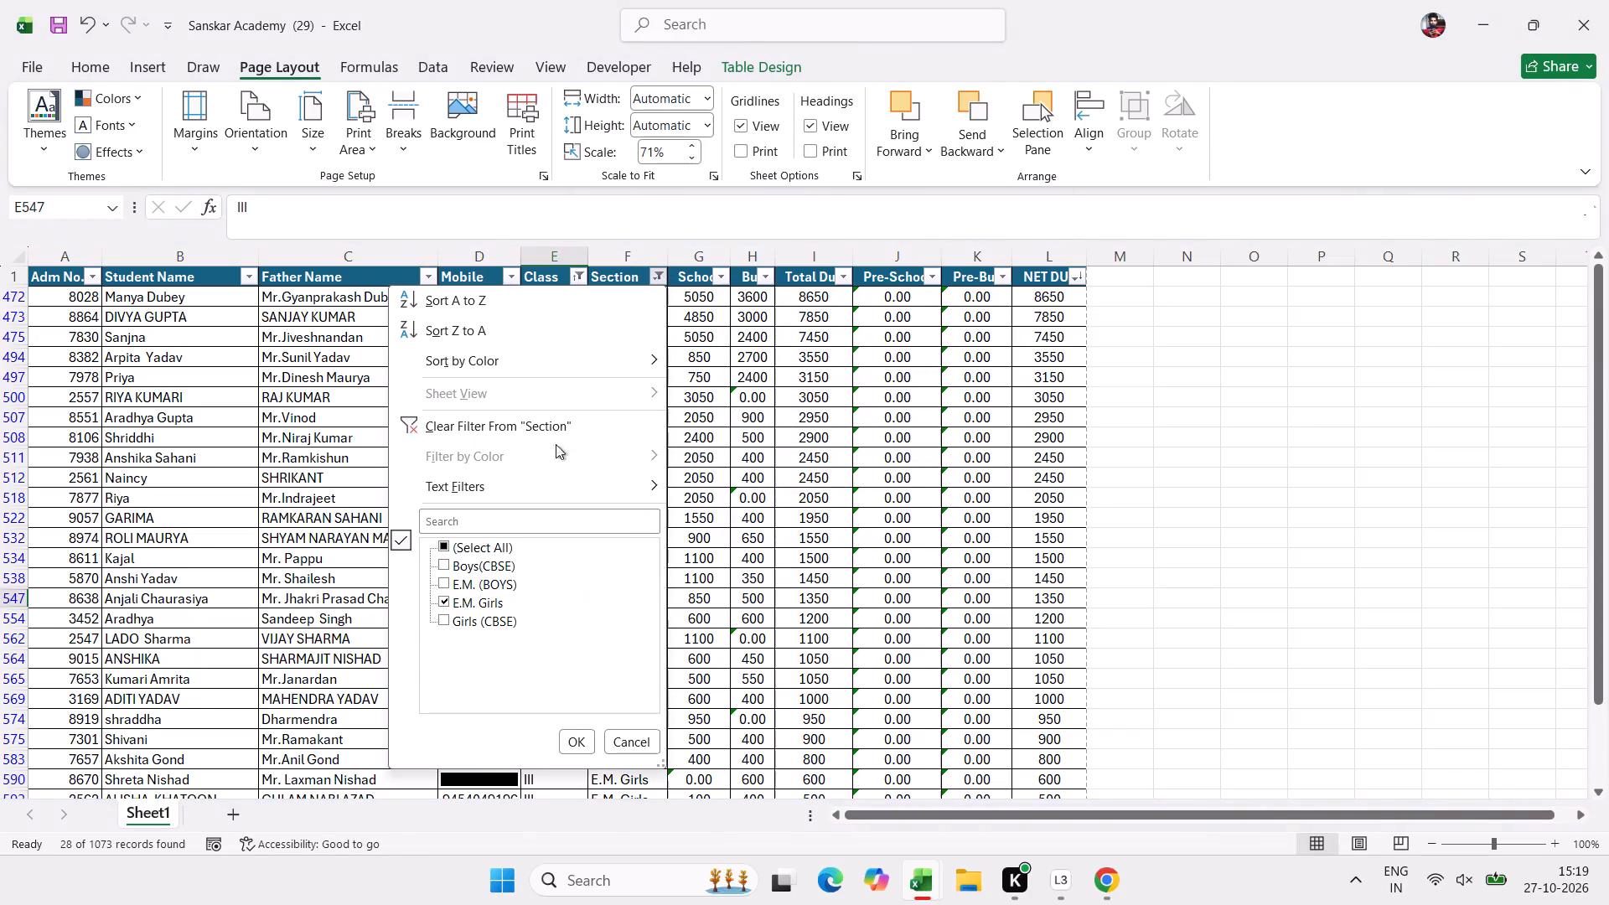
click(451, 601)
click(456, 631)
click(471, 633)
click(478, 627)
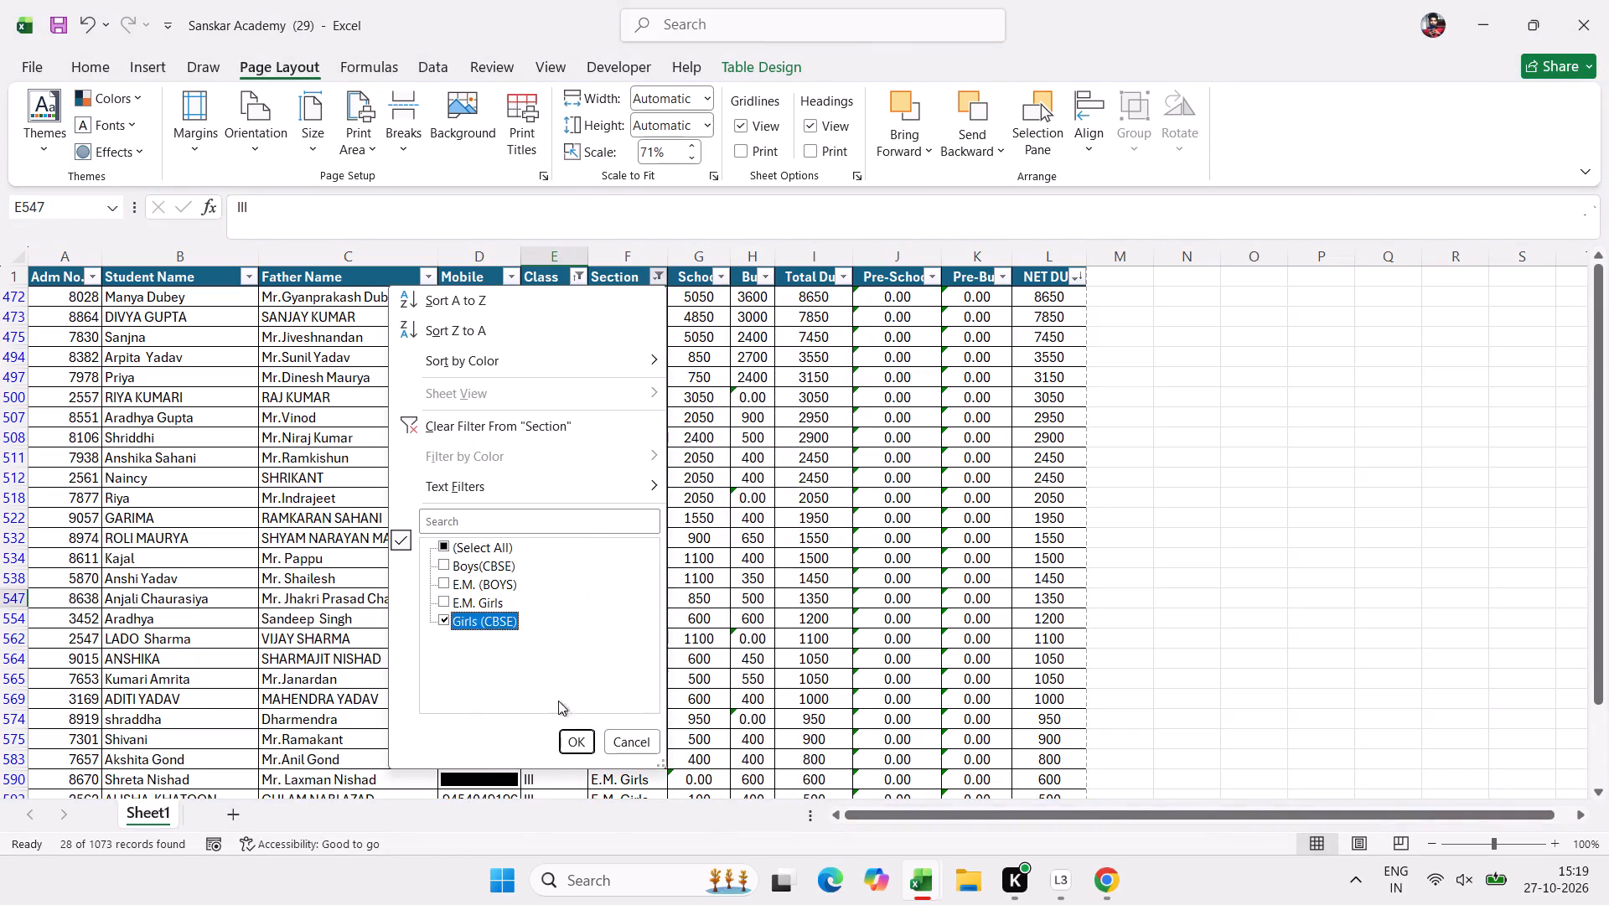
click(579, 743)
Print the class III Girls (CBSE) due list on the EPSON M1050 Series printer.
click(574, 639)
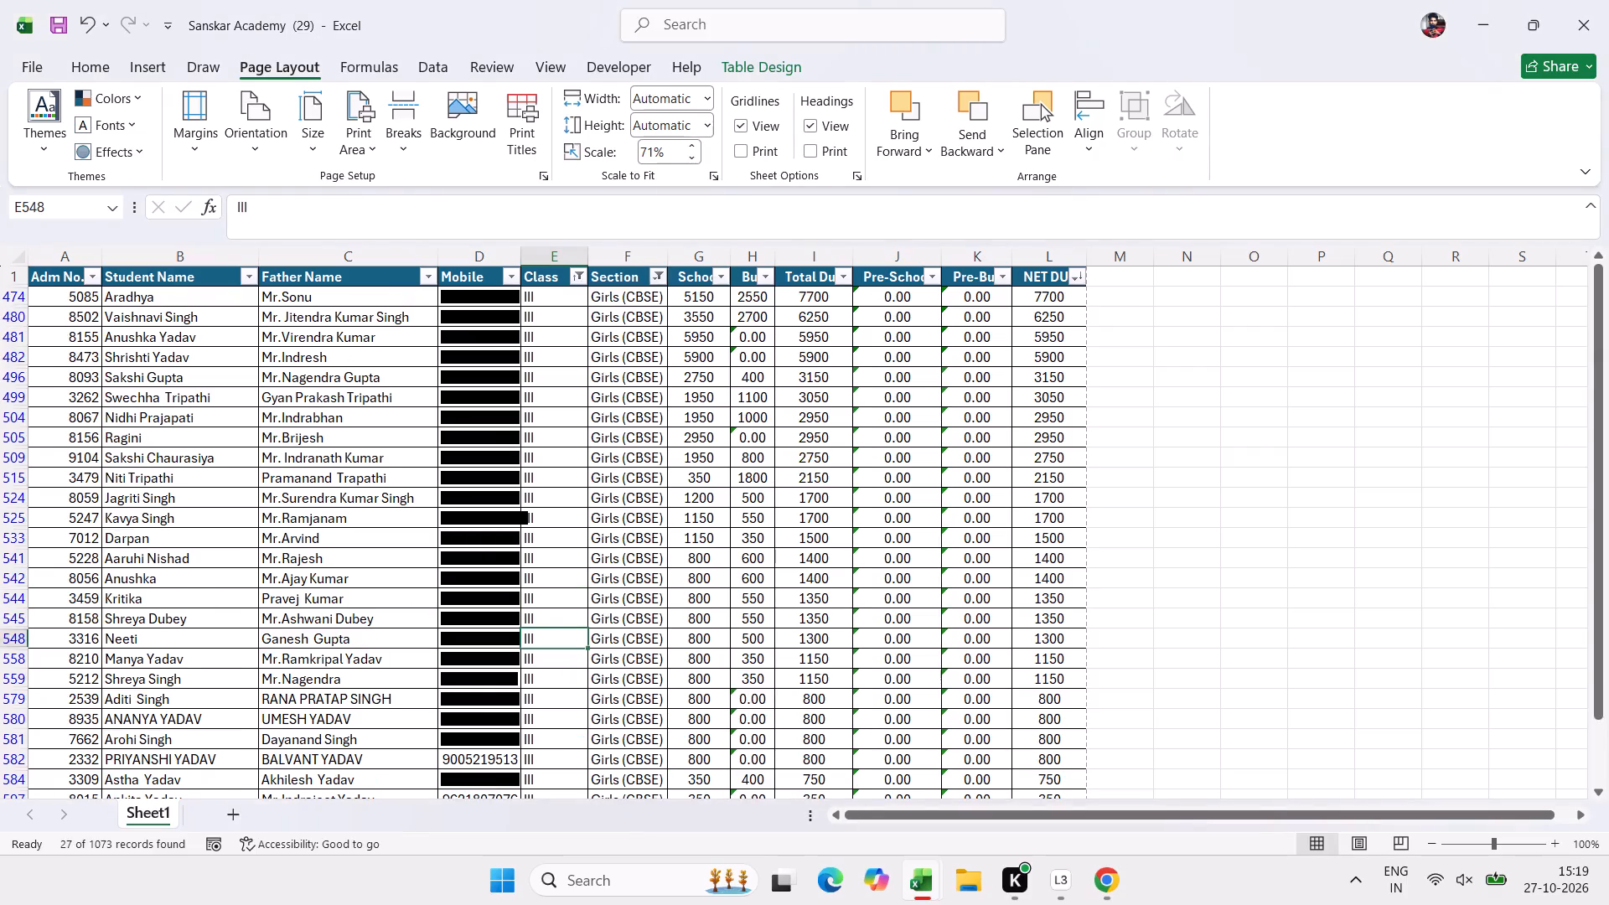
key(ctrl+p)
drag(225, 108, 223, 119)
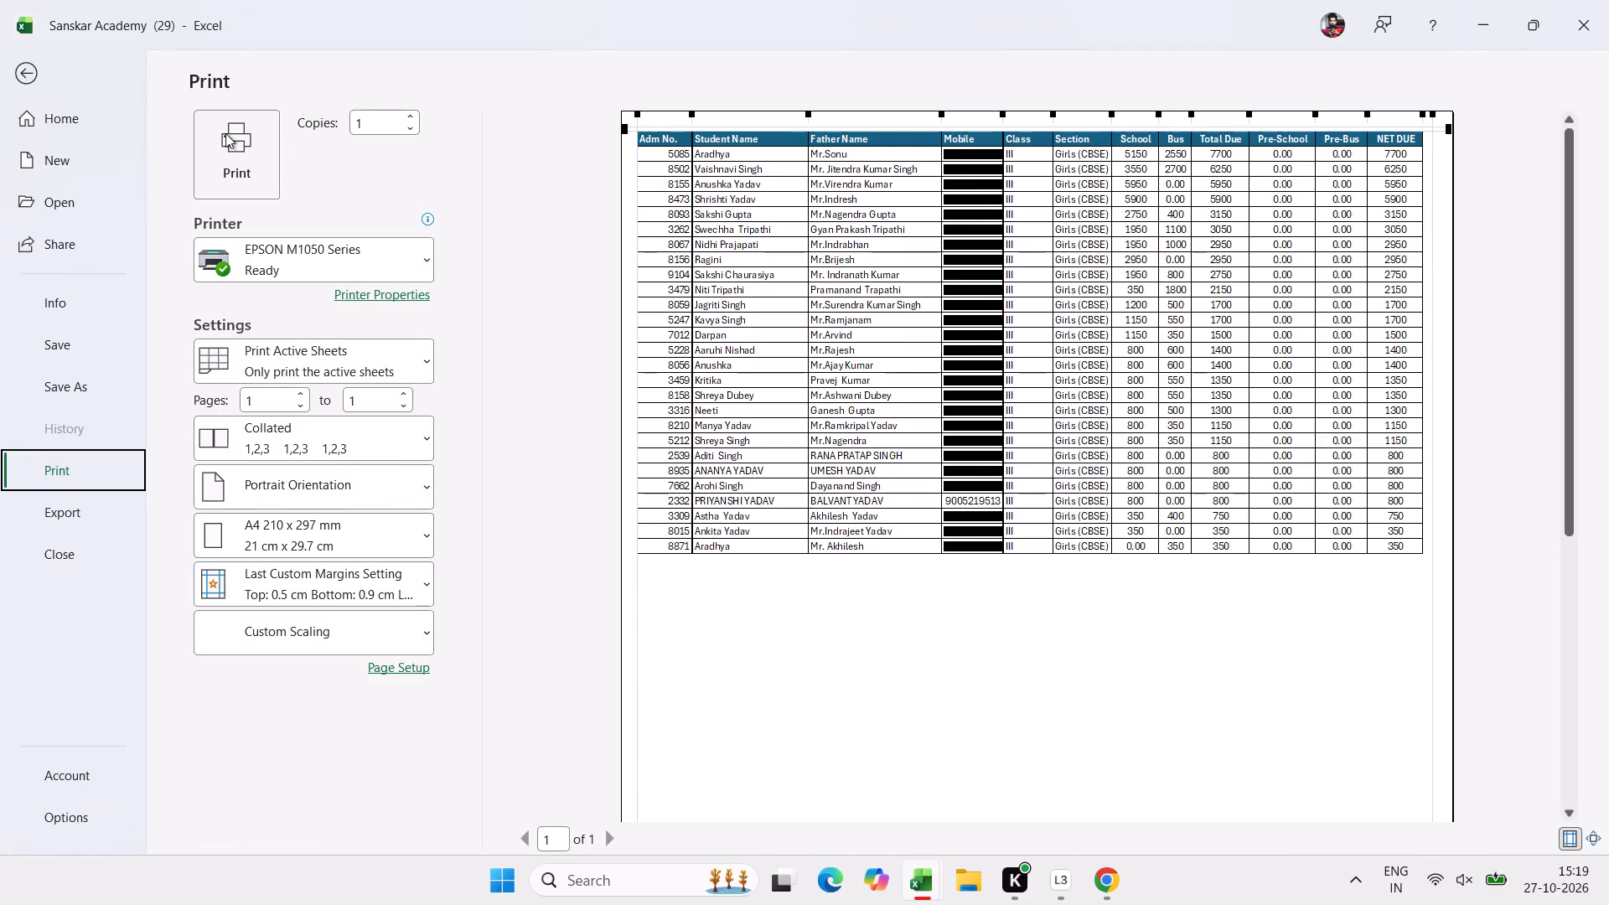
click(225, 133)
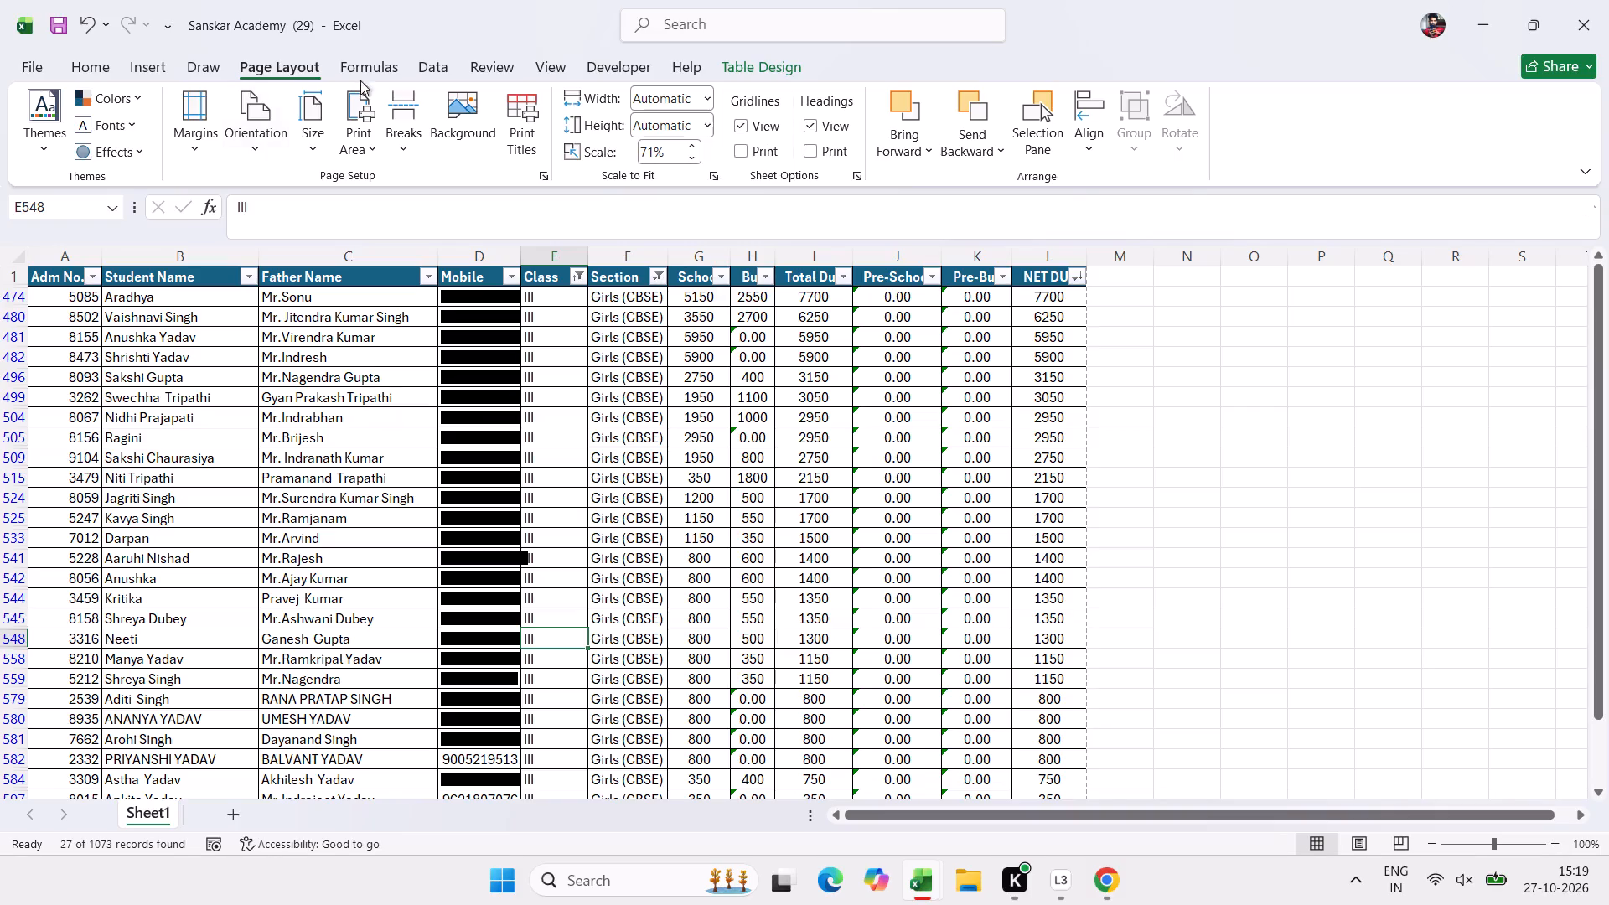
click(747, 300)
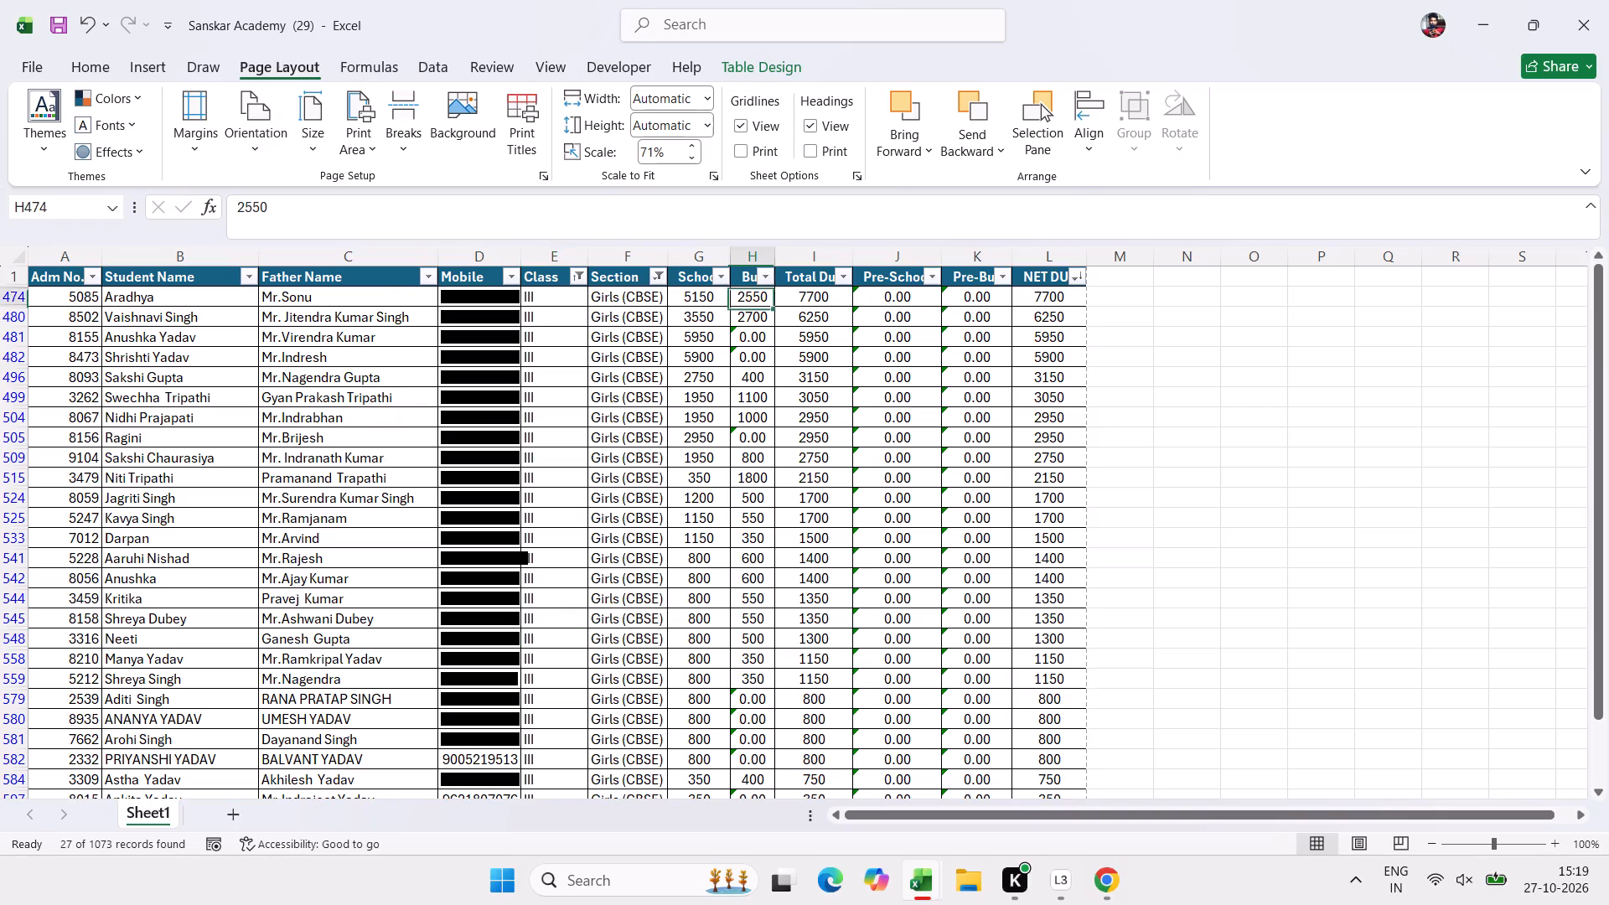
Filter the Class column to IV only, keeping the Section filter on Girls (CBSE).
click(662, 278)
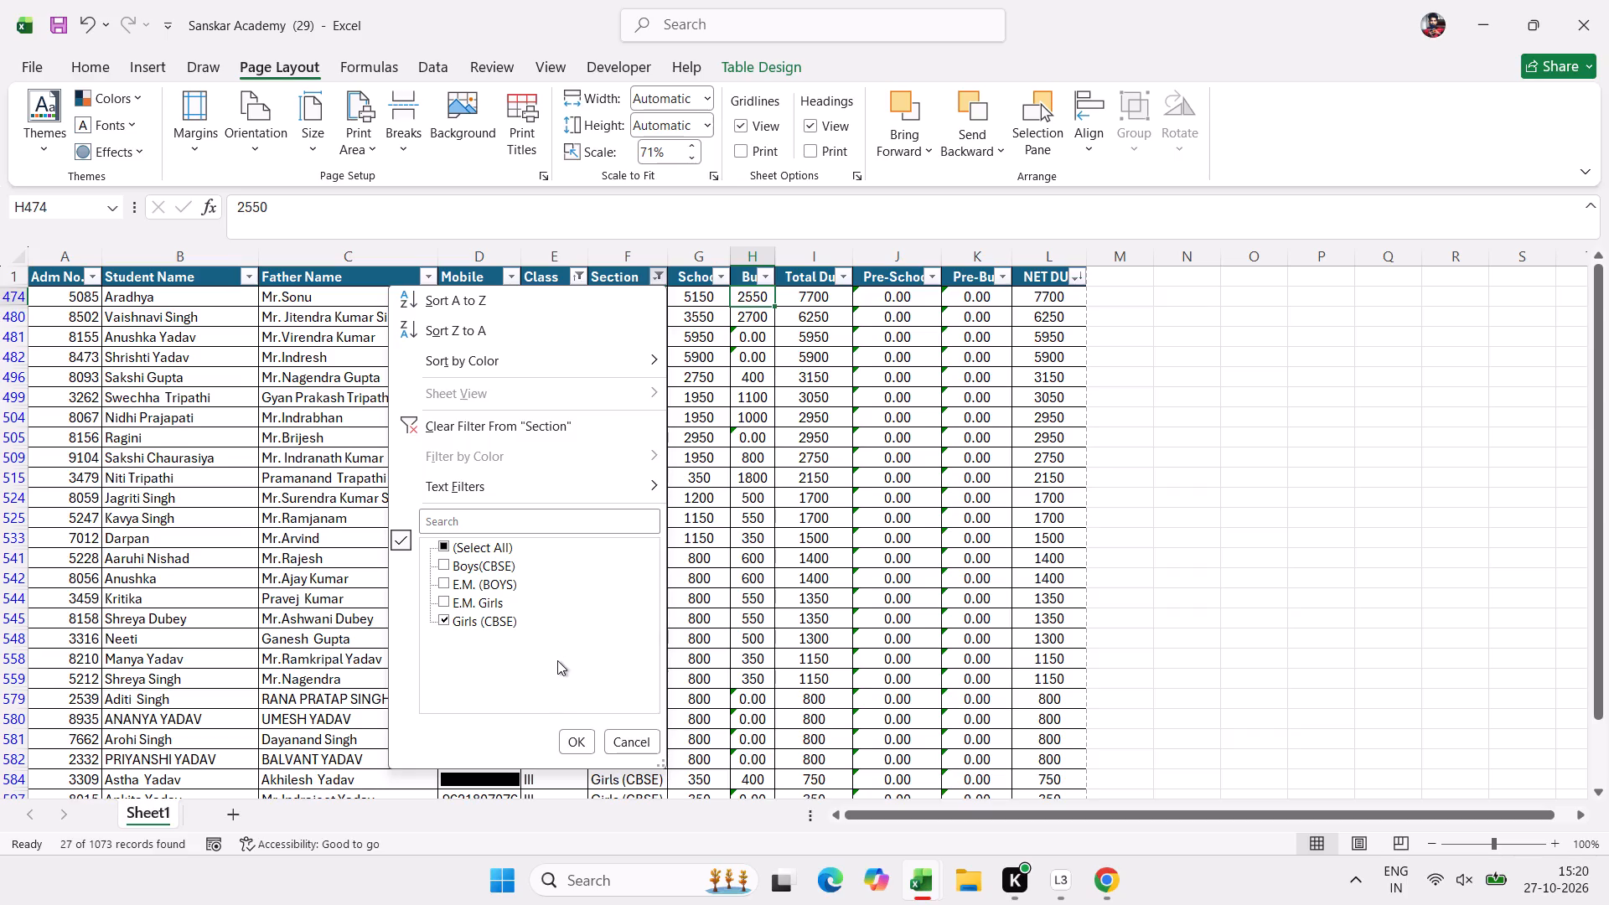
click(629, 732)
click(581, 277)
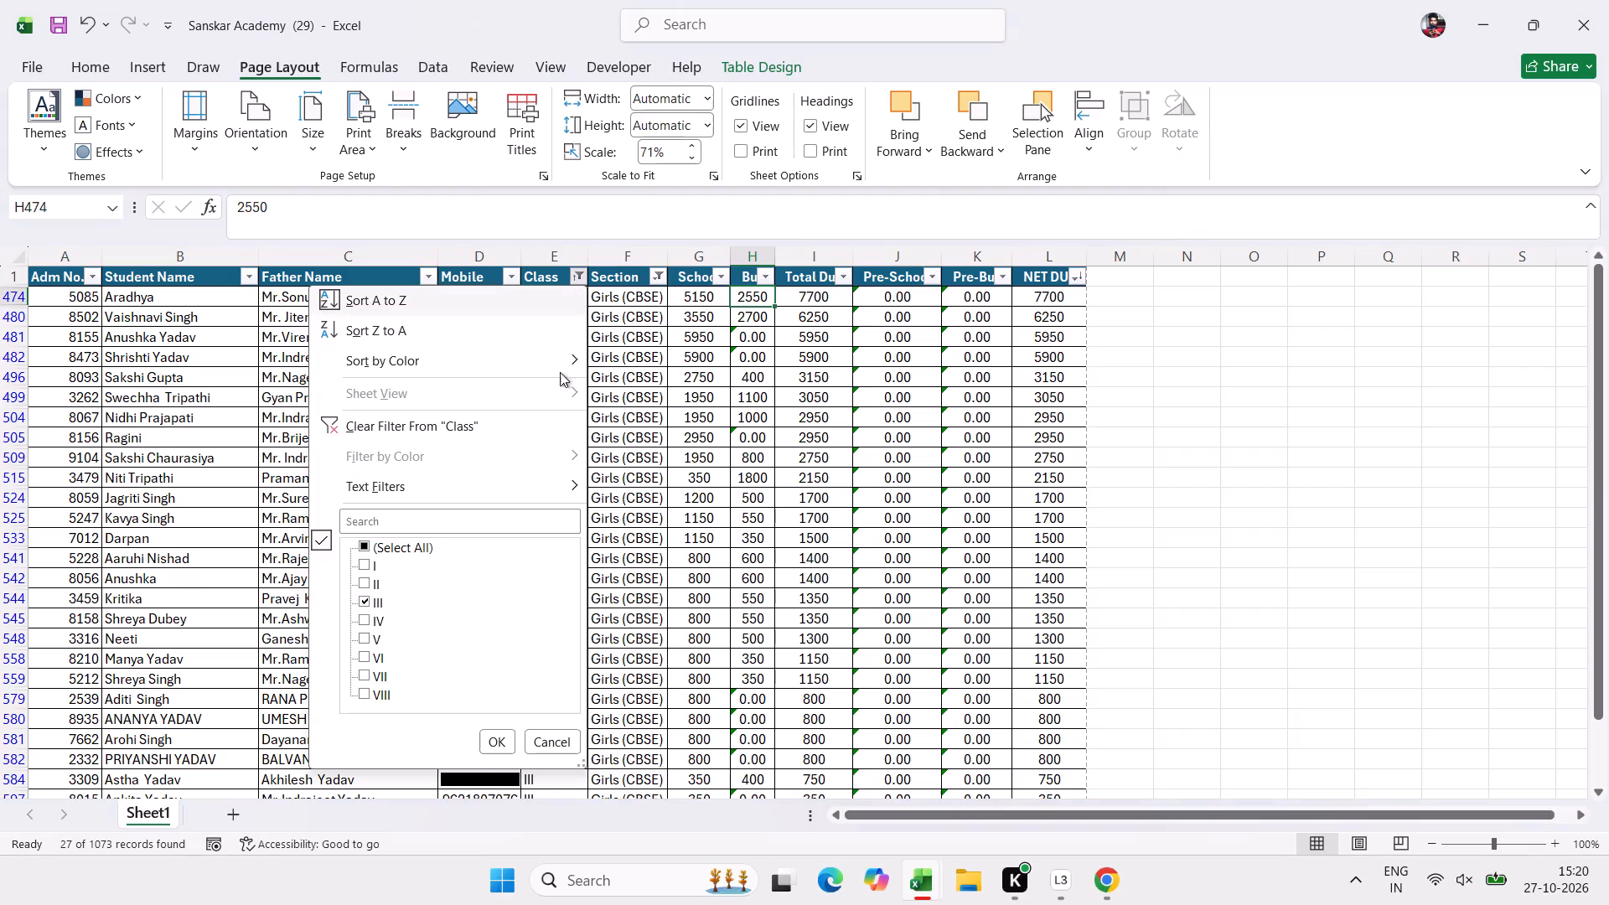
click(375, 603)
click(372, 623)
click(501, 741)
Print the class IV Girls (CBSE) due list on the EPSON M1050 Series printer.
click(670, 380)
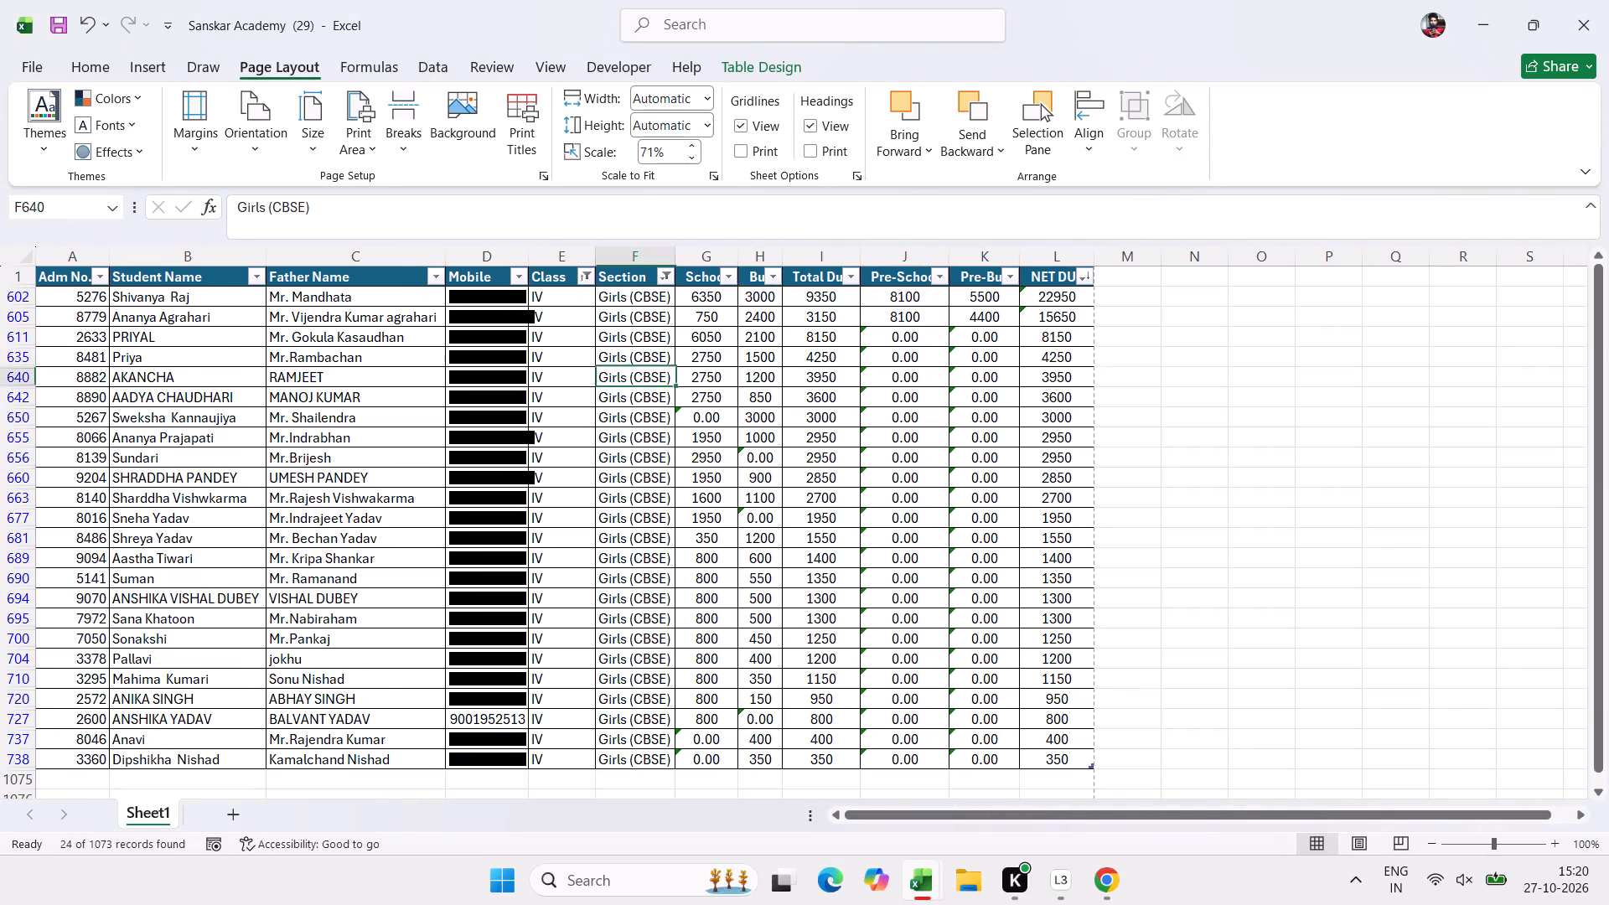
key(ctrl+p)
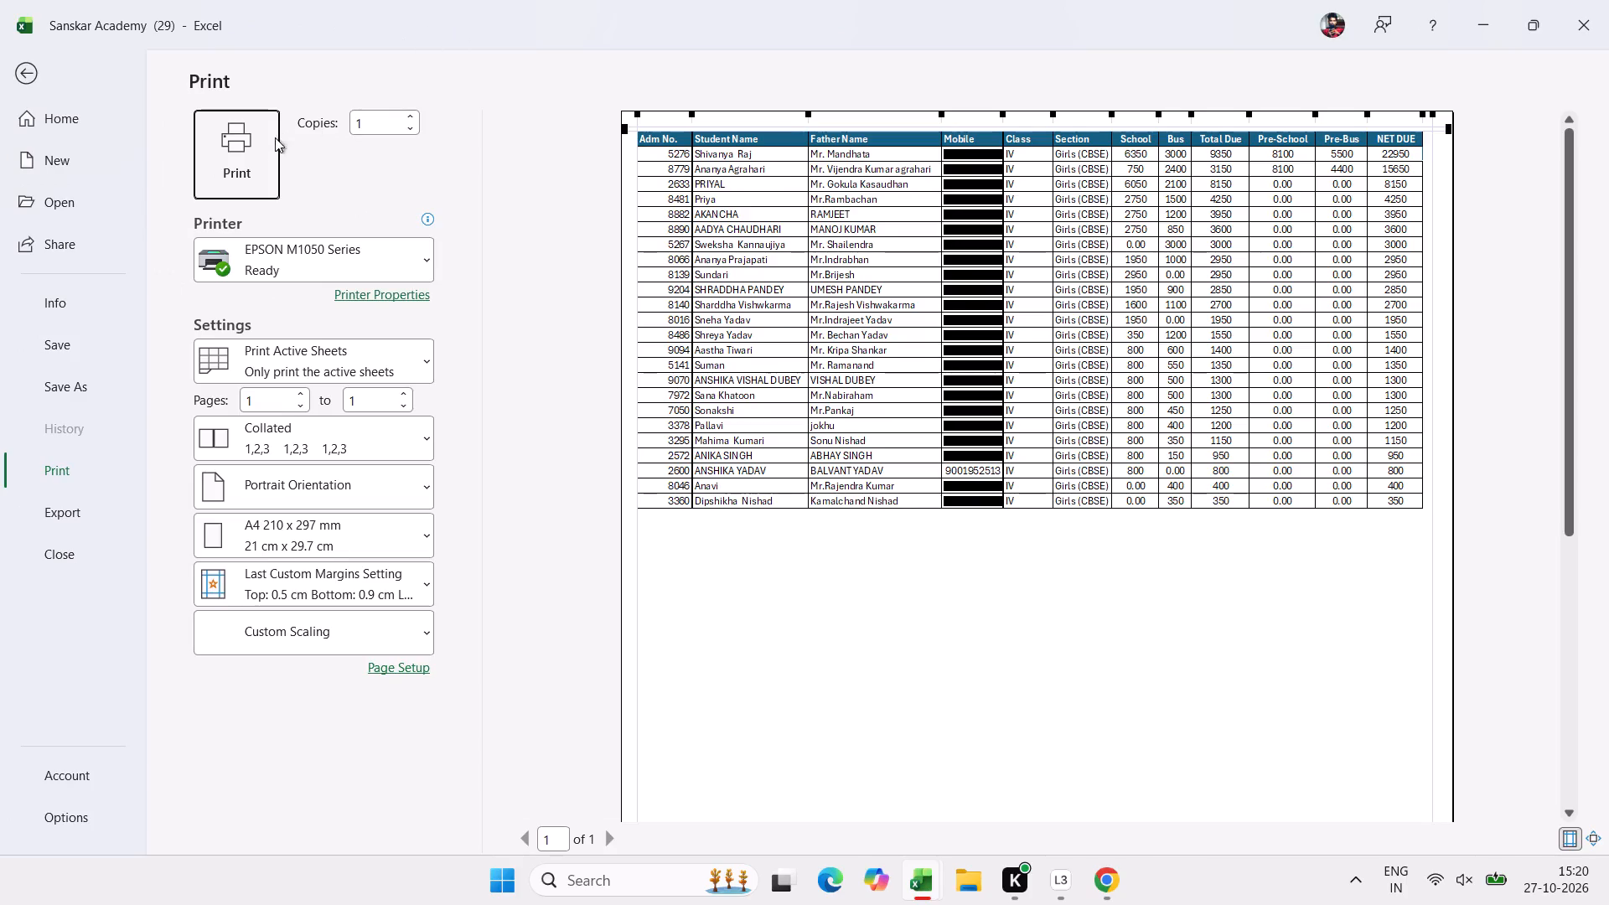
click(270, 144)
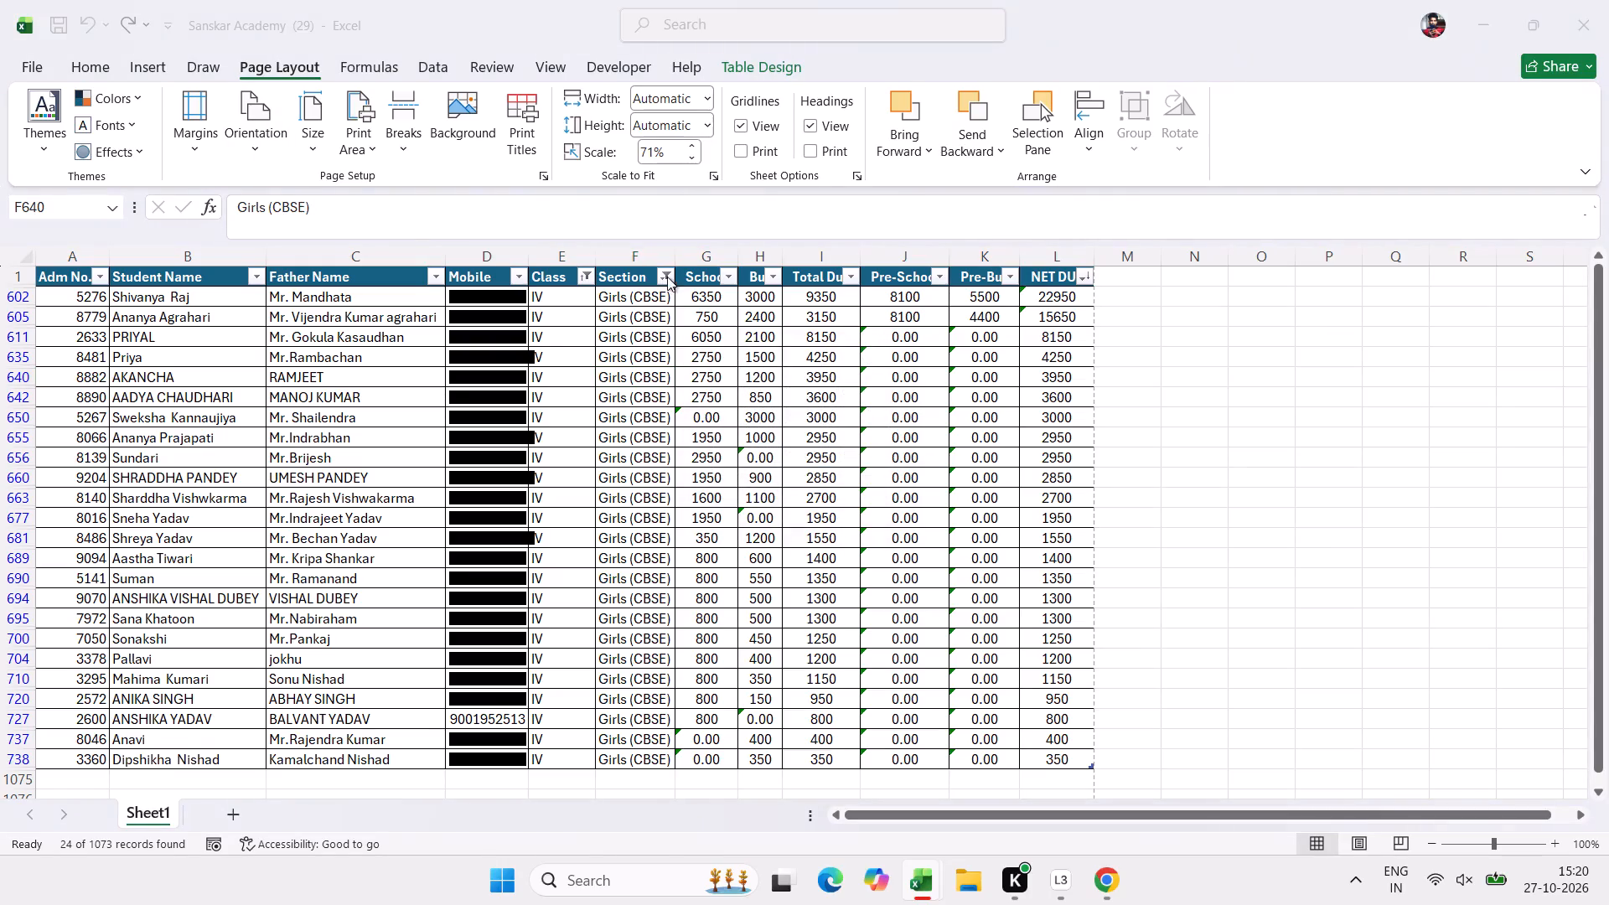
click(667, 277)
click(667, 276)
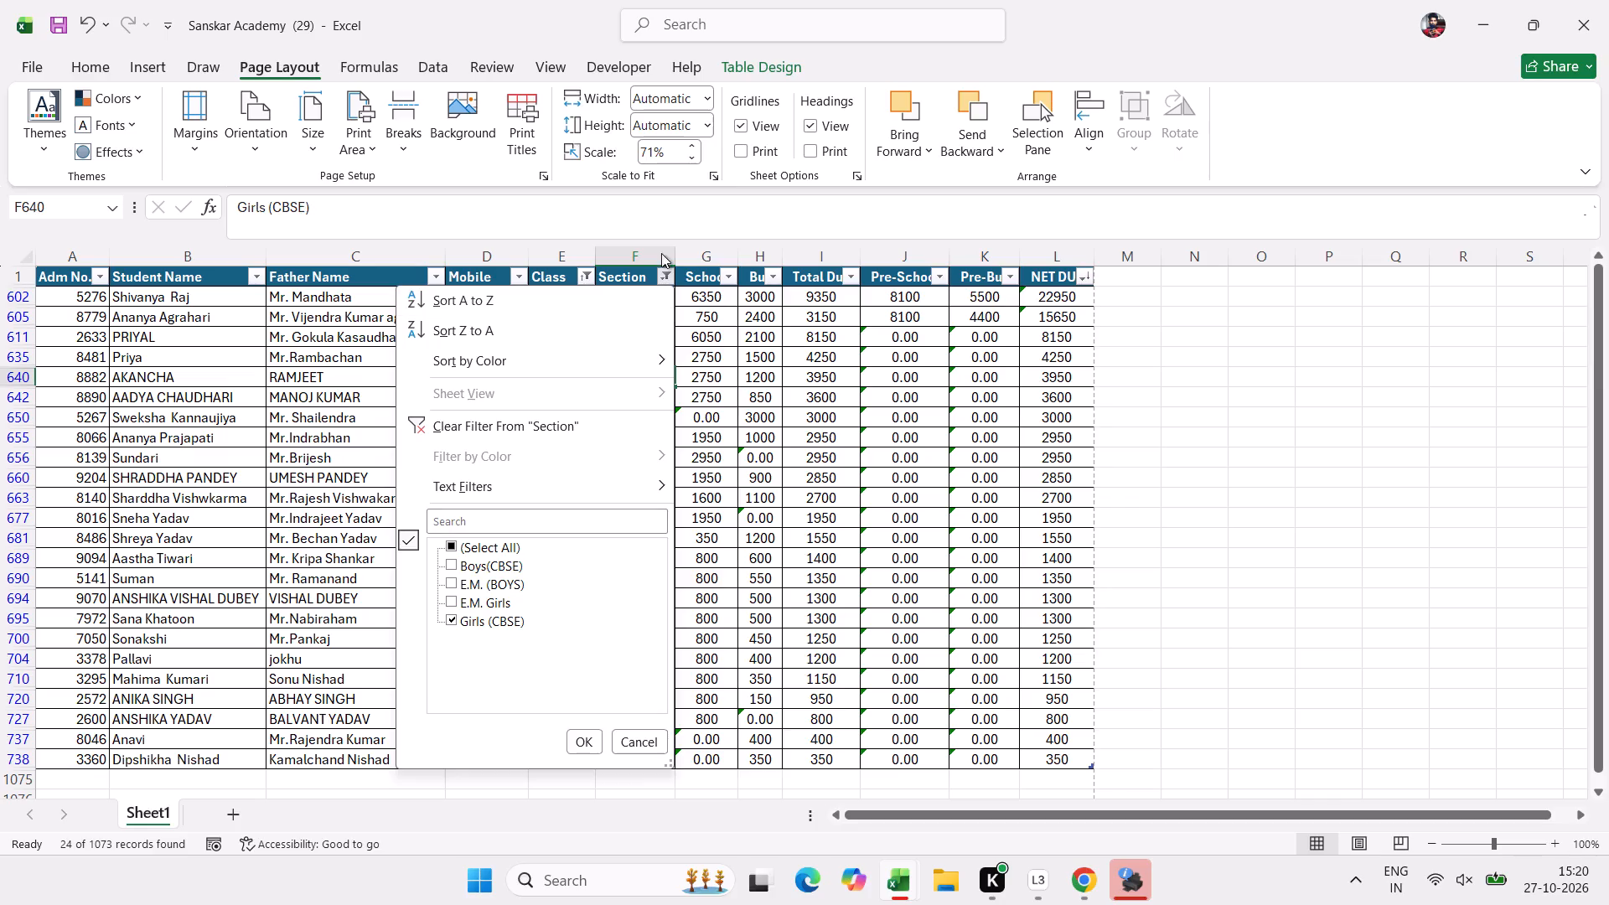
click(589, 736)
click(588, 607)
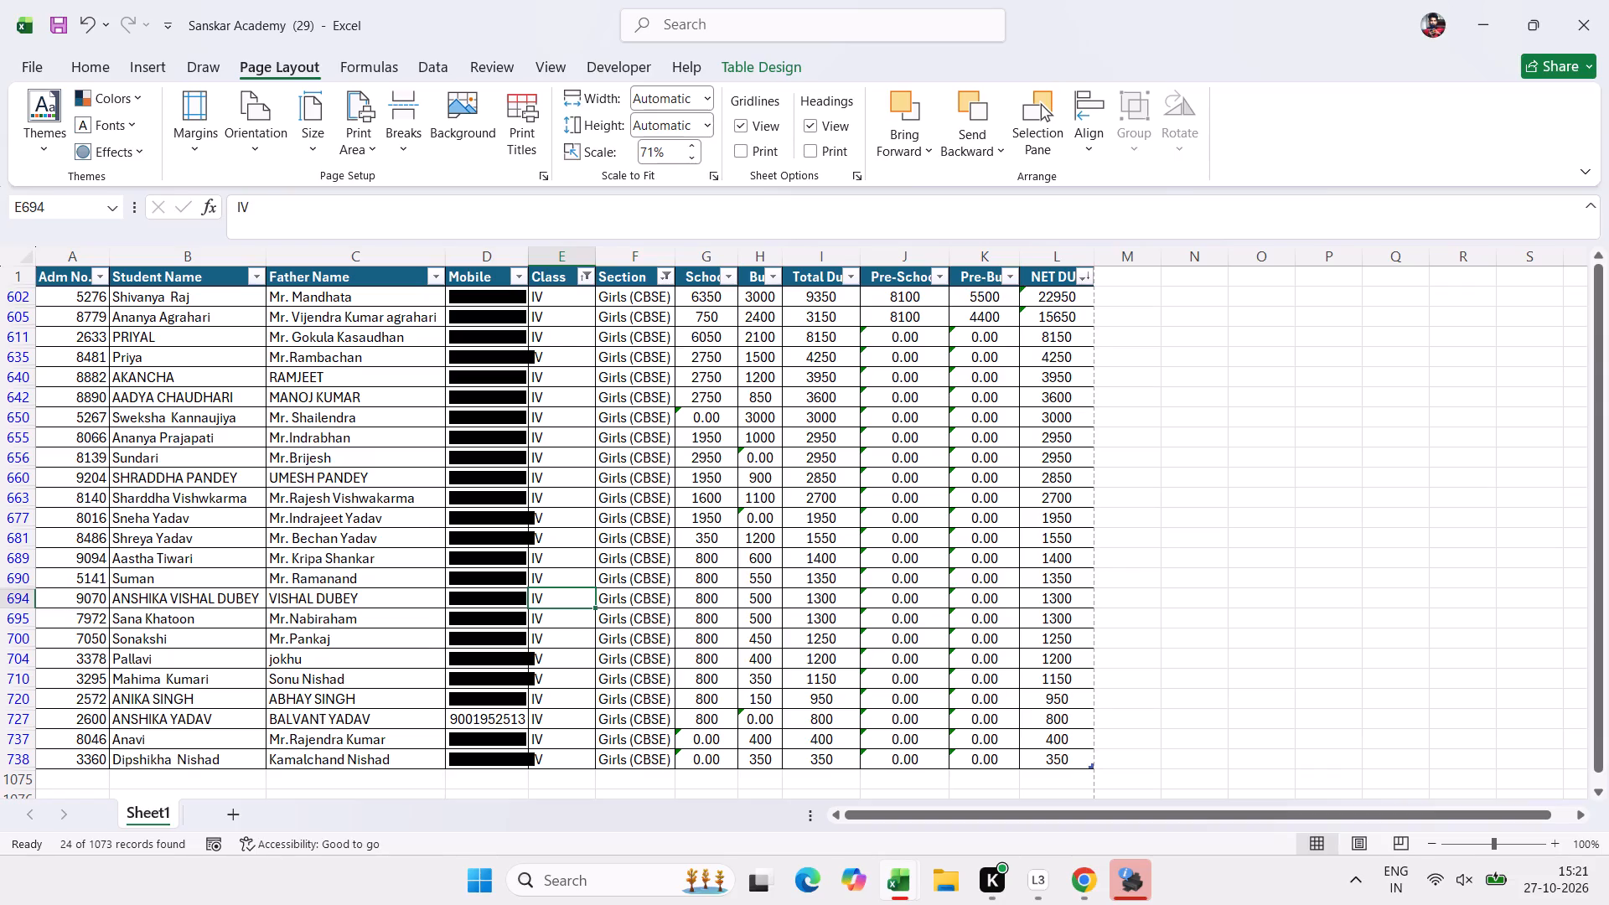
Print the class IV Girls (CBSE) due list again on the EPSON M1050 Series printer.
click(535, 575)
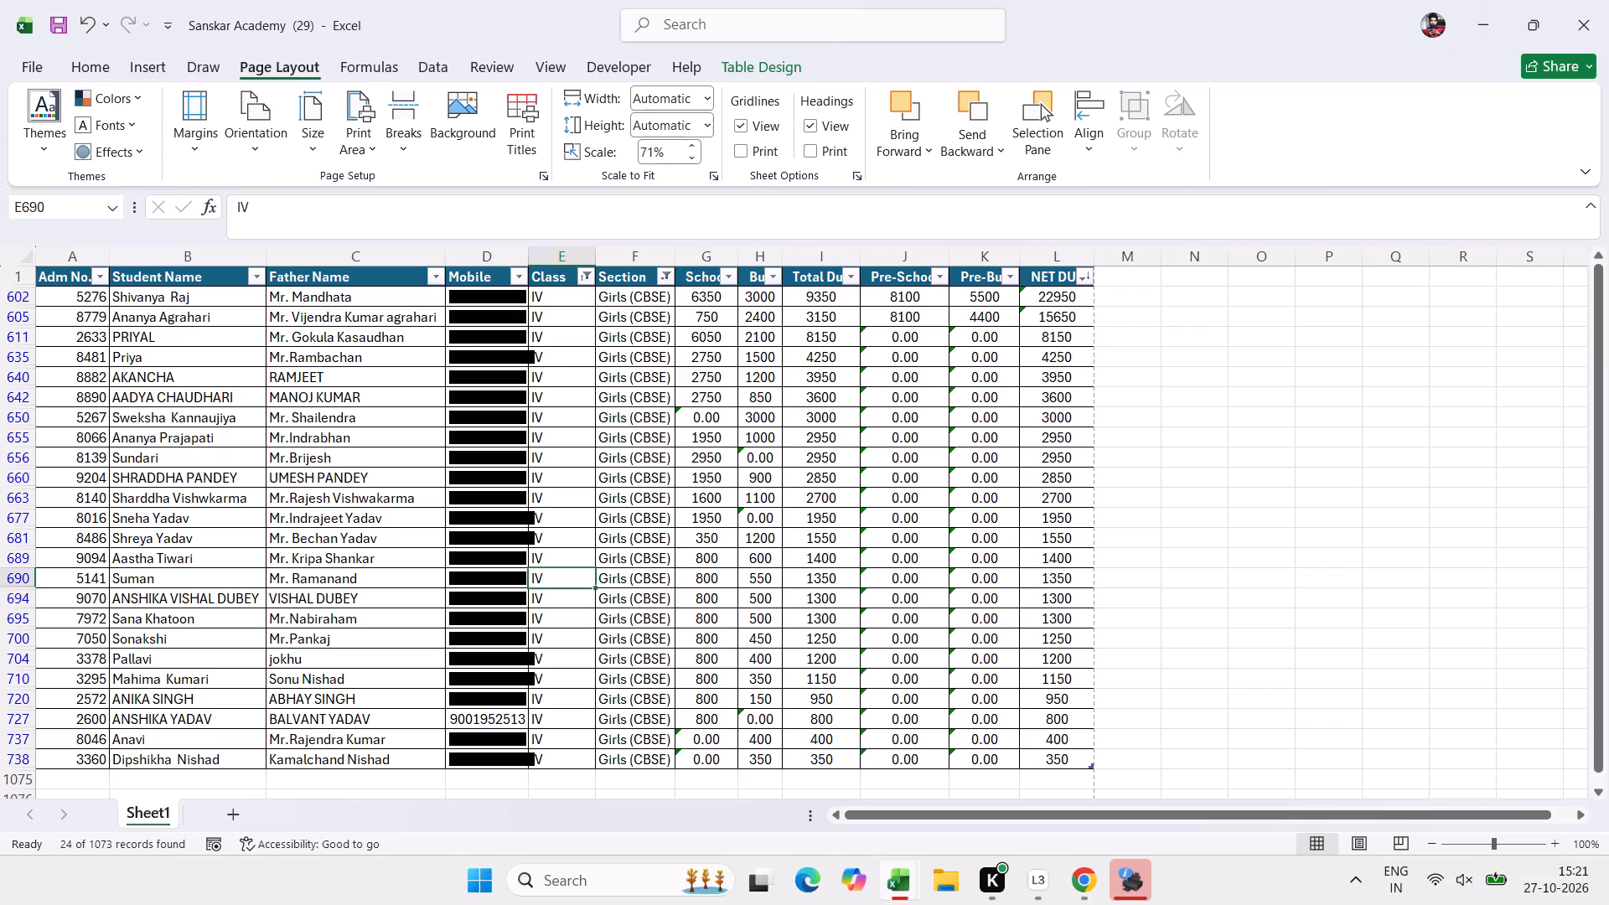
key(ctrl+p)
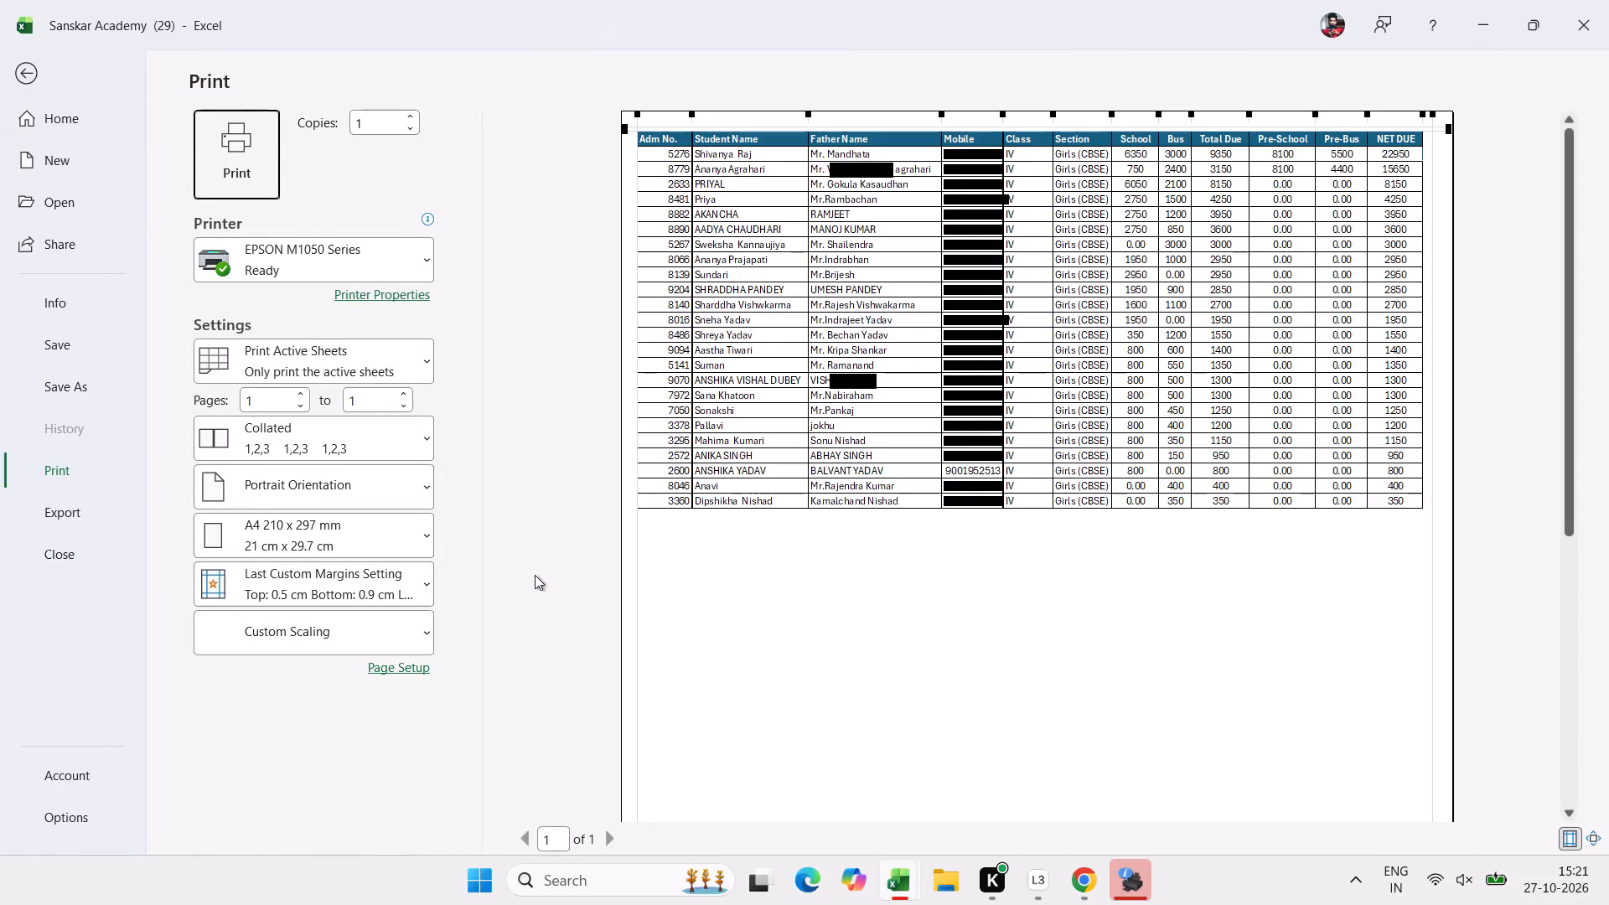
click(215, 132)
Filter the Section column of the class IV list to Boys(CBSE) only.
click(563, 318)
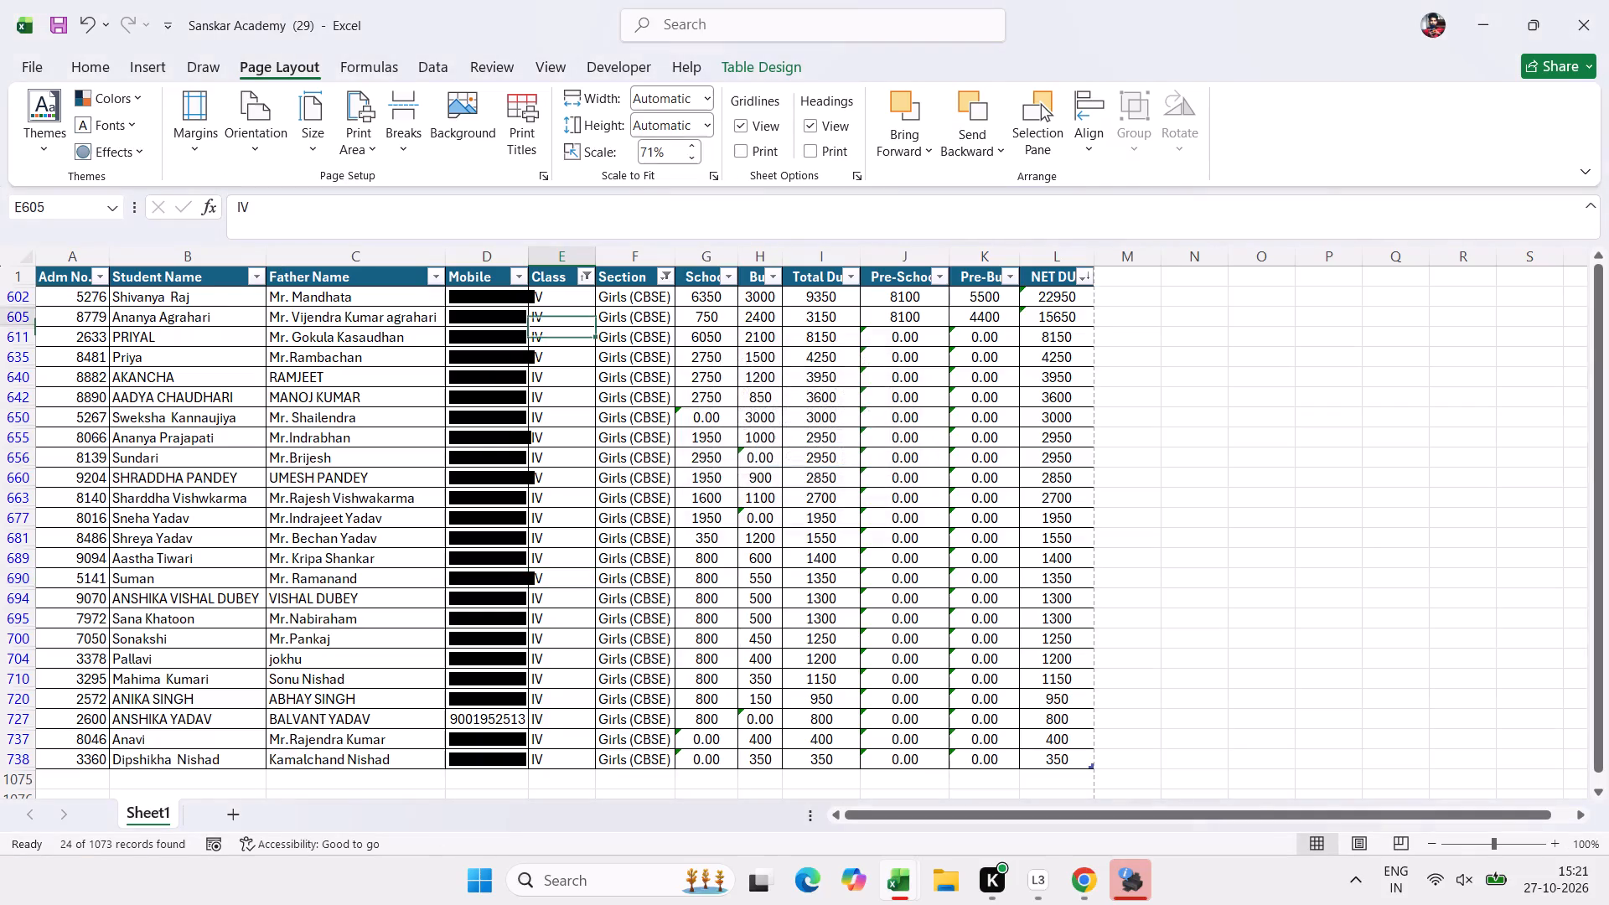
click(658, 287)
click(658, 287)
click(667, 284)
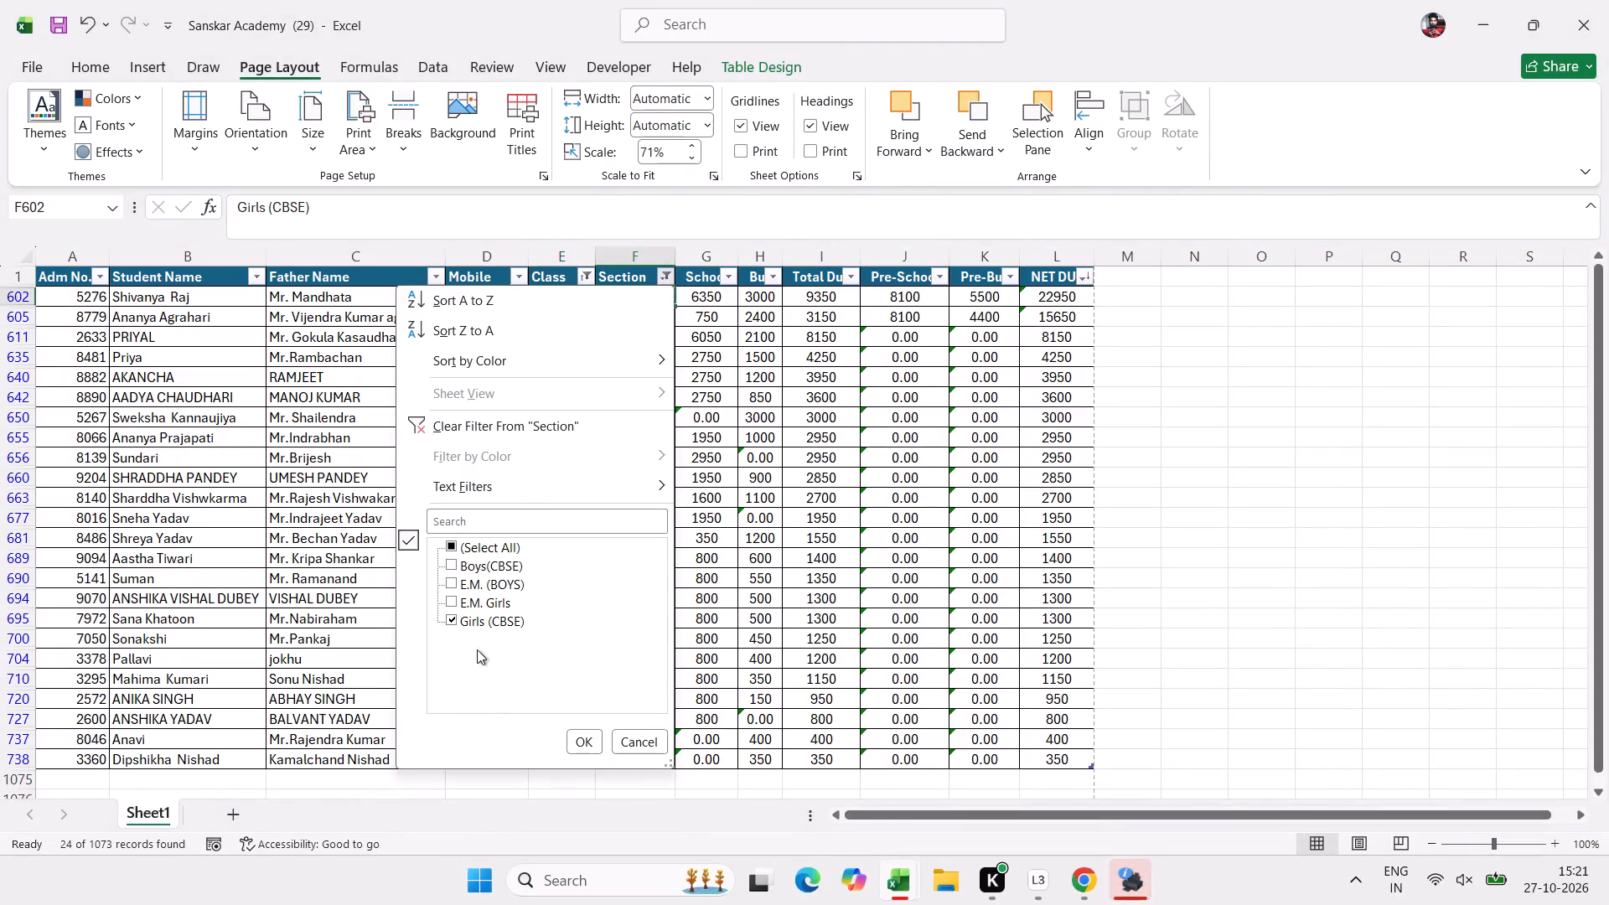
click(479, 613)
click(489, 567)
click(575, 737)
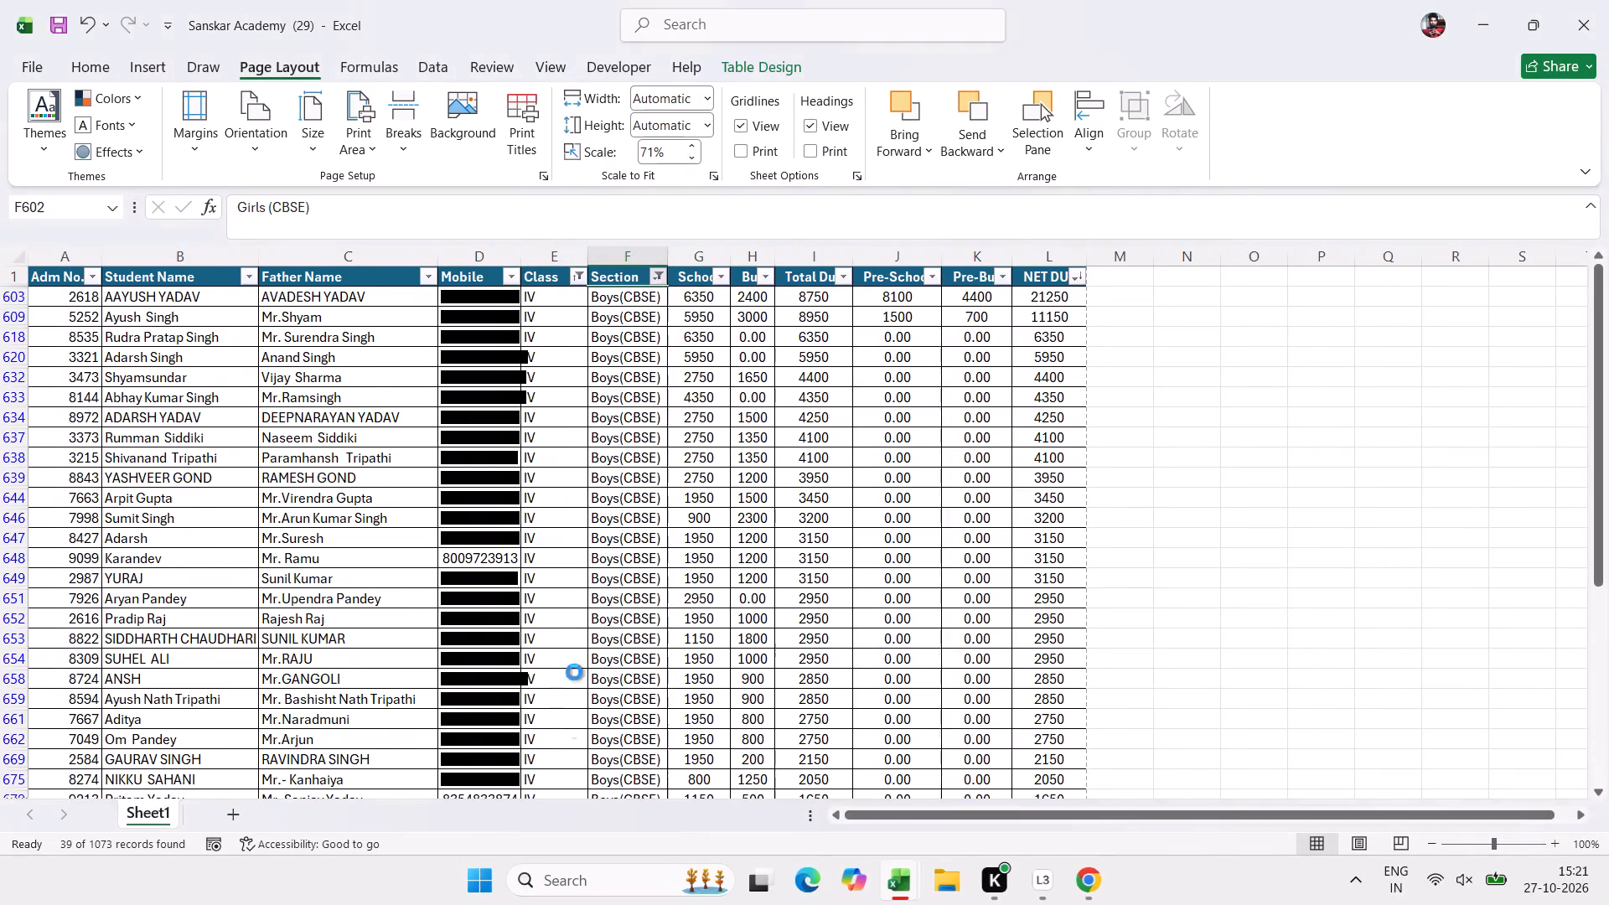
Print the class IV Boys(CBSE) due list on the EPSON M1050 Series printer.
click(576, 597)
key(ctrl+p)
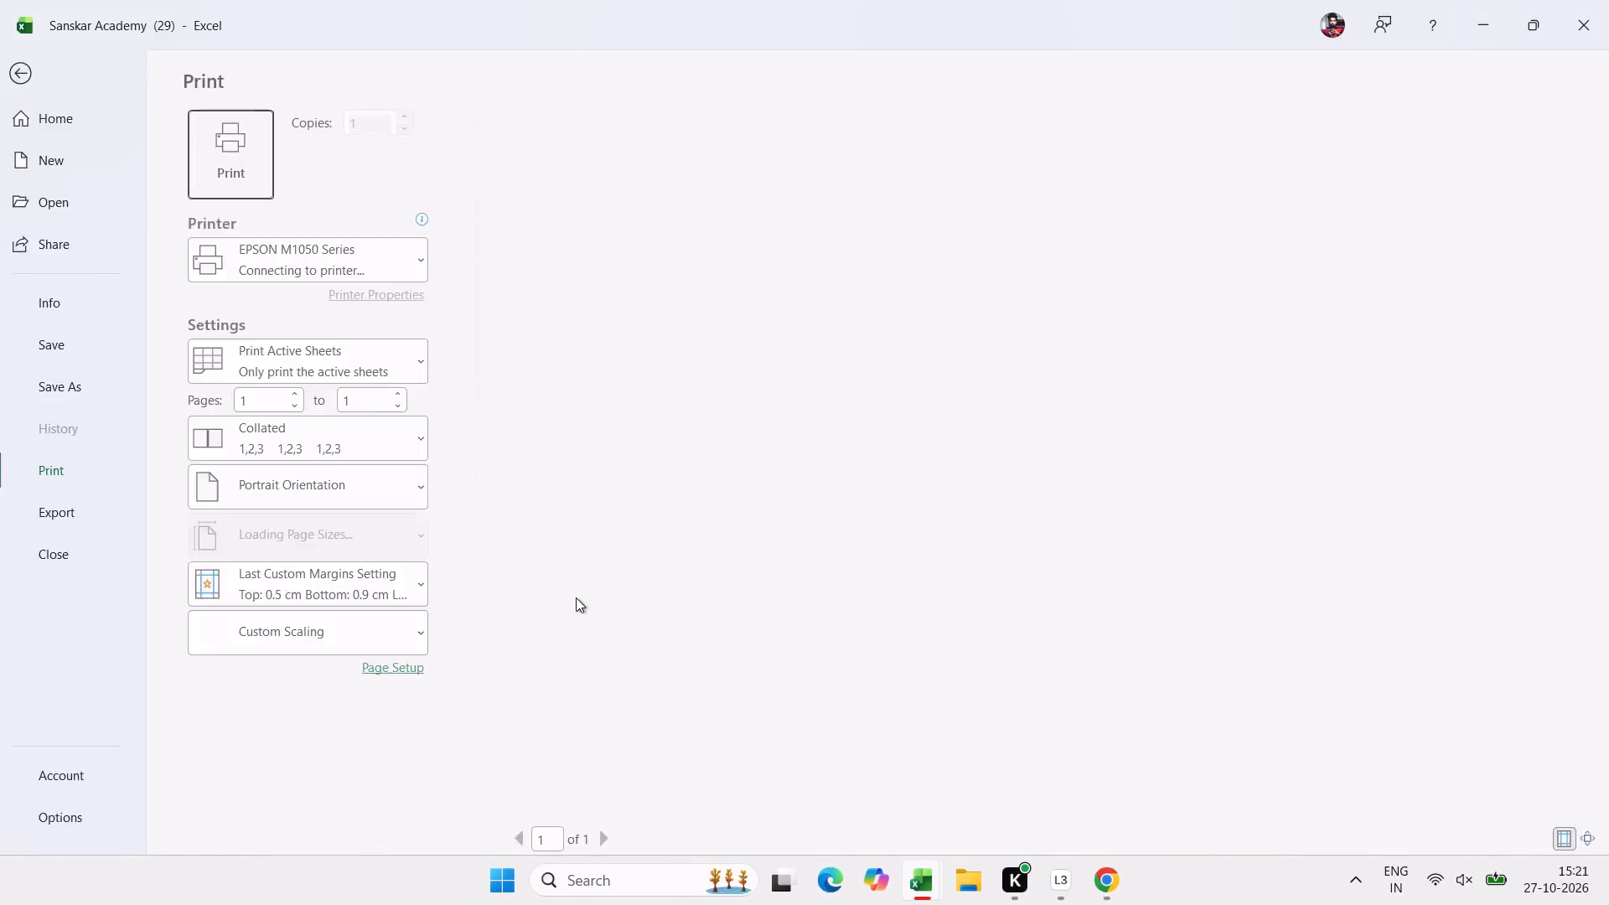
click(256, 173)
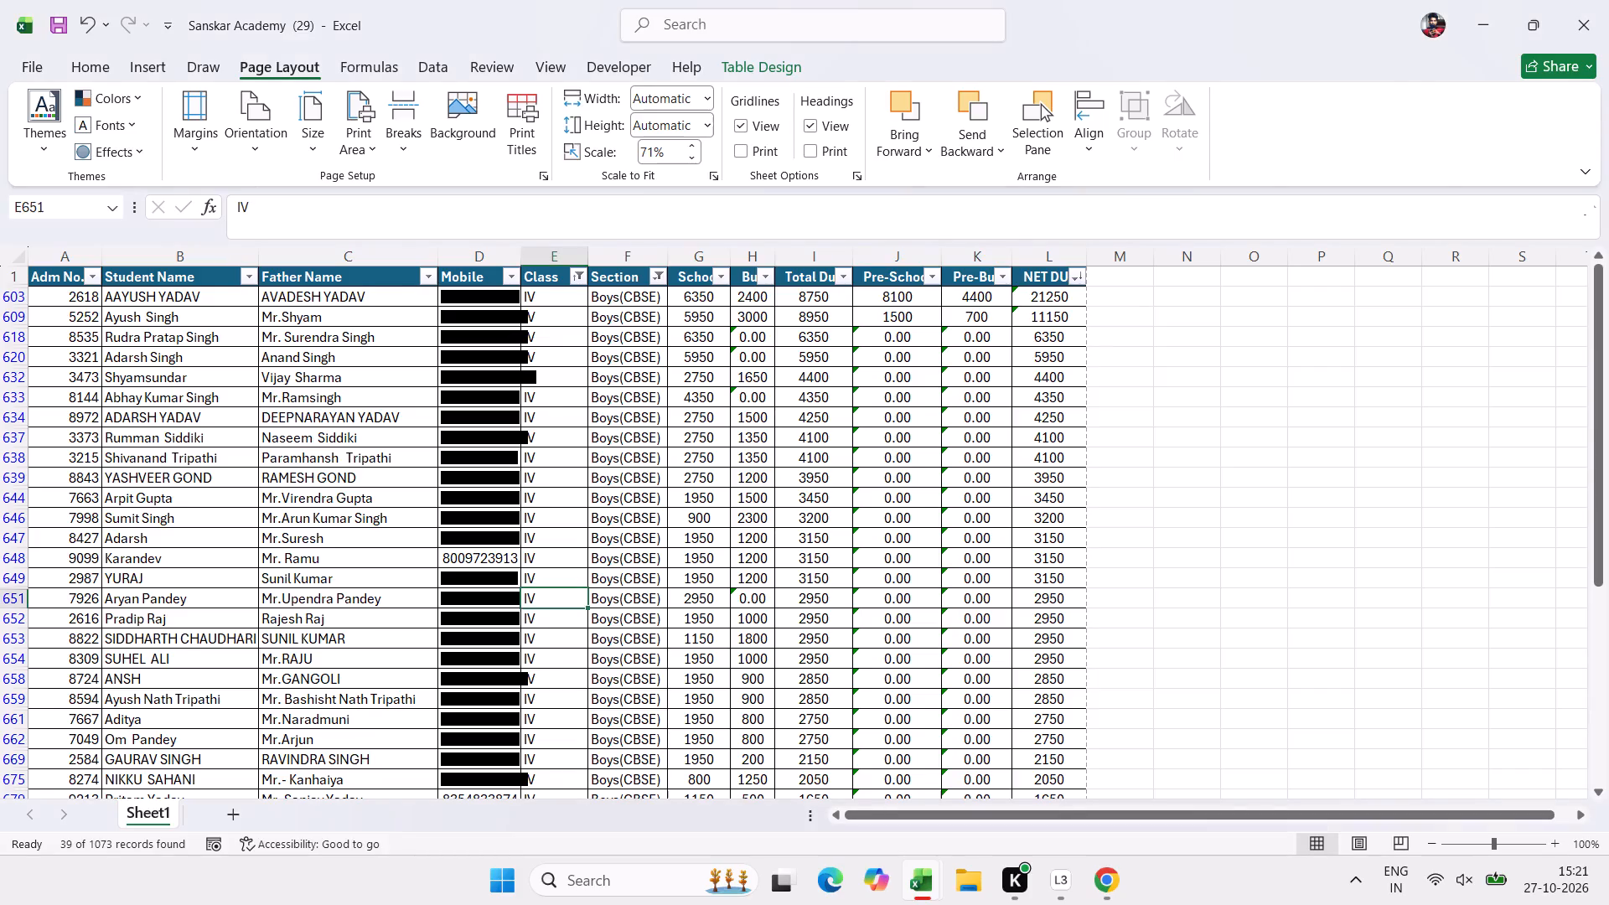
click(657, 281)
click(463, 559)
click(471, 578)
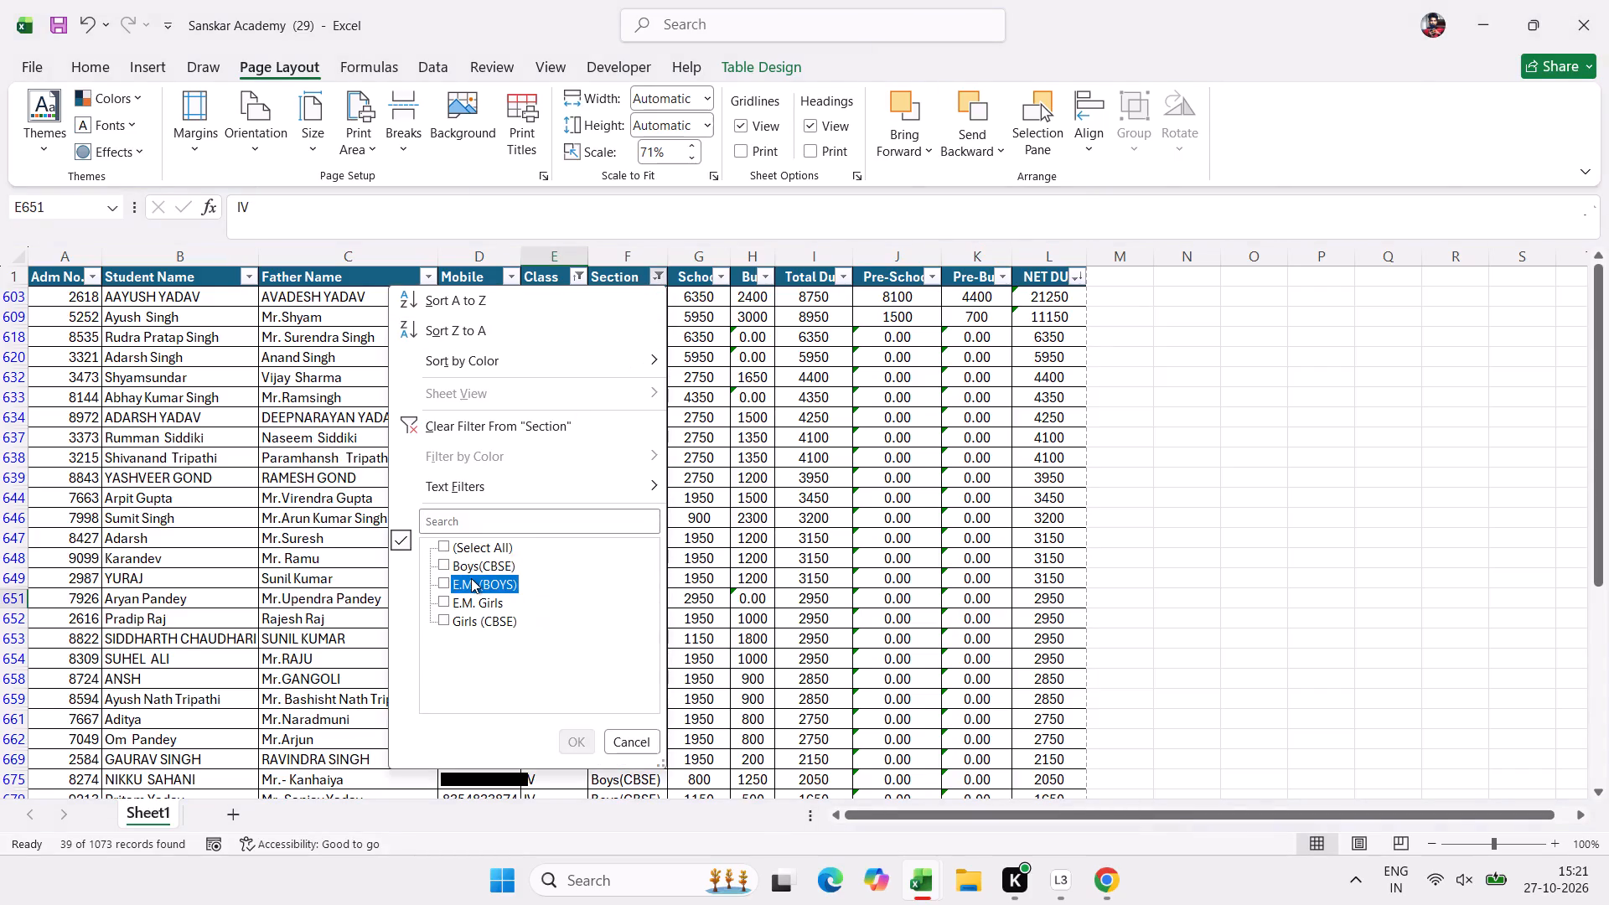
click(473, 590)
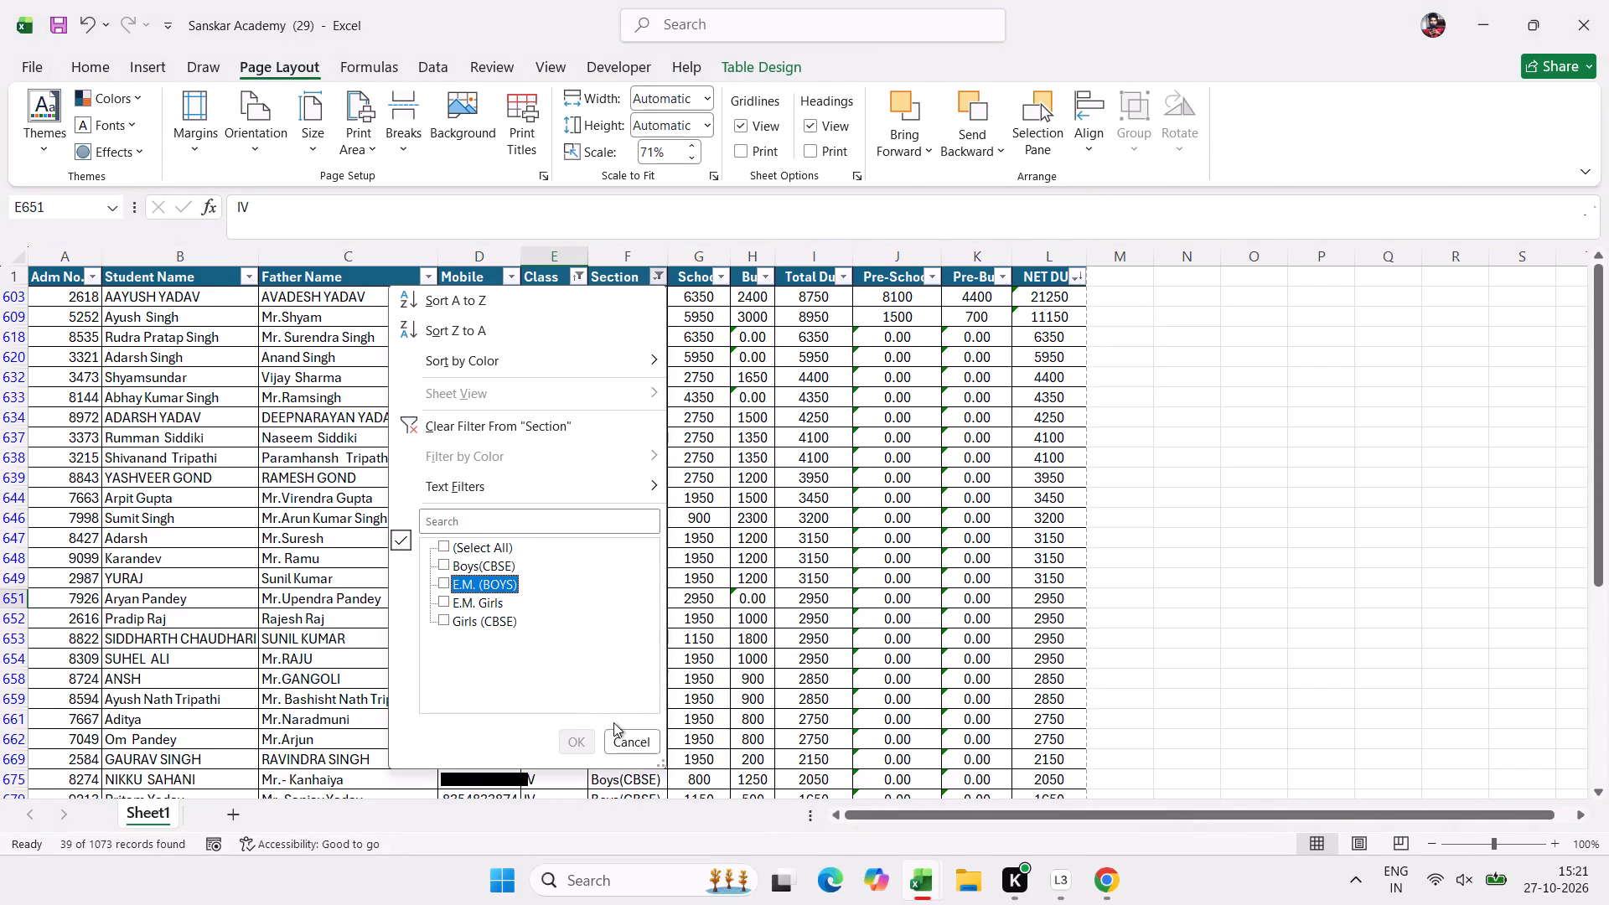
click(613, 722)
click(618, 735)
Filter the Class column to V only, keeping the Section filter on Boys(CBSE).
click(561, 283)
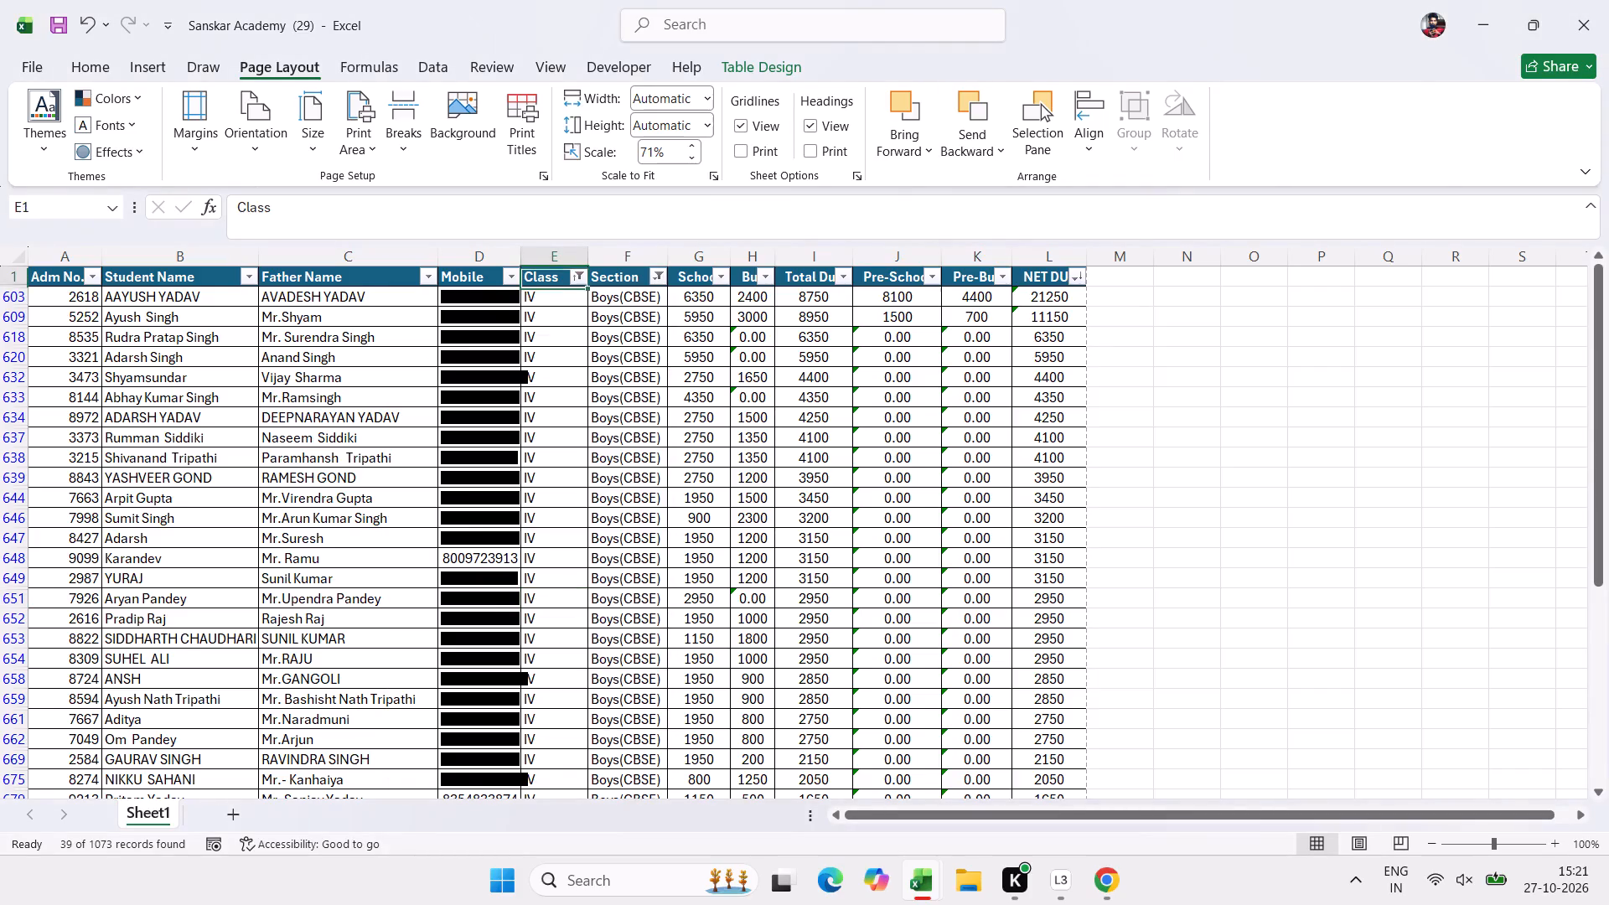
click(571, 274)
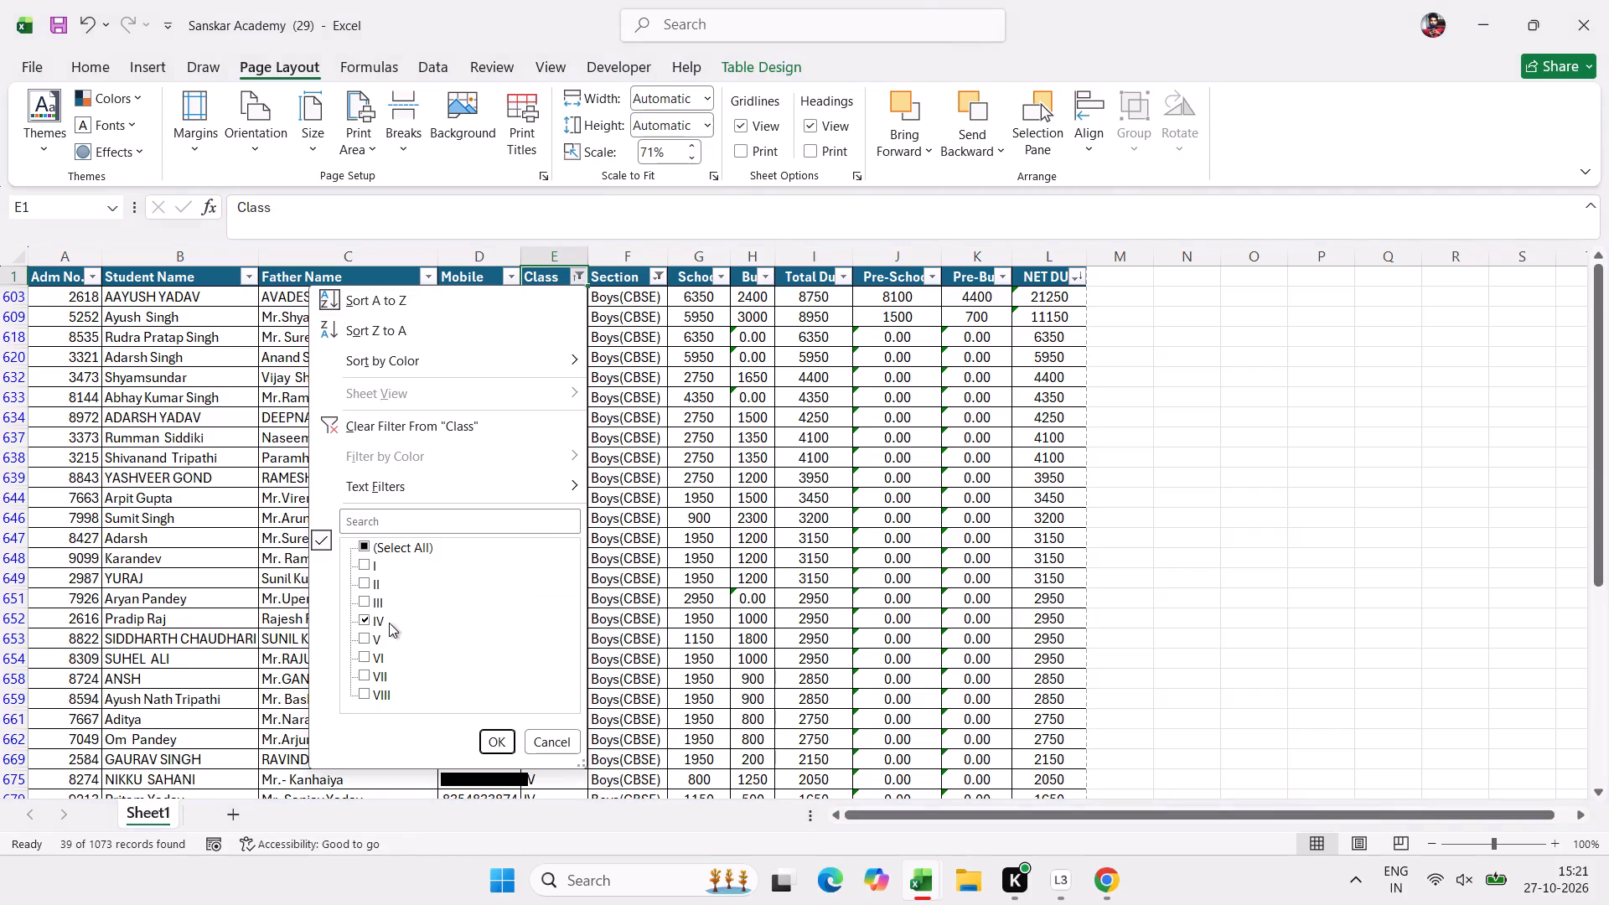
click(389, 623)
click(374, 627)
click(369, 638)
click(497, 750)
Print the class V Boys(CBSE) due list on the EPSON M1050 Series printer.
click(619, 380)
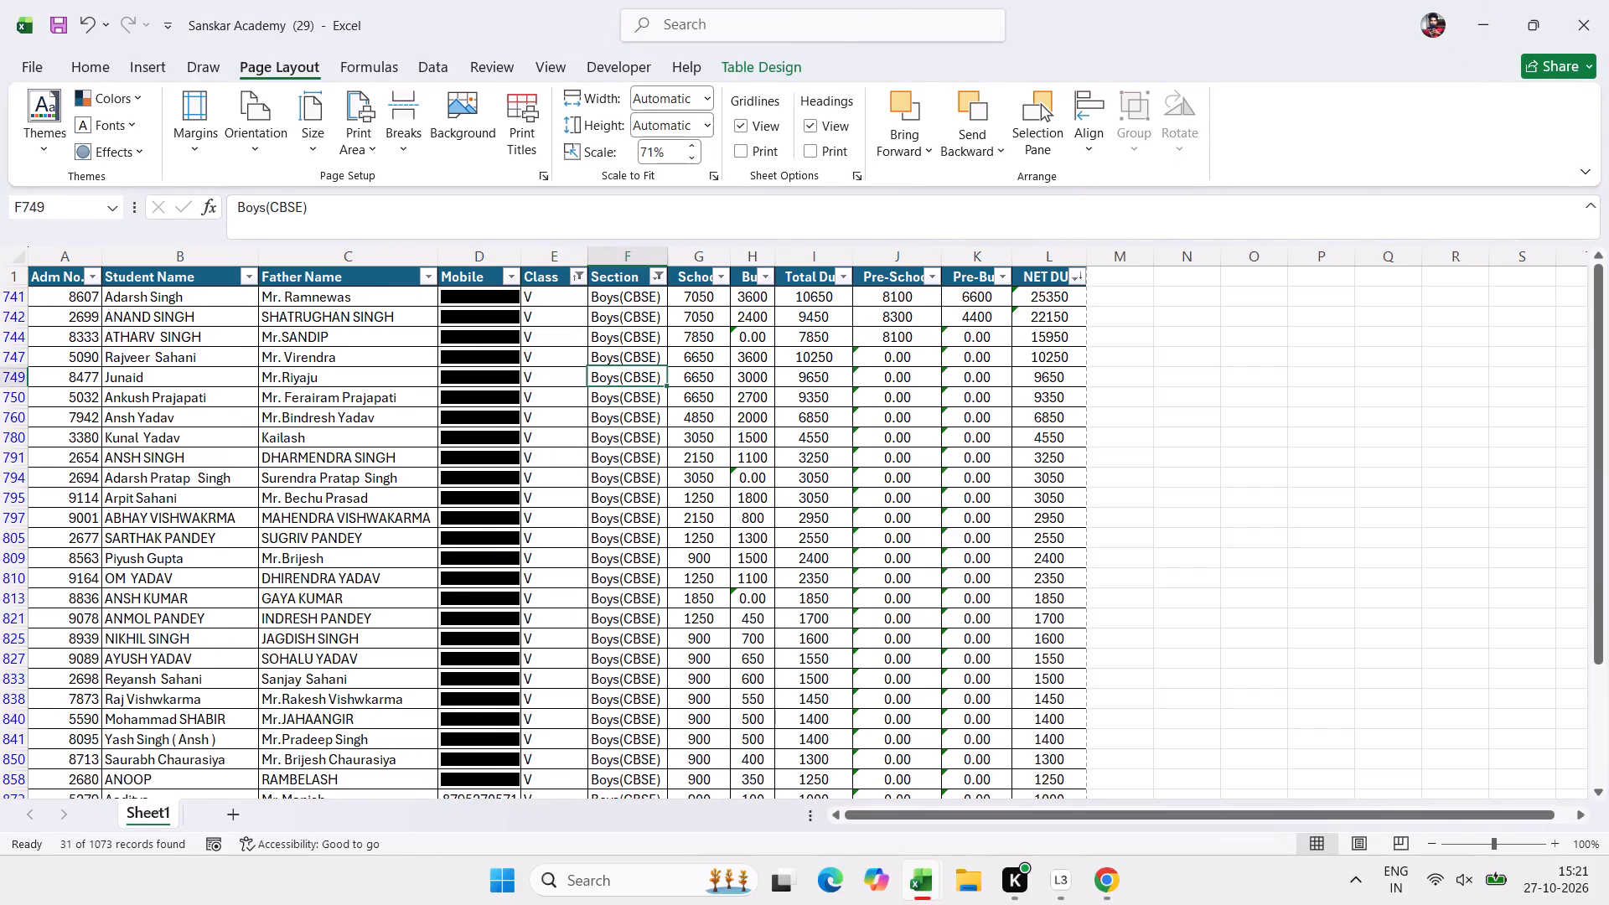
key(ctrl+p)
click(234, 170)
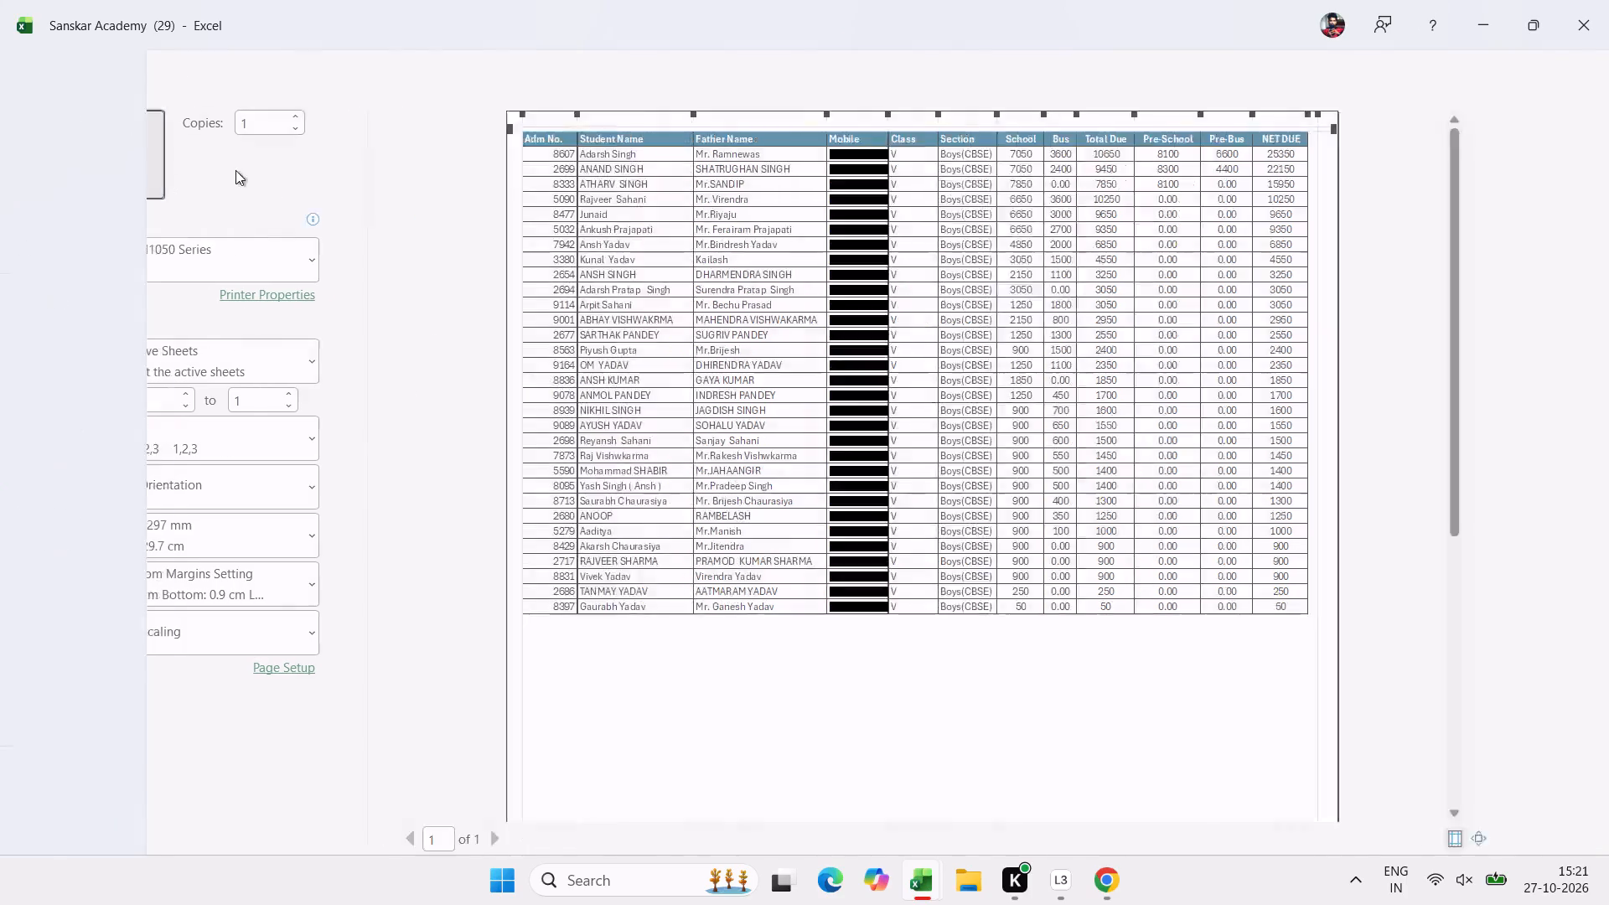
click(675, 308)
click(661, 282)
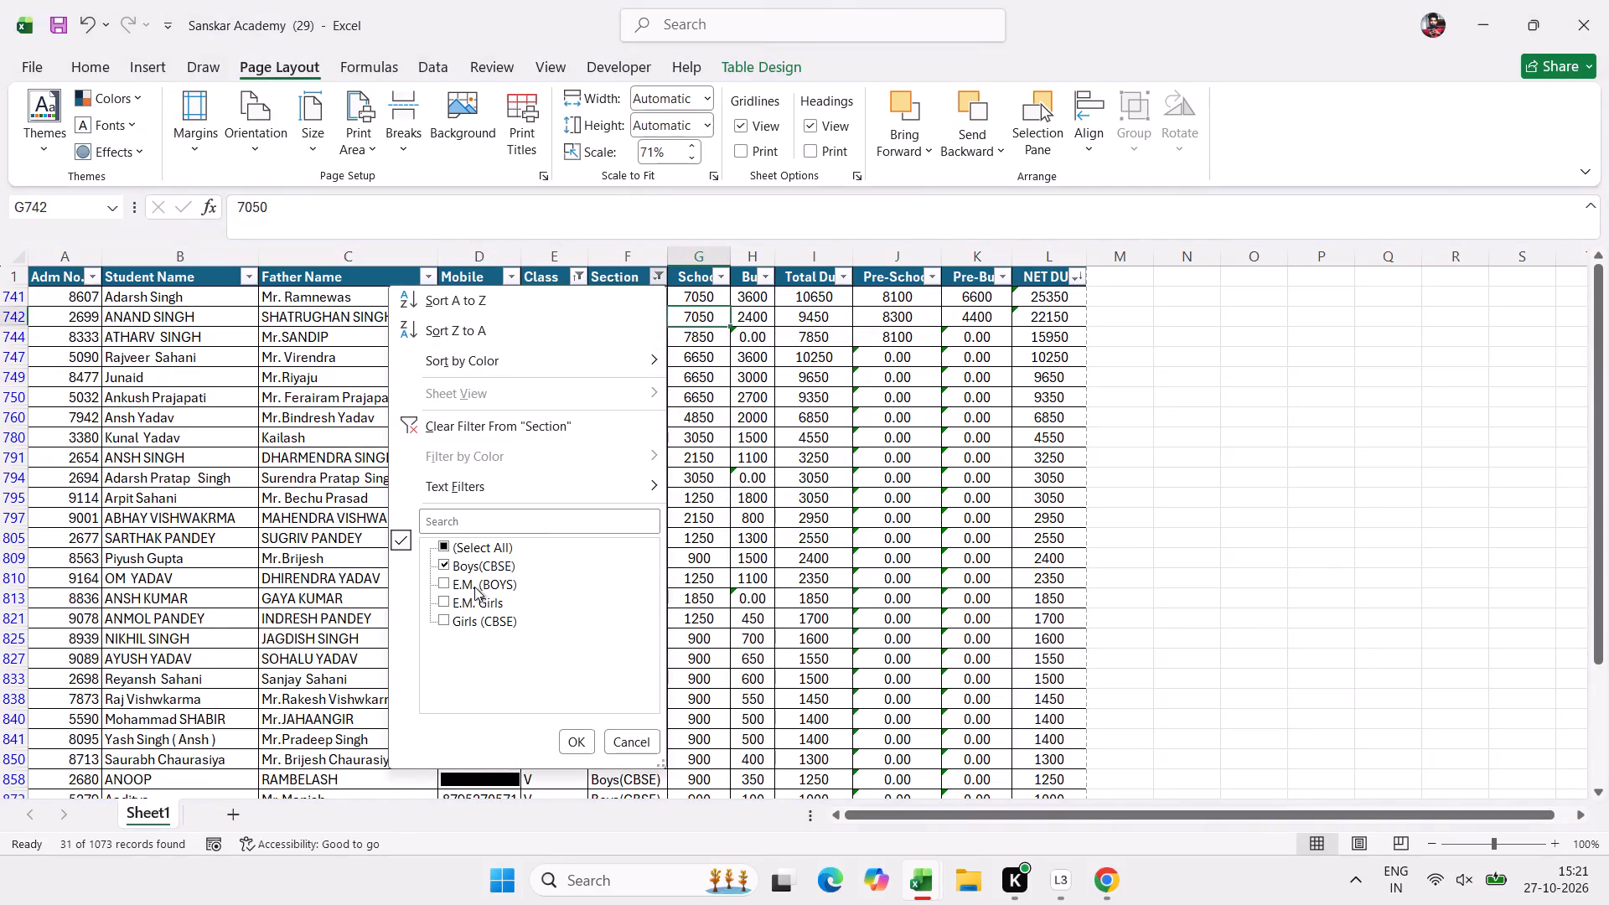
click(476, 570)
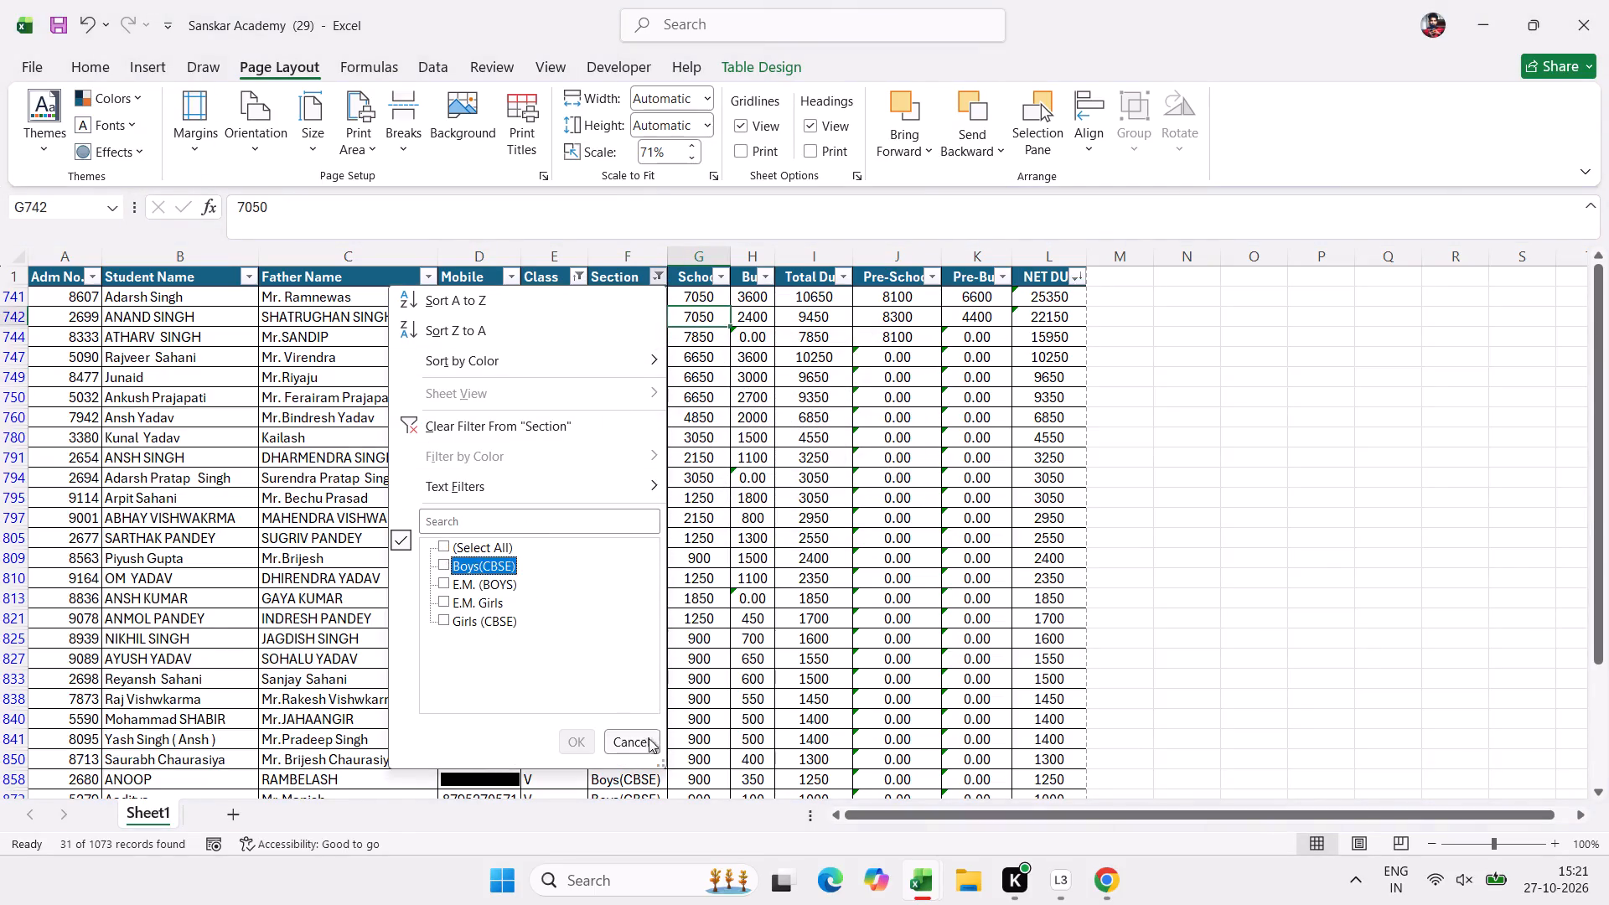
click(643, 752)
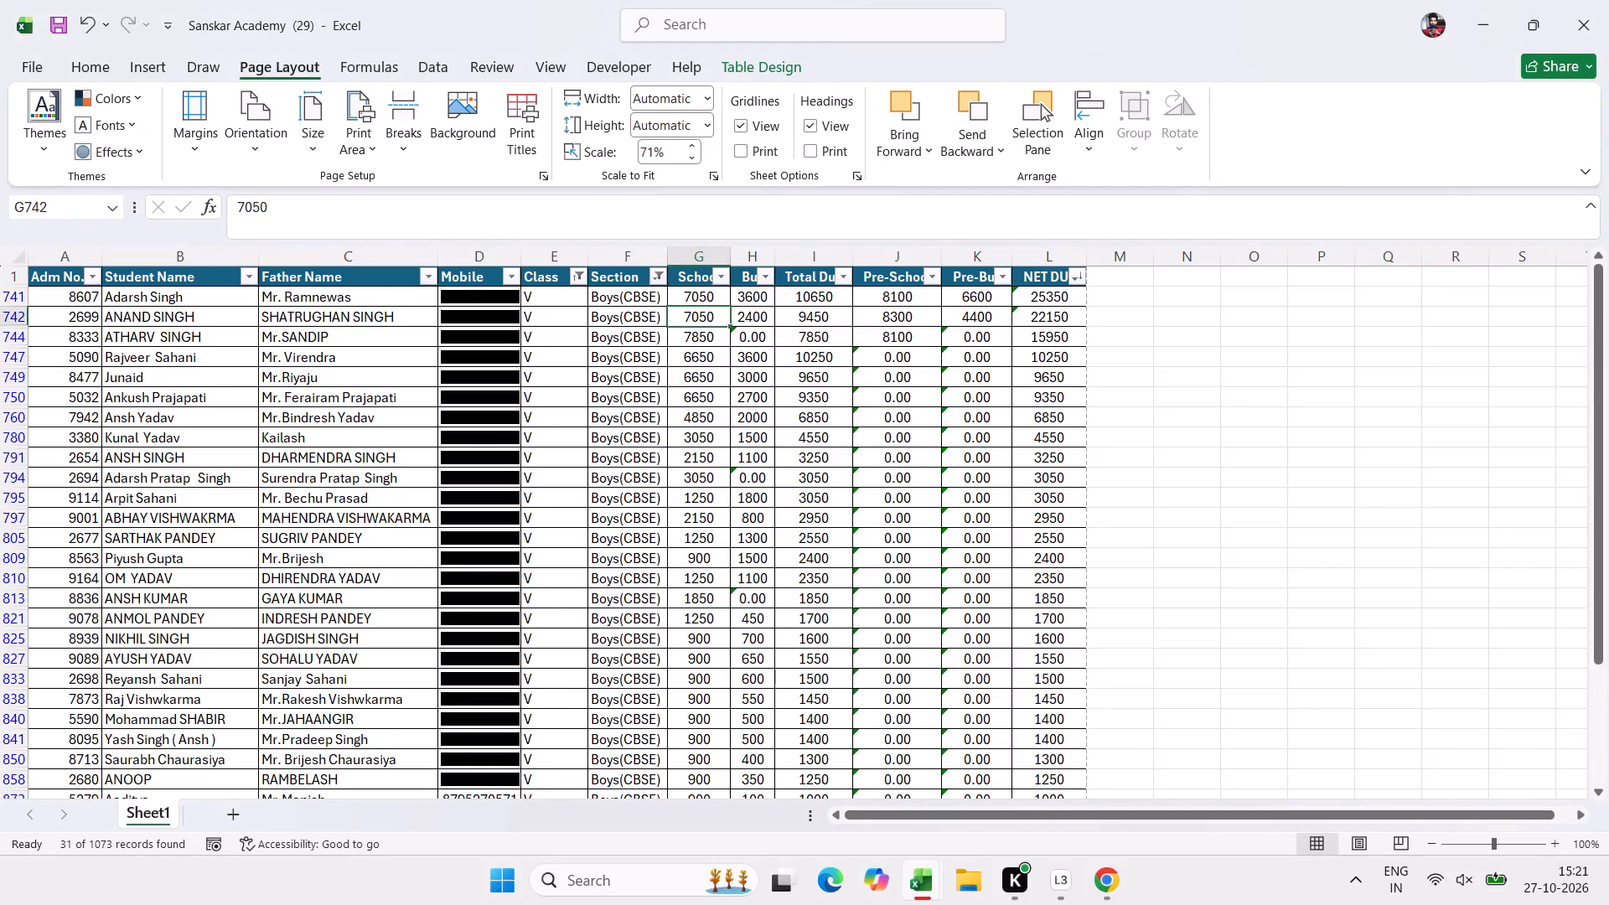
Filter the Section column of the class V list to Girls (CBSE) only.
click(656, 280)
click(467, 561)
click(464, 627)
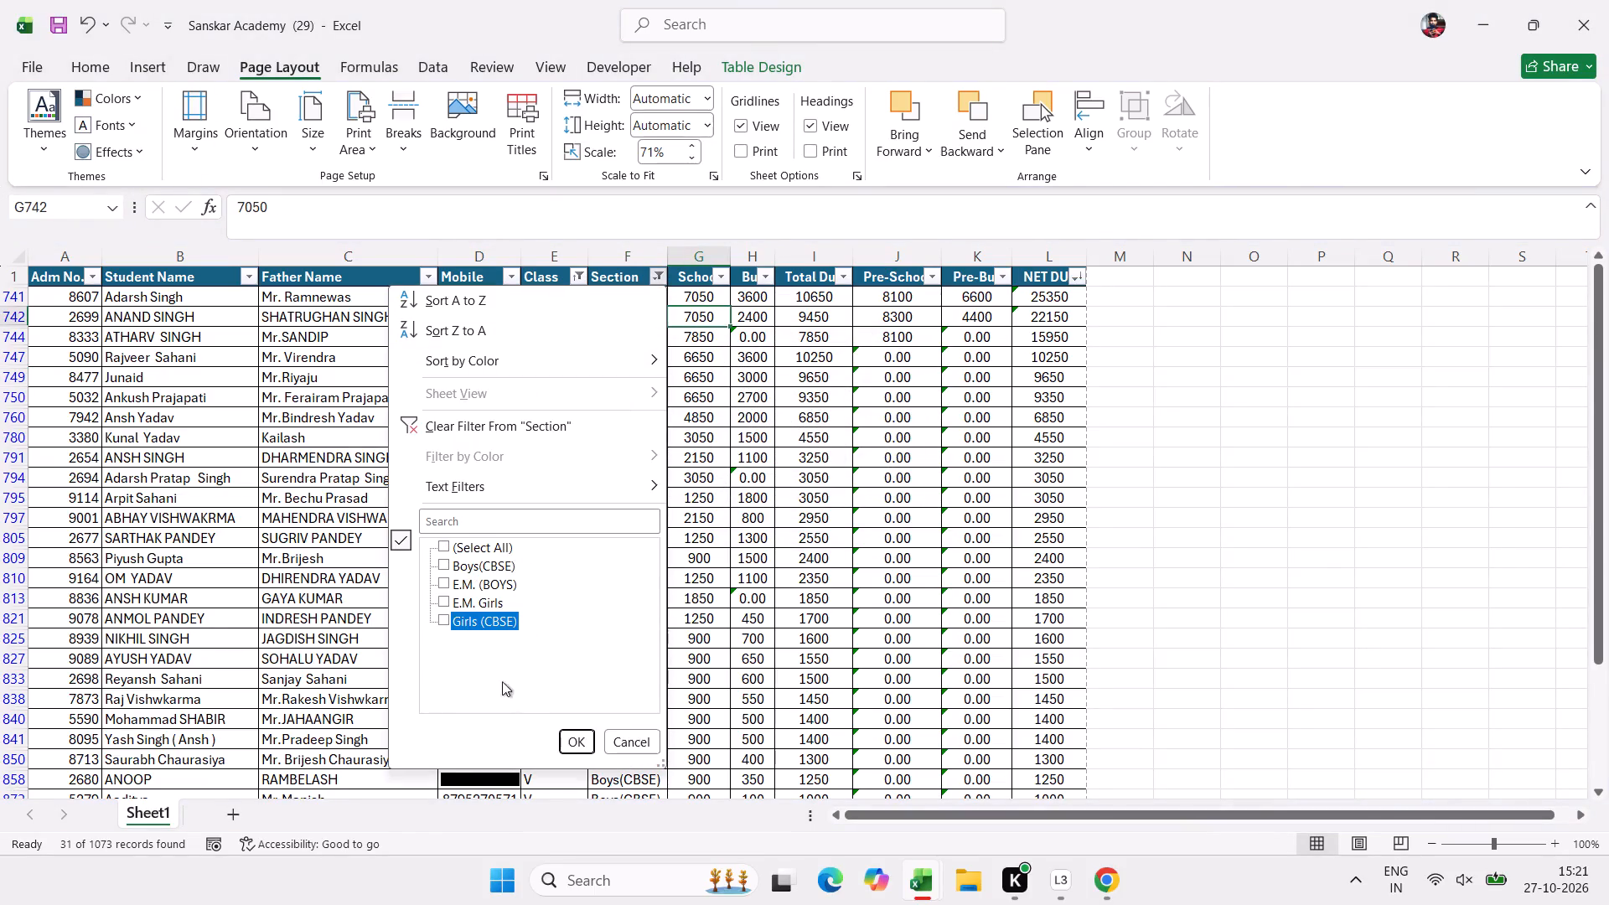
click(577, 740)
Print the class V Girls (CBSE) due list on the EPSON M1050 Series printer.
click(584, 601)
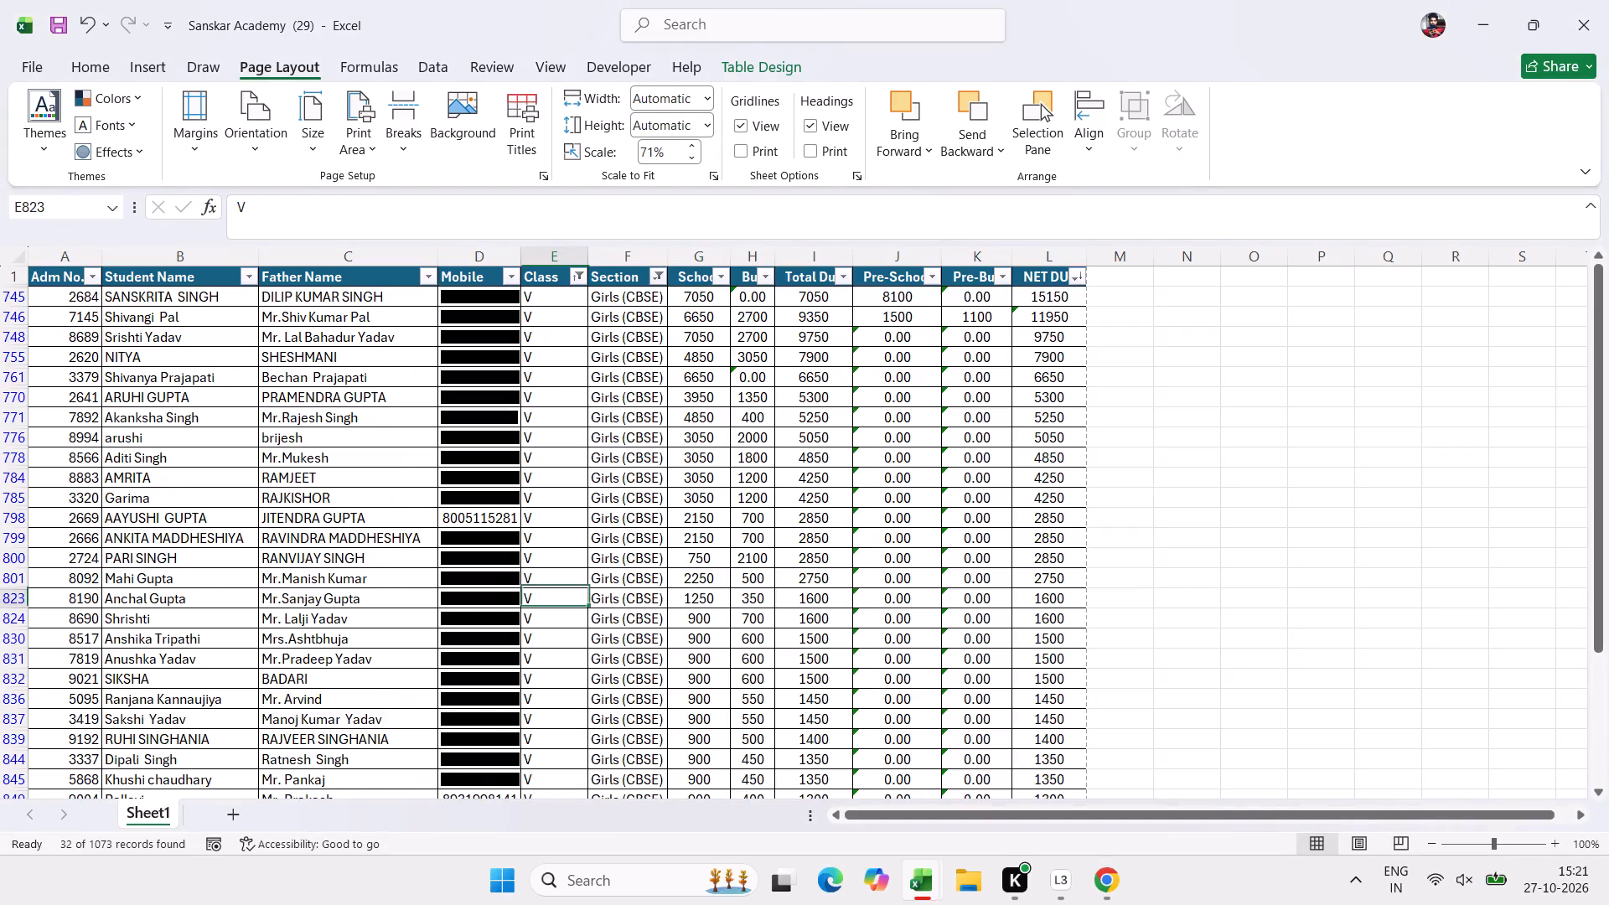
key(ctrl+p)
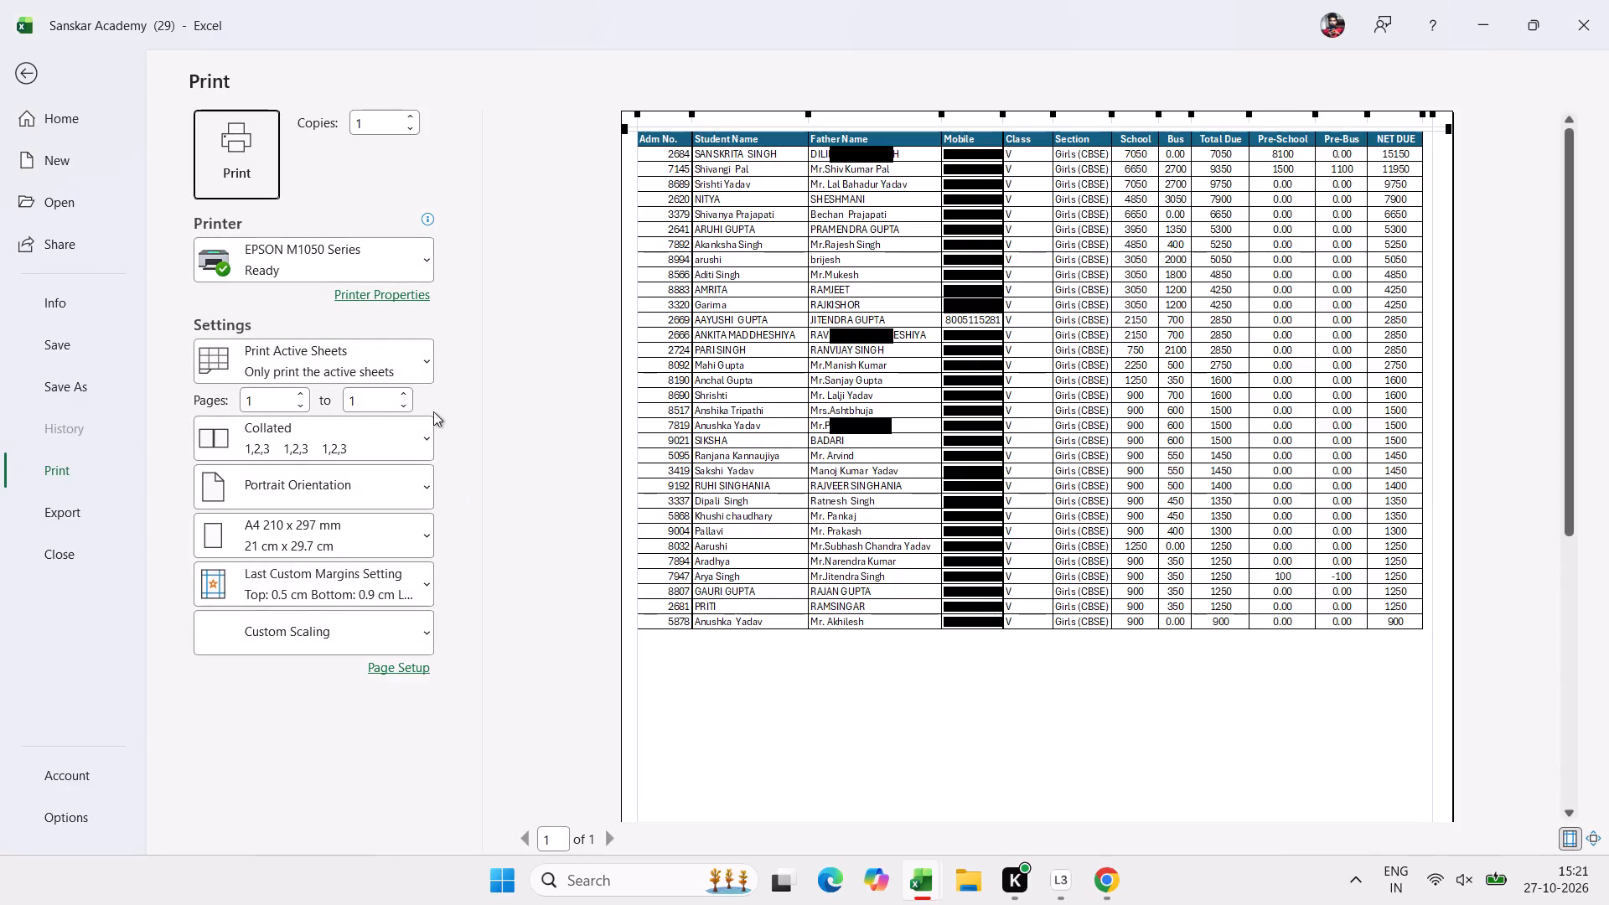
click(258, 194)
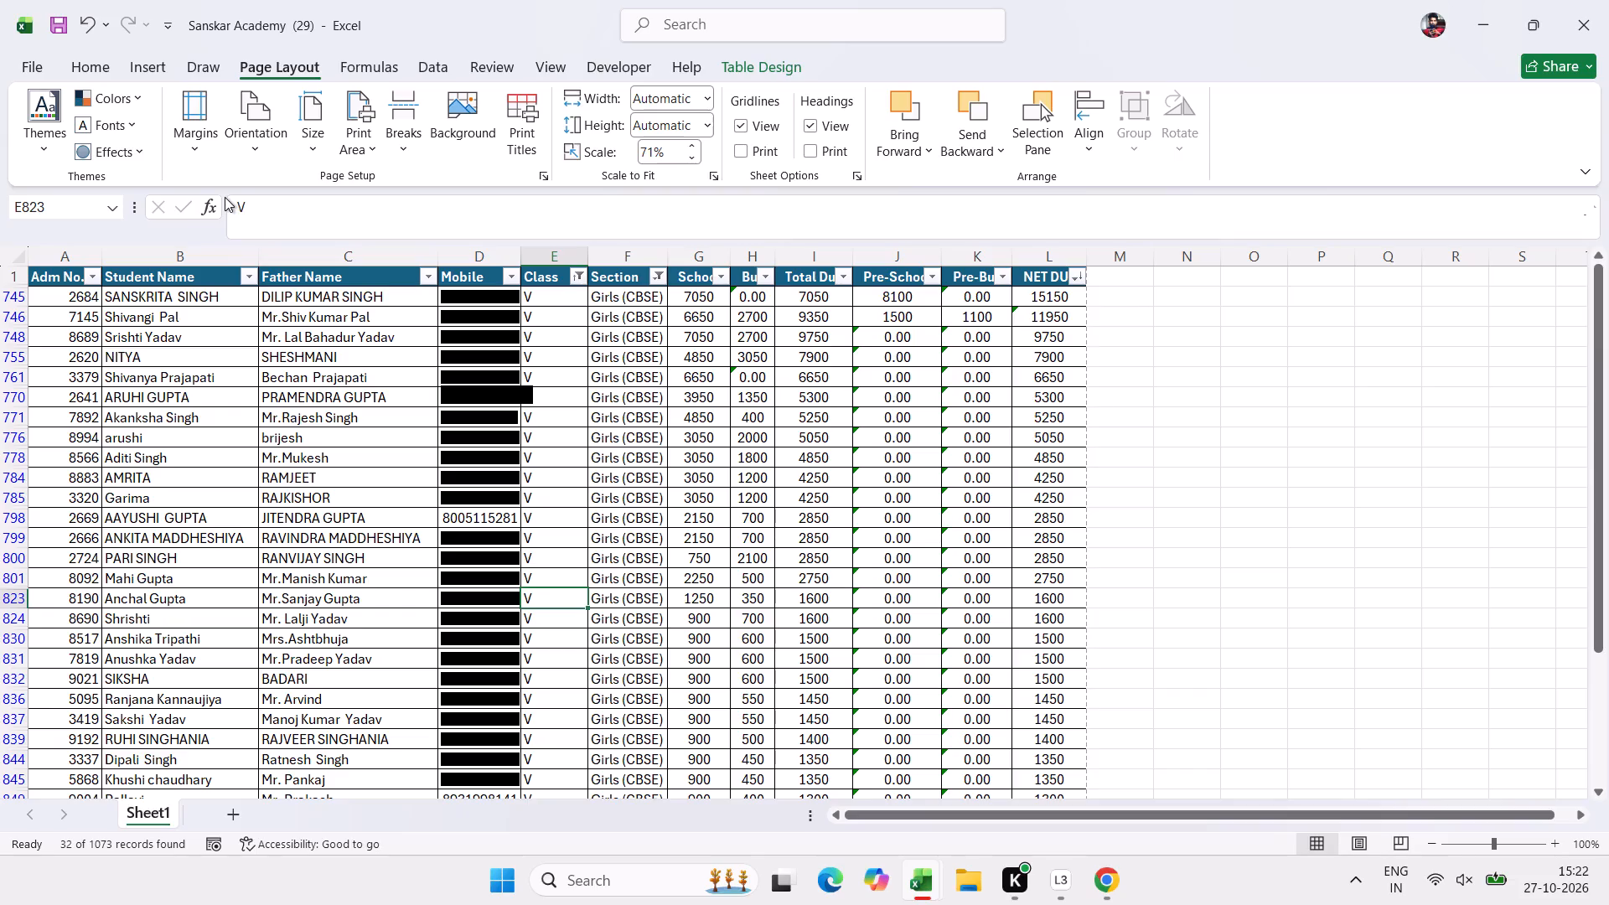
Clear the filter from the Section column of the class V list.
click(653, 272)
click(506, 422)
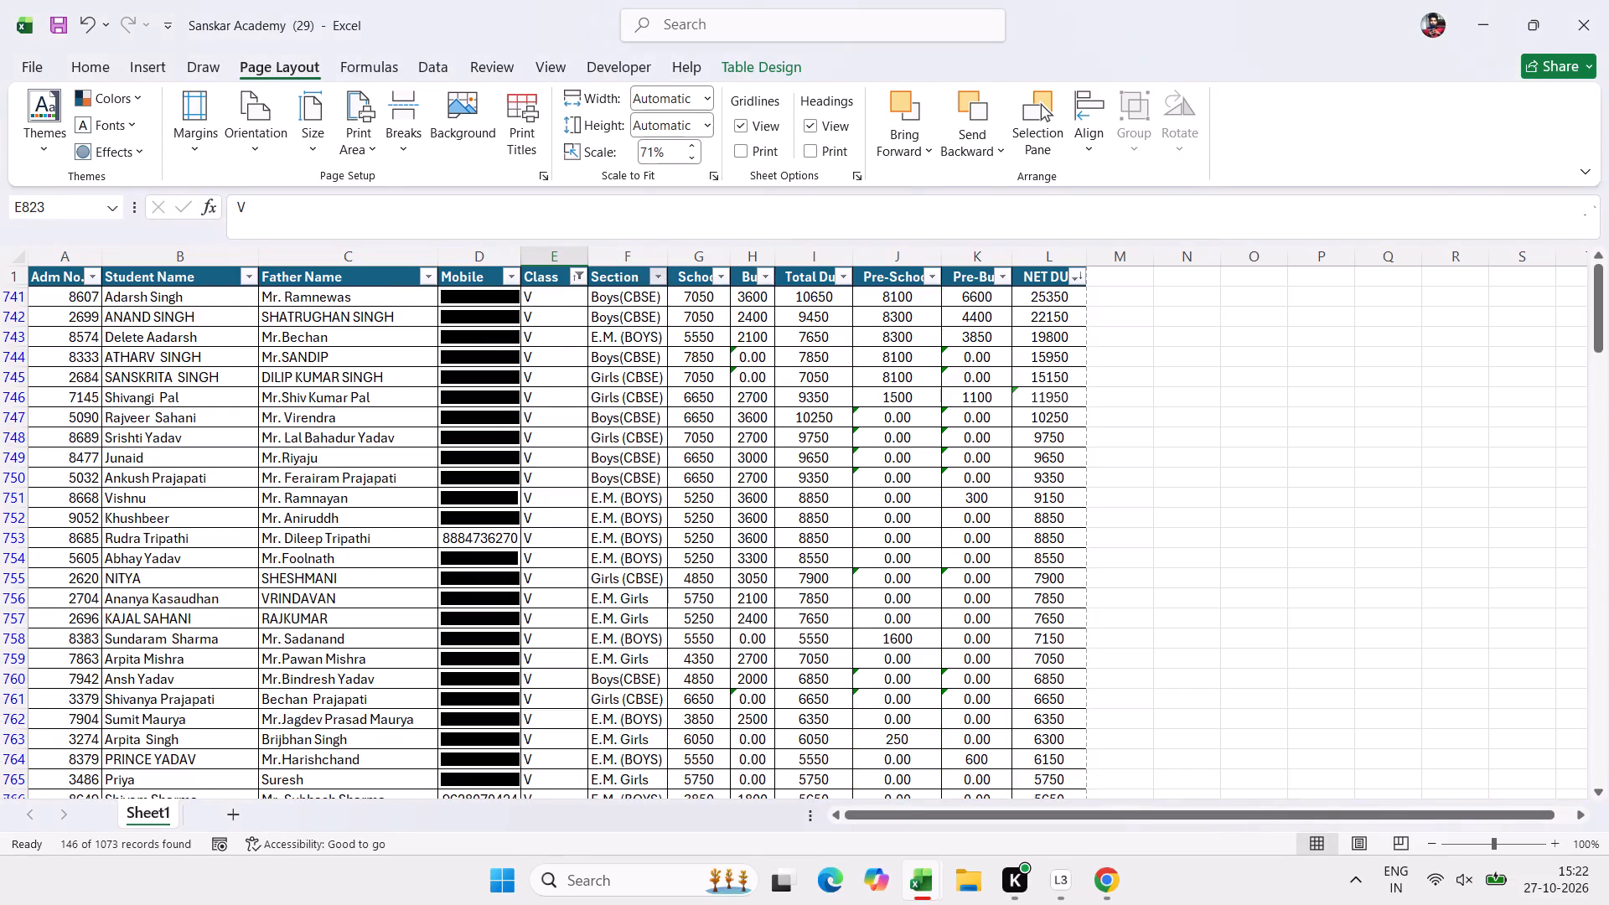
Filter the Class column to VI only, replacing class V in the selection.
click(577, 278)
scroll(407, 676, down, 2)
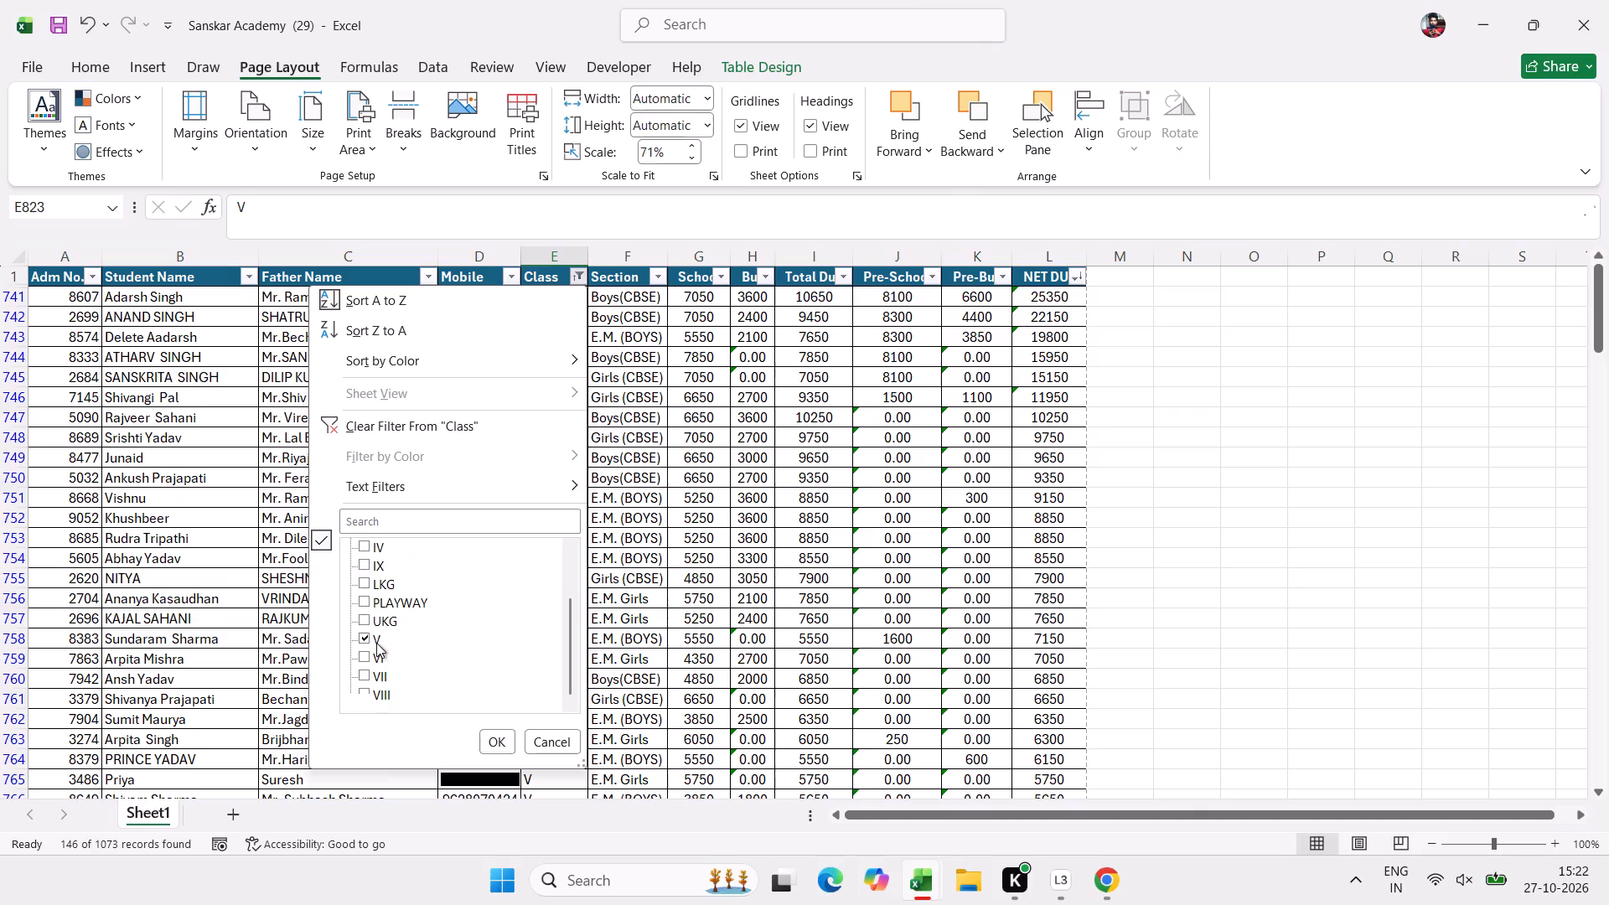
click(376, 643)
click(371, 660)
click(497, 736)
click(552, 577)
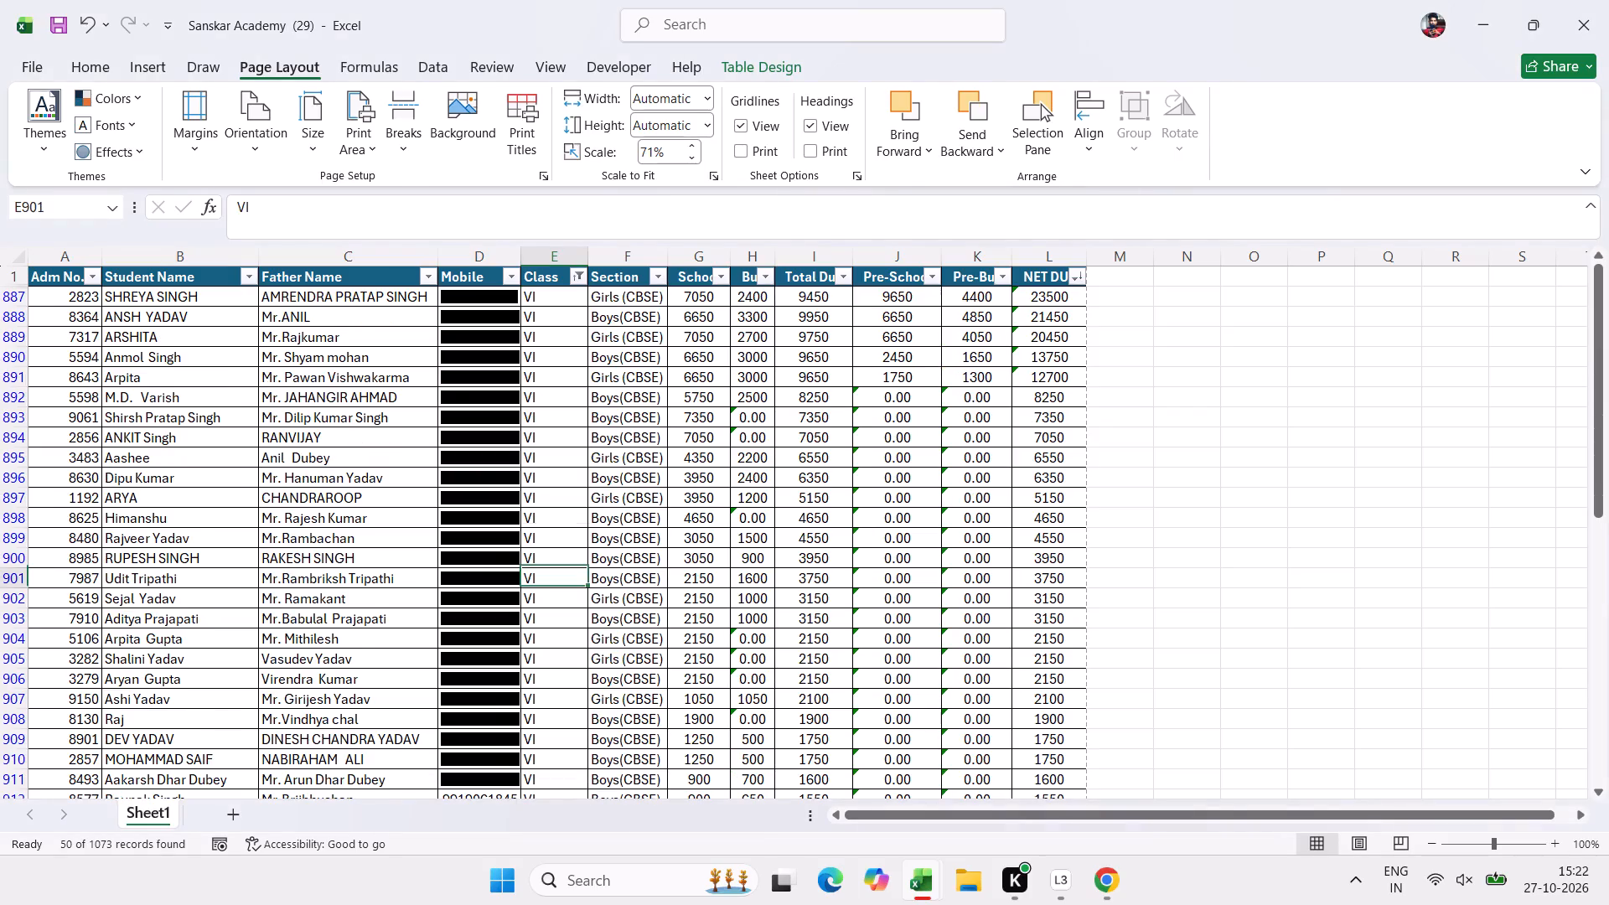
Filter the Section column of the class VI list to Boys(CBSE) only.
click(657, 275)
click(509, 549)
click(507, 561)
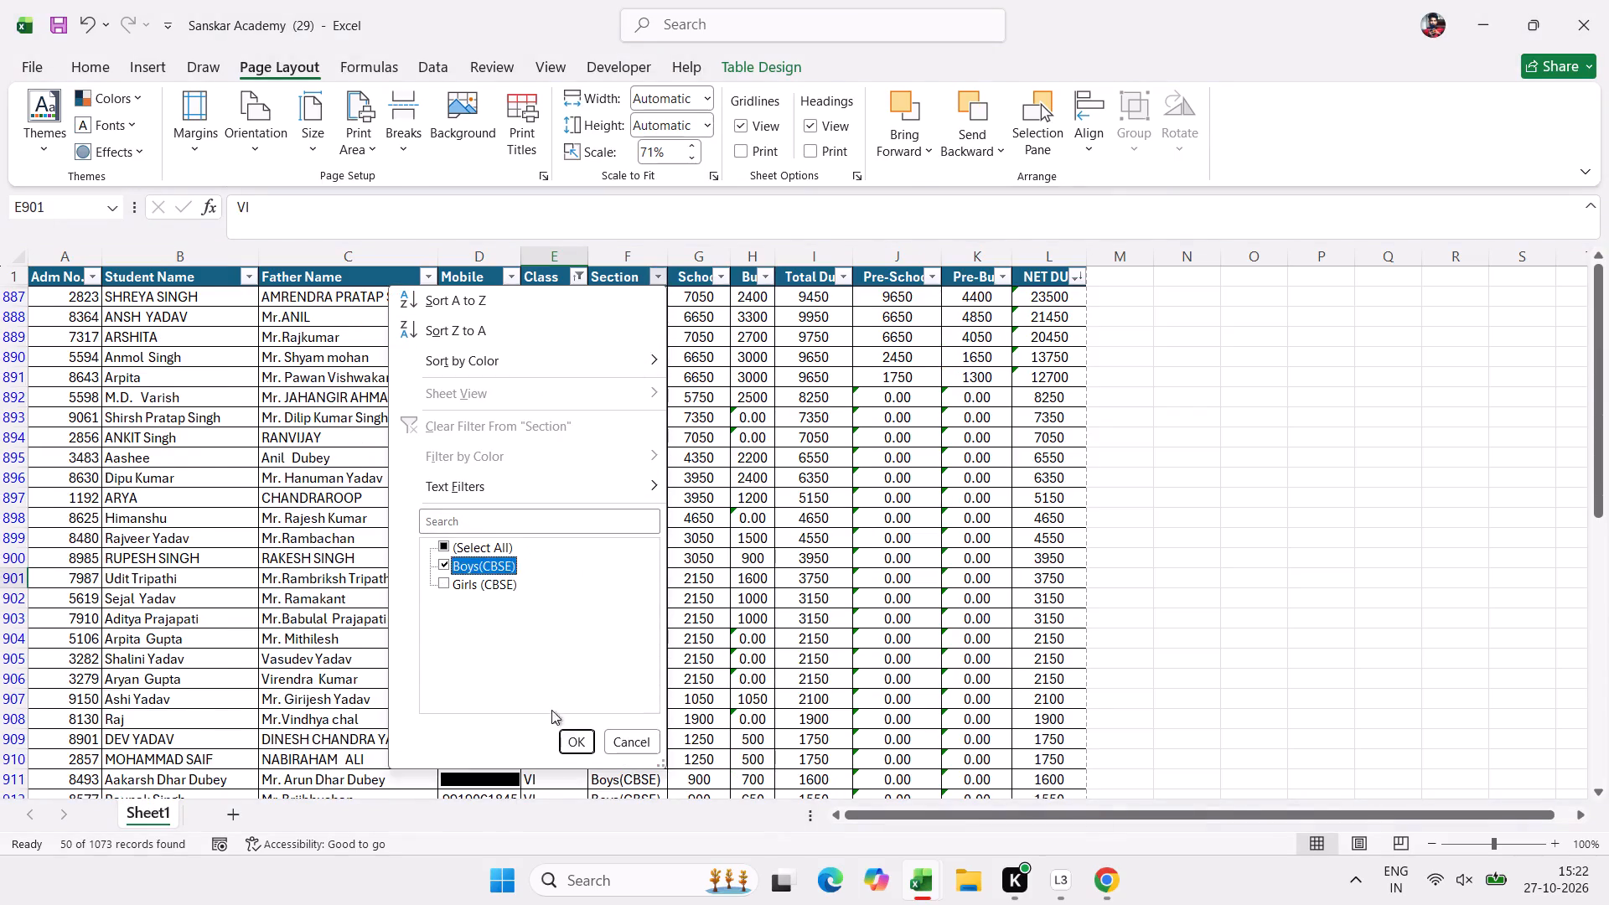
click(572, 735)
Print the class VI Boys(CBSE) due list on the EPSON M1050 Series printer.
key(ctrl+p)
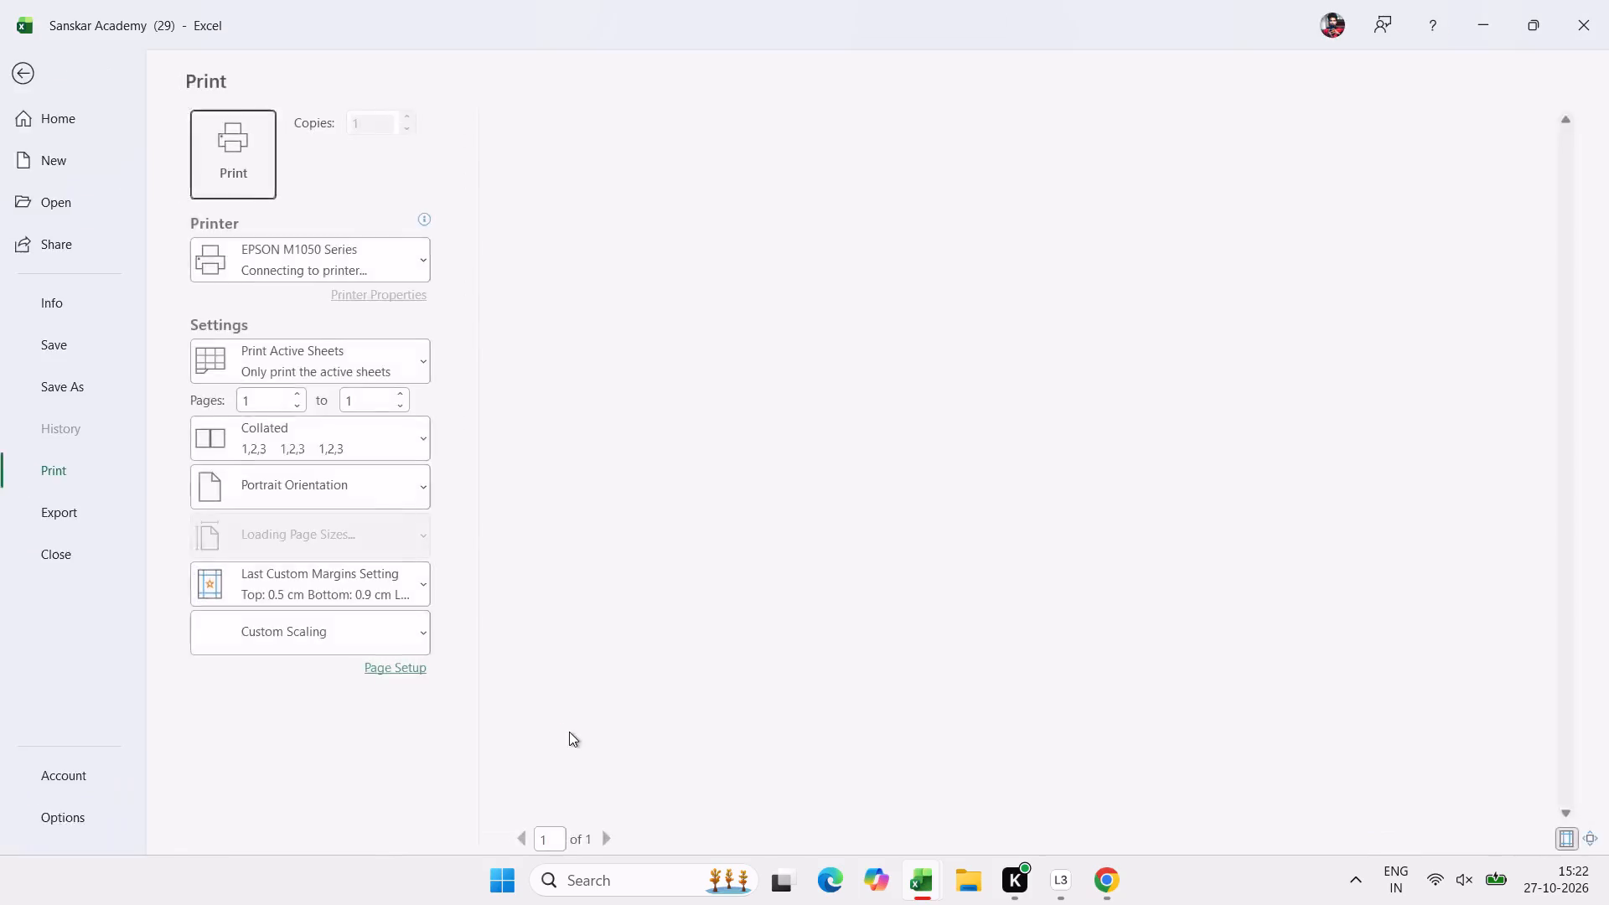
click(233, 143)
Filter the Section column of the class VI list to Girls (CBSE) only.
click(599, 335)
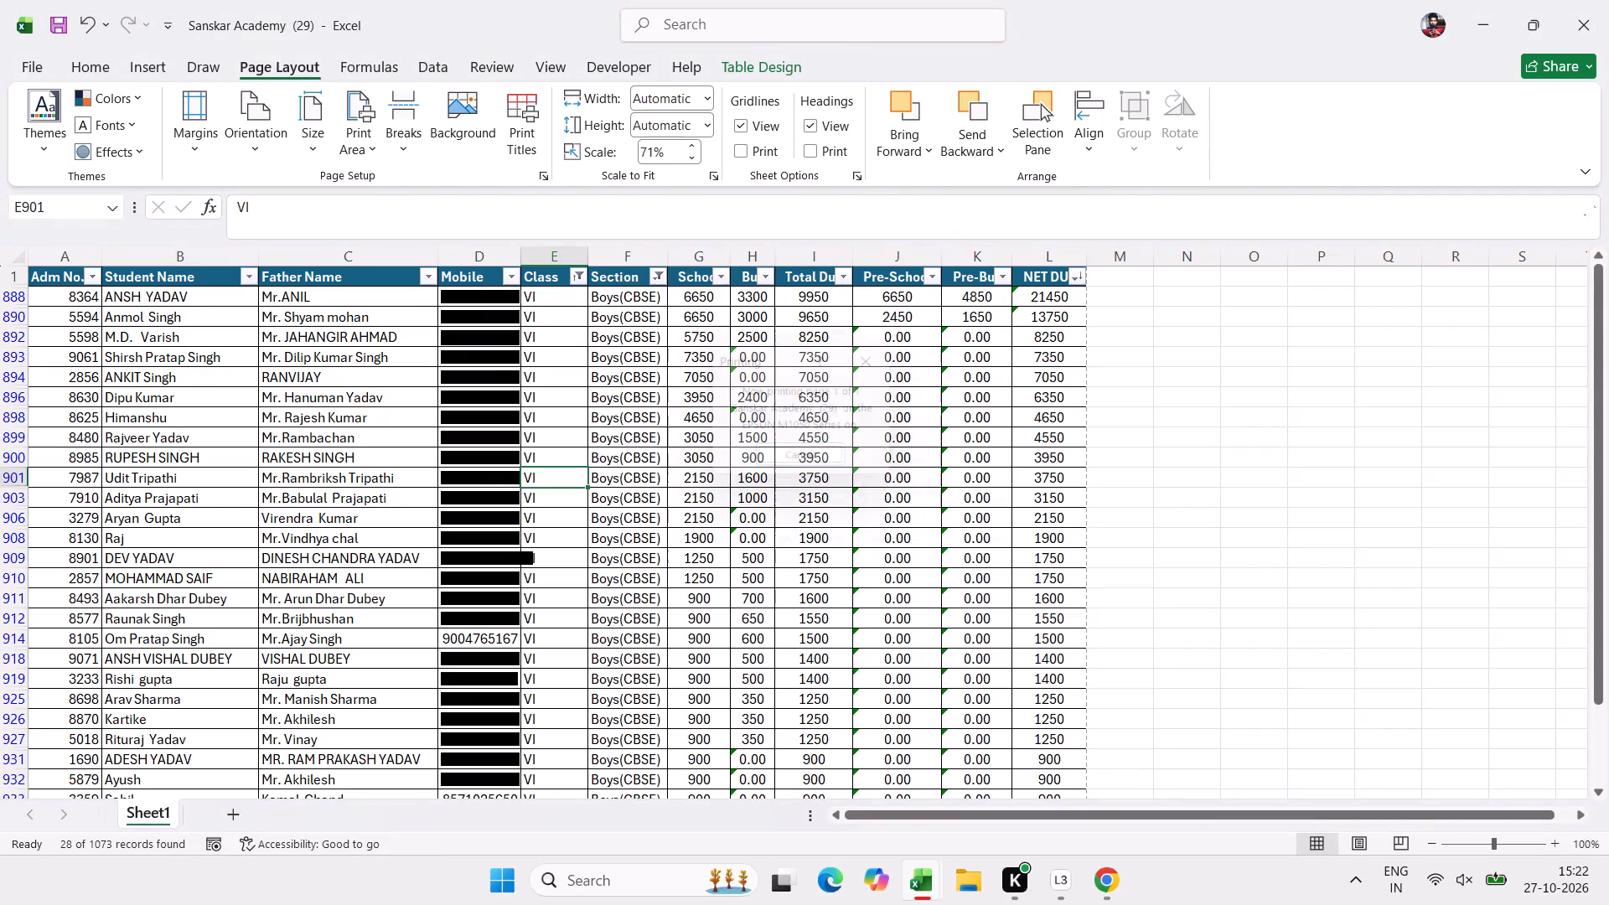
click(650, 279)
click(487, 561)
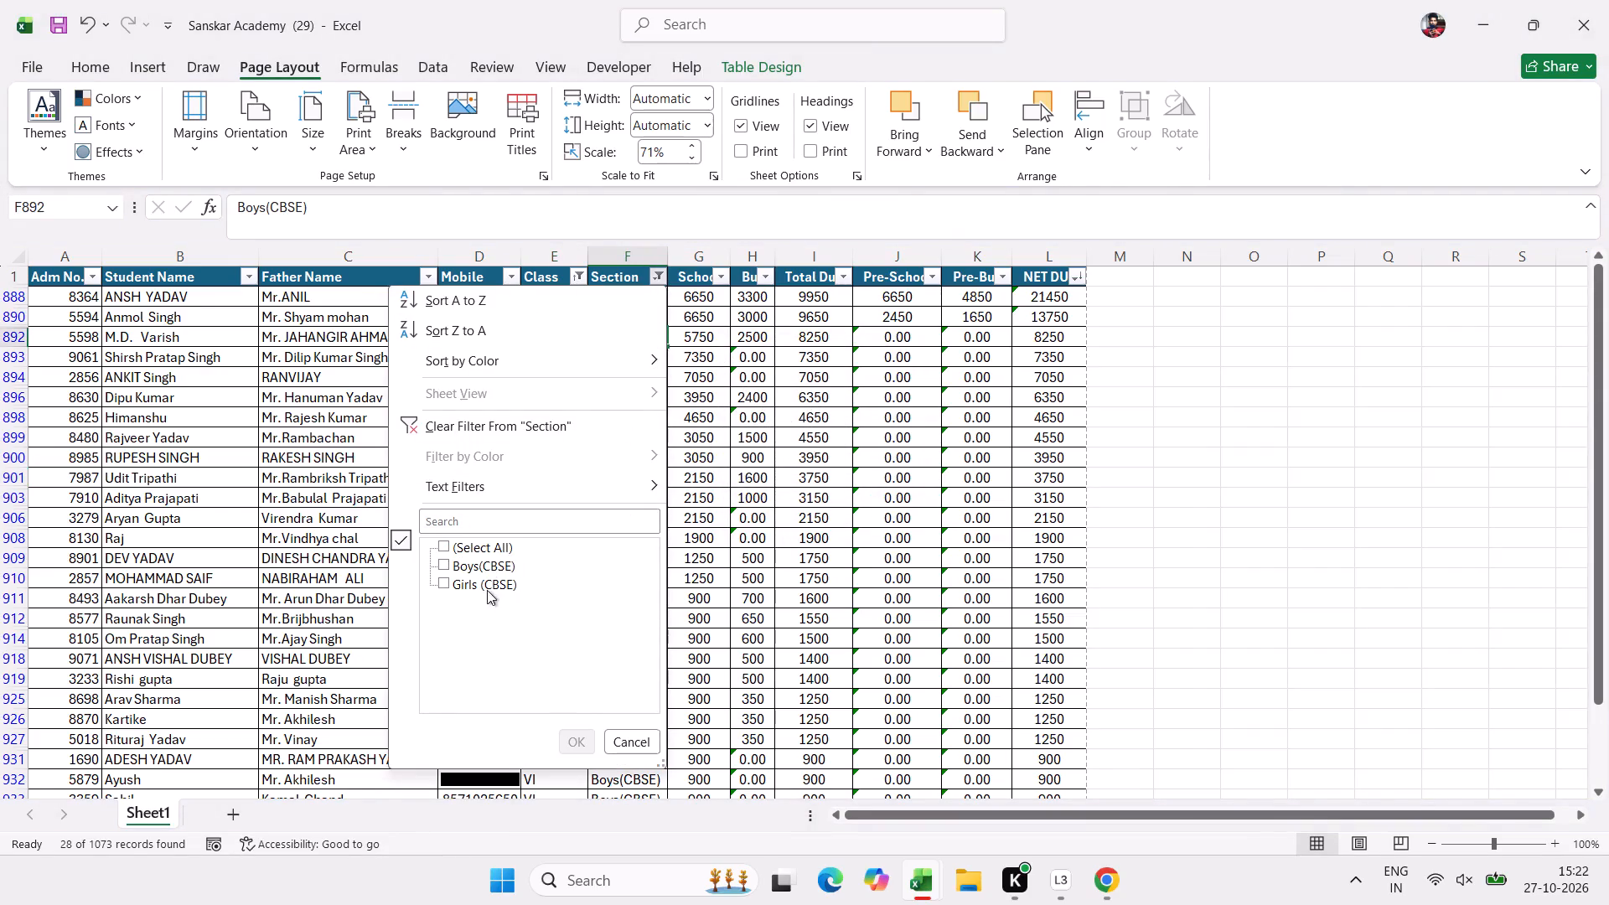
click(487, 590)
click(580, 734)
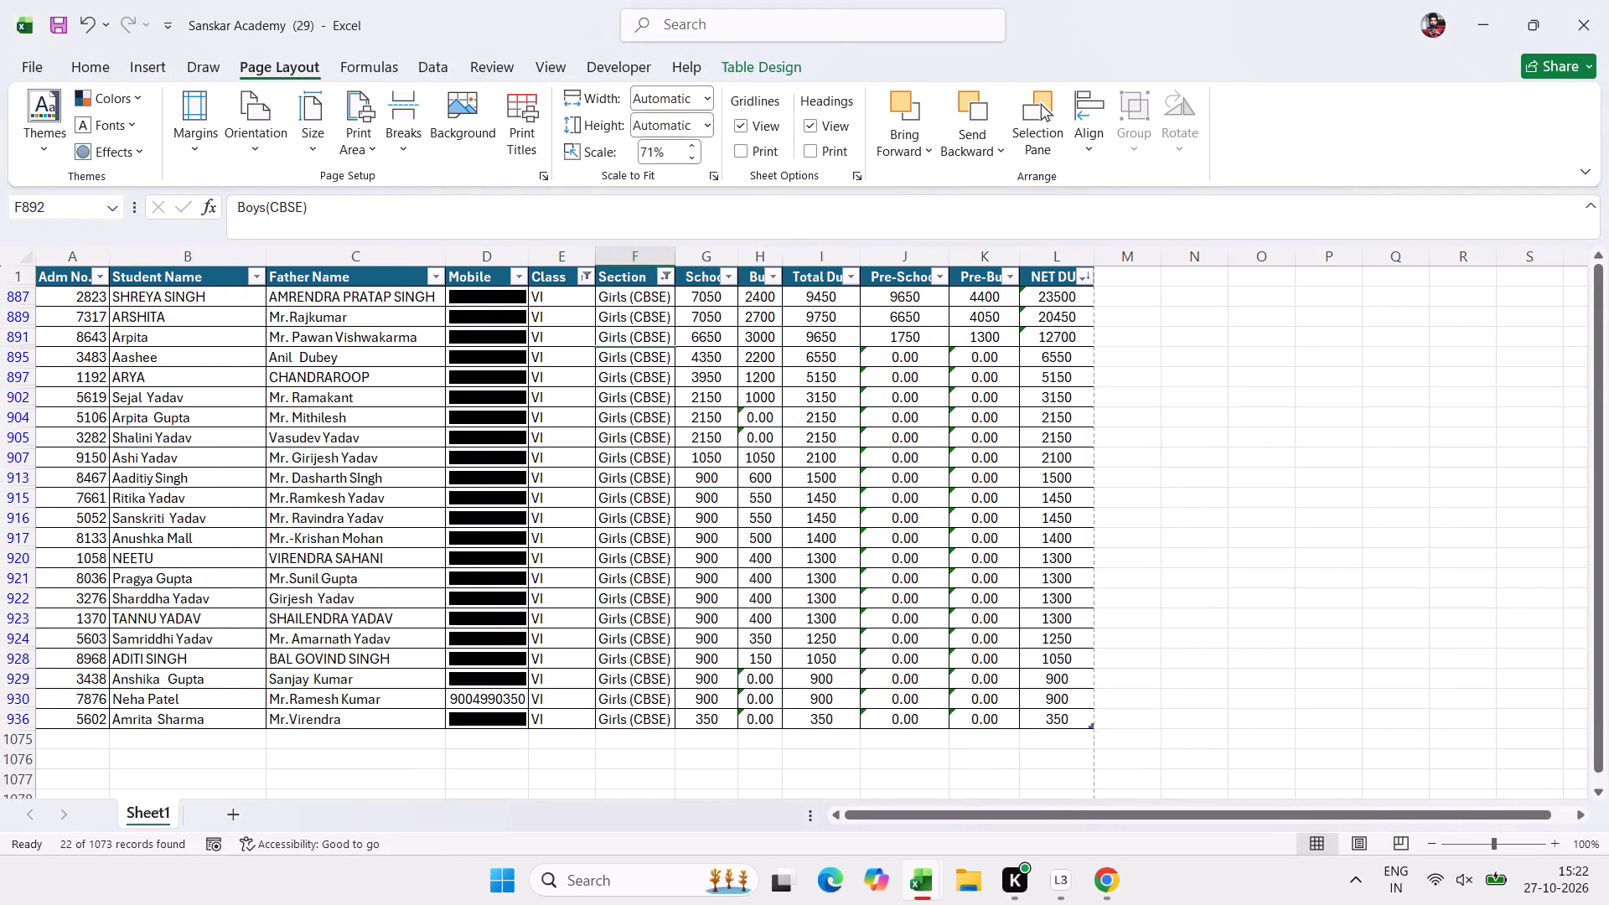
Print the class VI Girls (CBSE) due list on the EPSON M1050 Series printer.
key(ctrl+p)
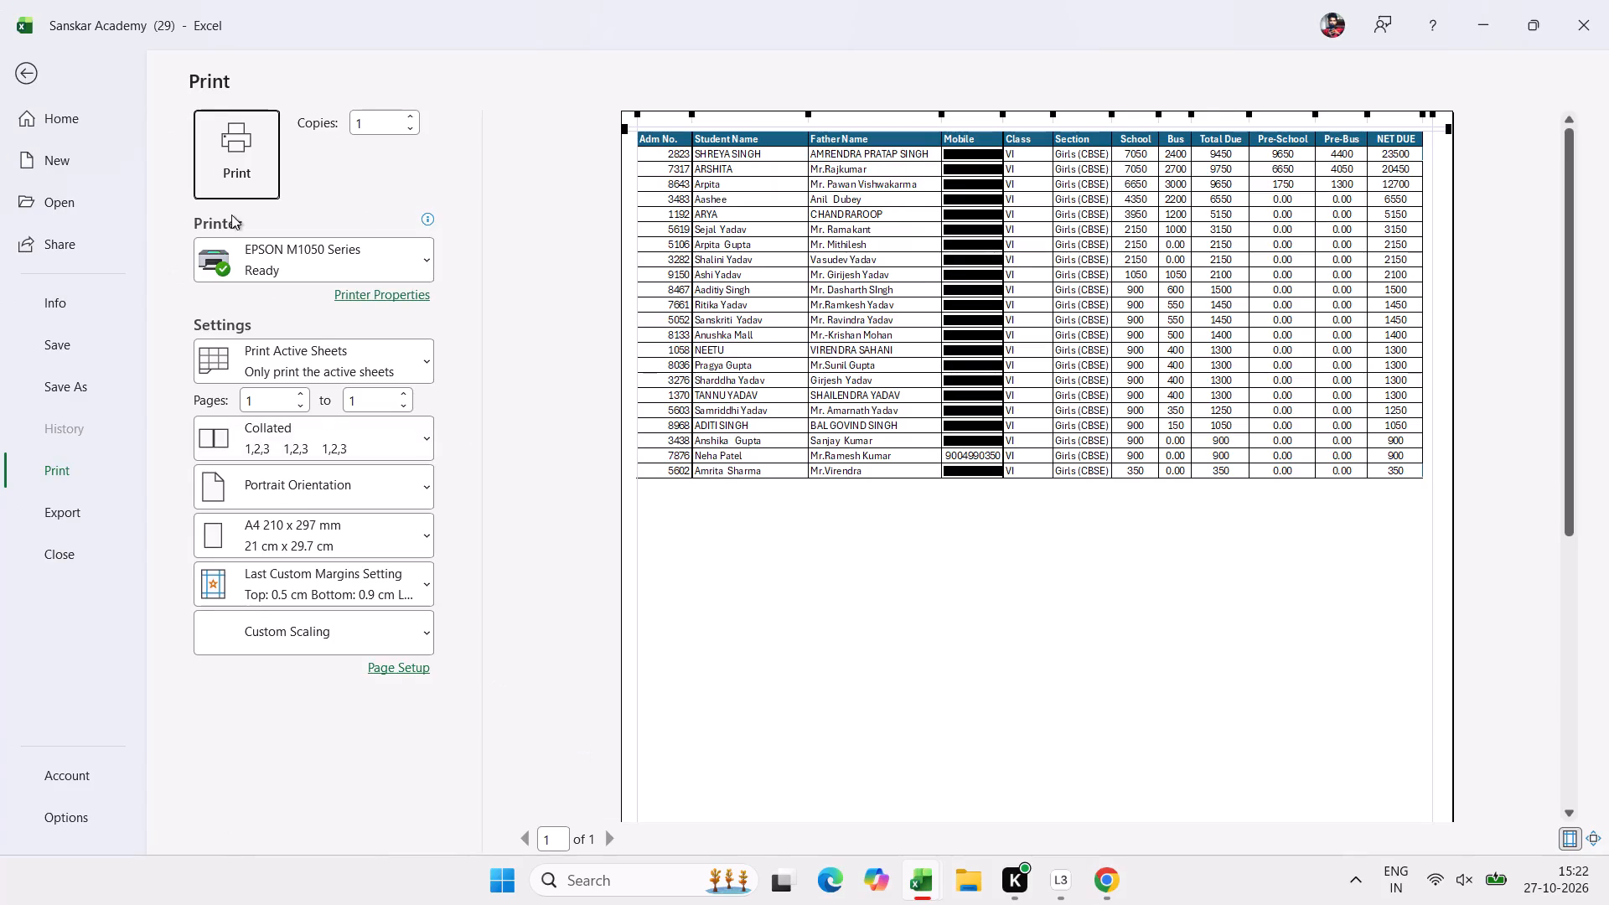
click(253, 176)
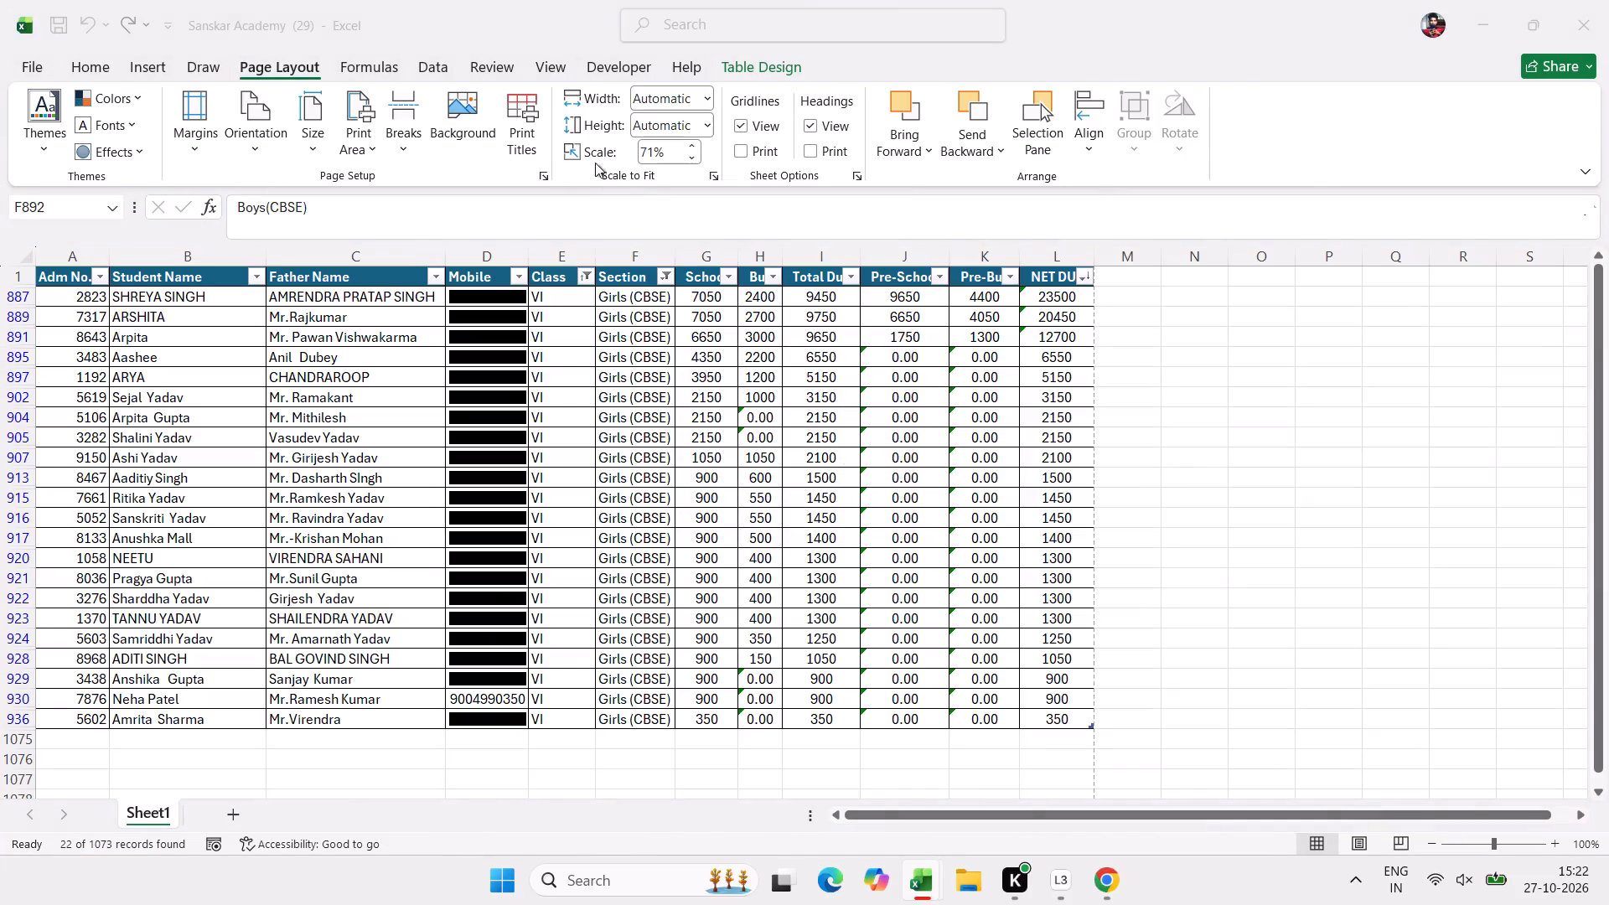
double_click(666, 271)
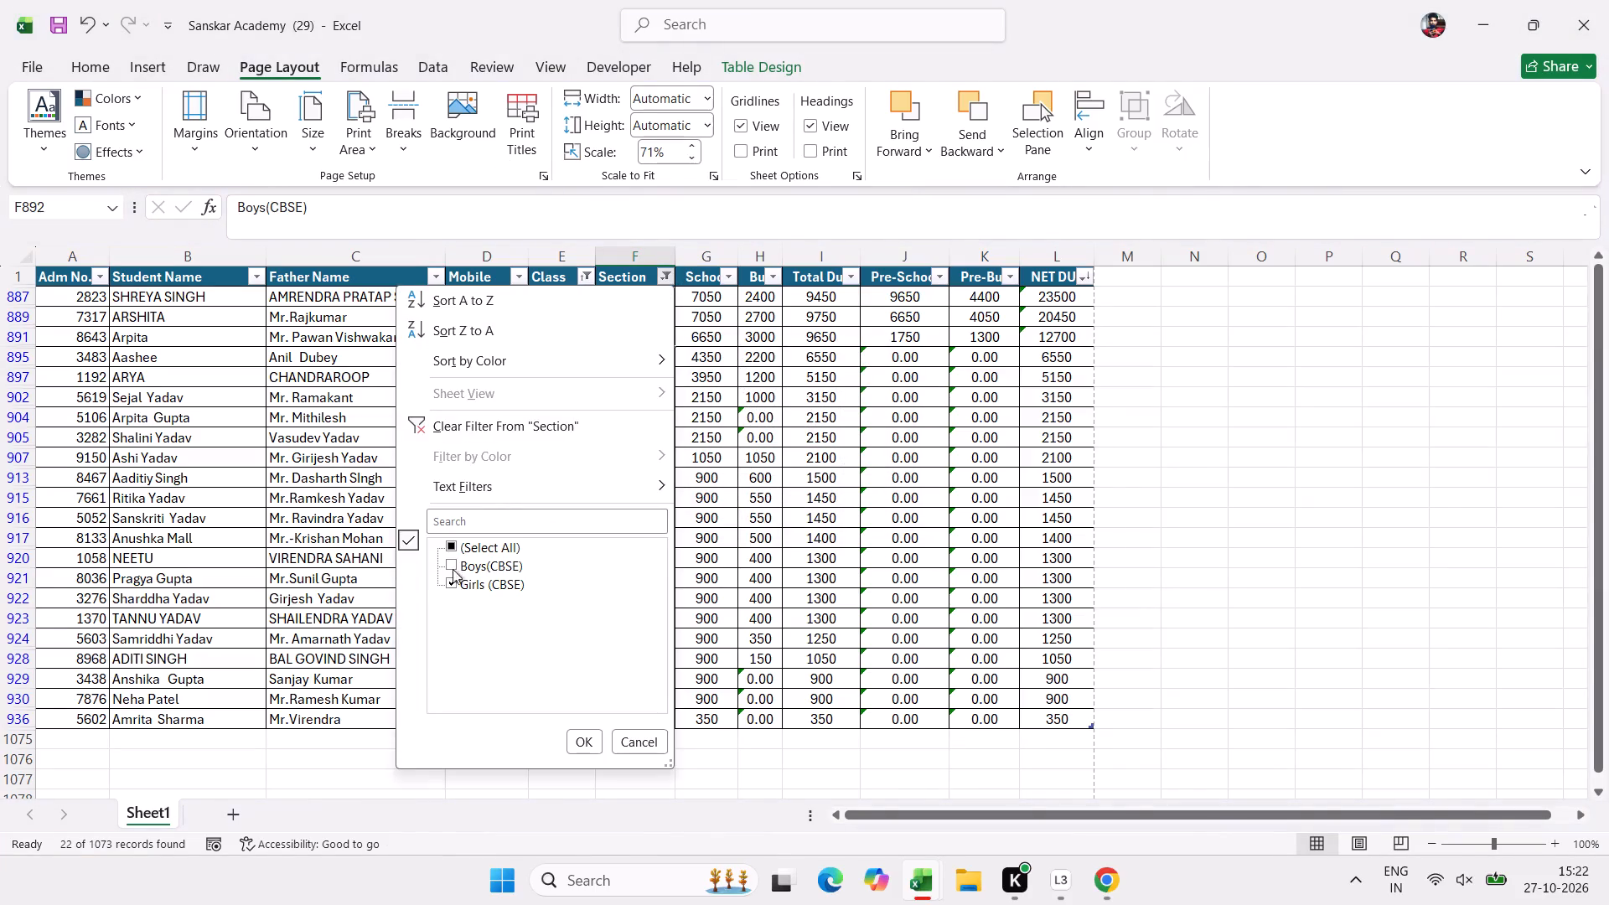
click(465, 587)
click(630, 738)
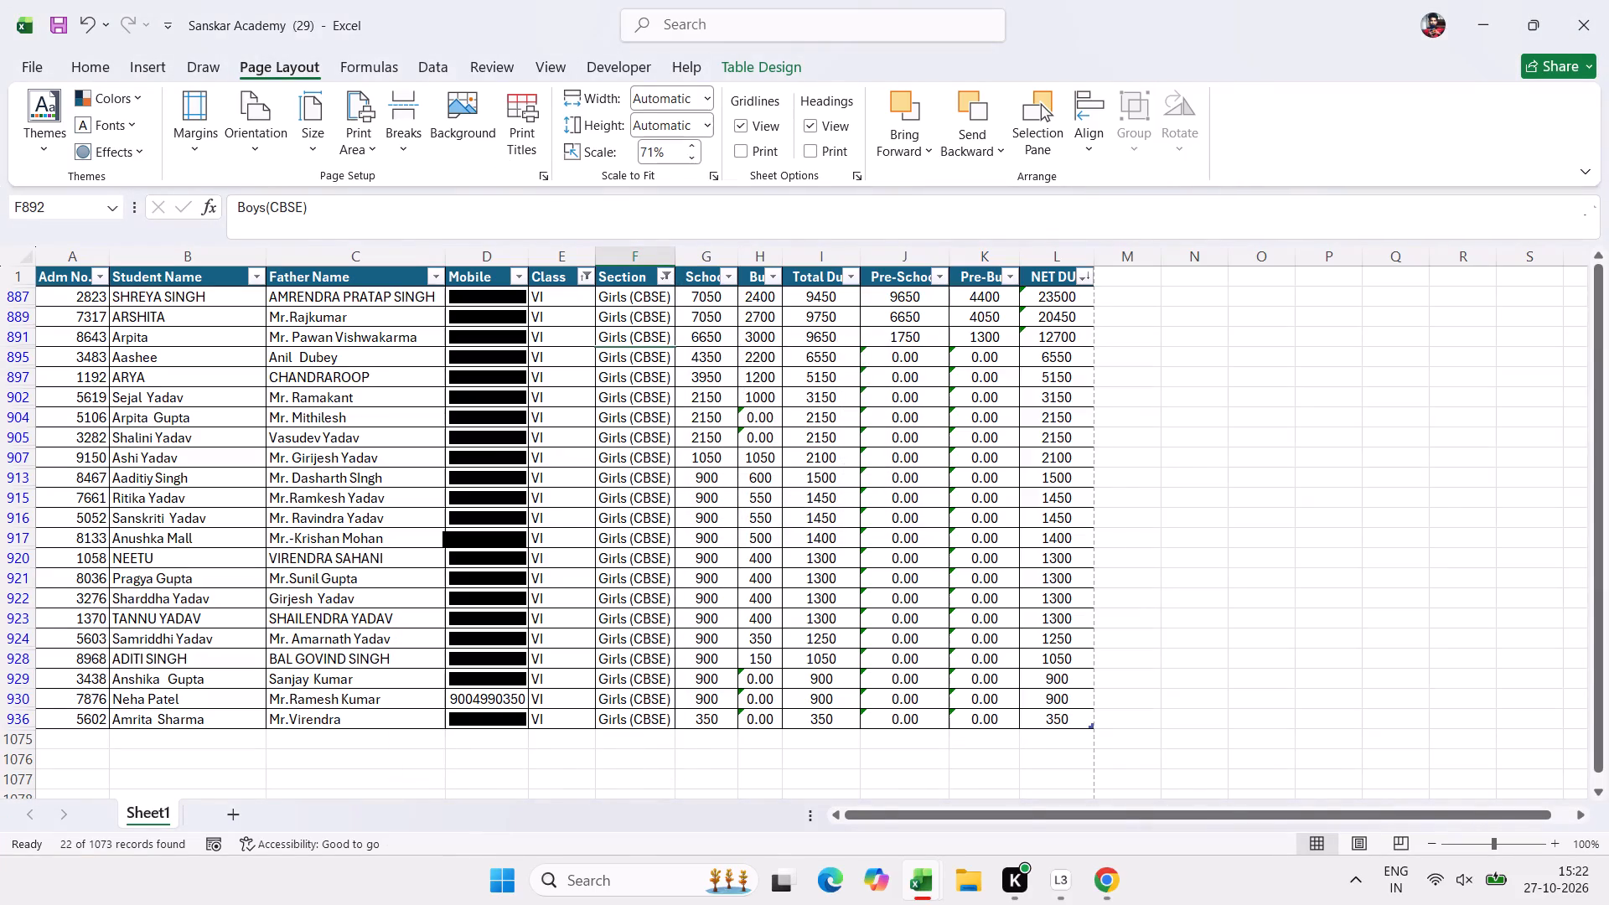
Clear the Class column's filter and filter it to VII only, leaving the Section filter on Girls (CBSE).
click(587, 283)
click(406, 421)
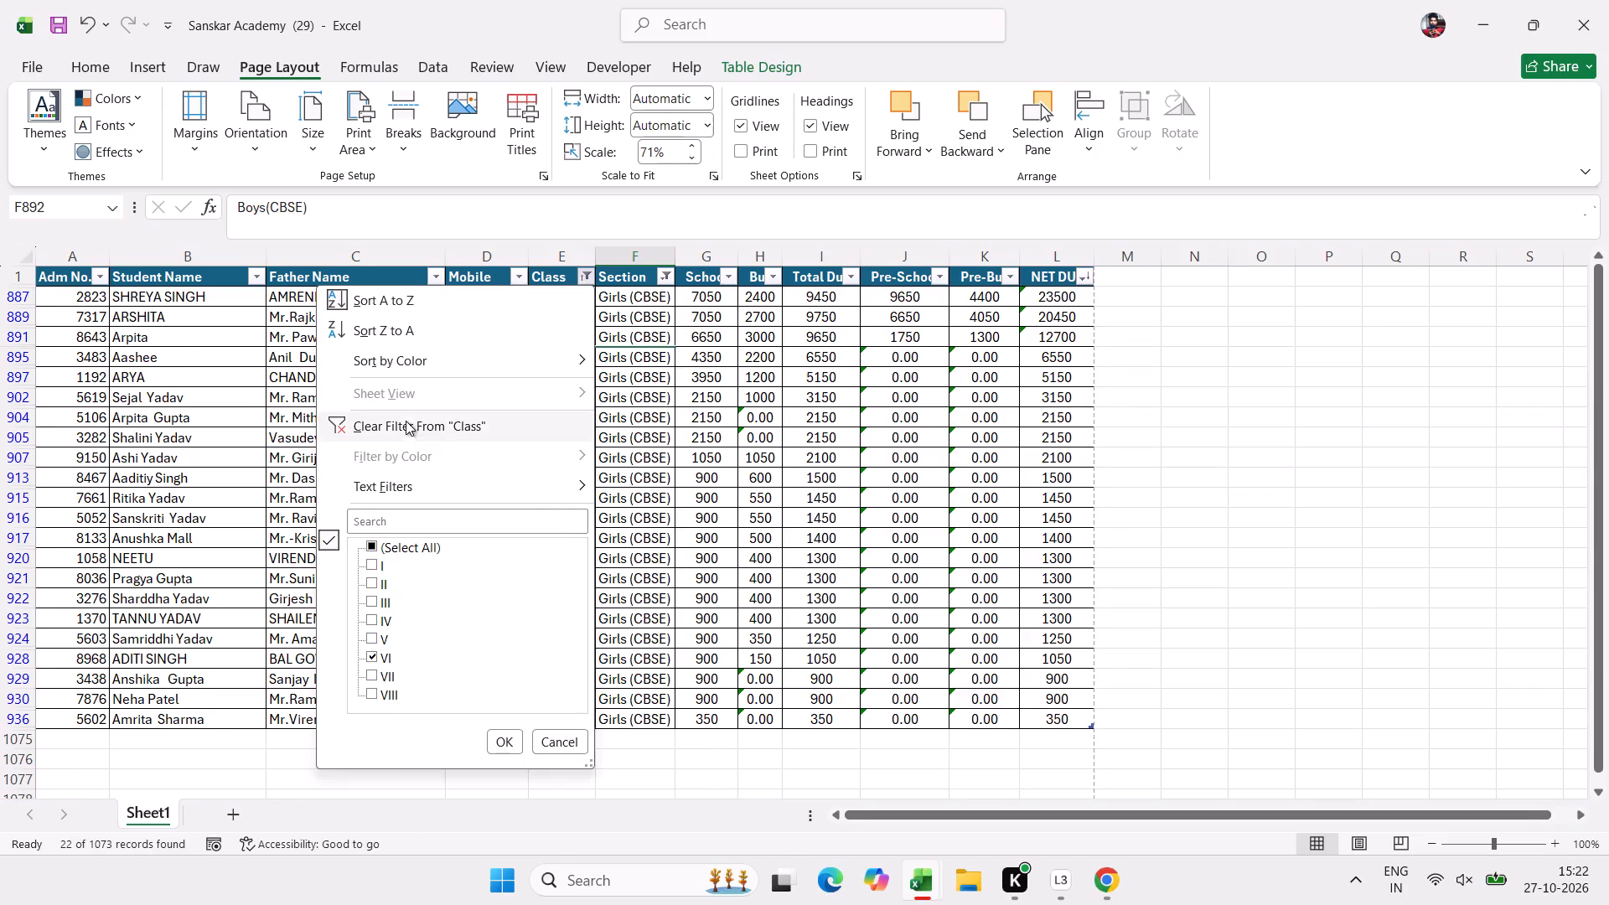
click(572, 276)
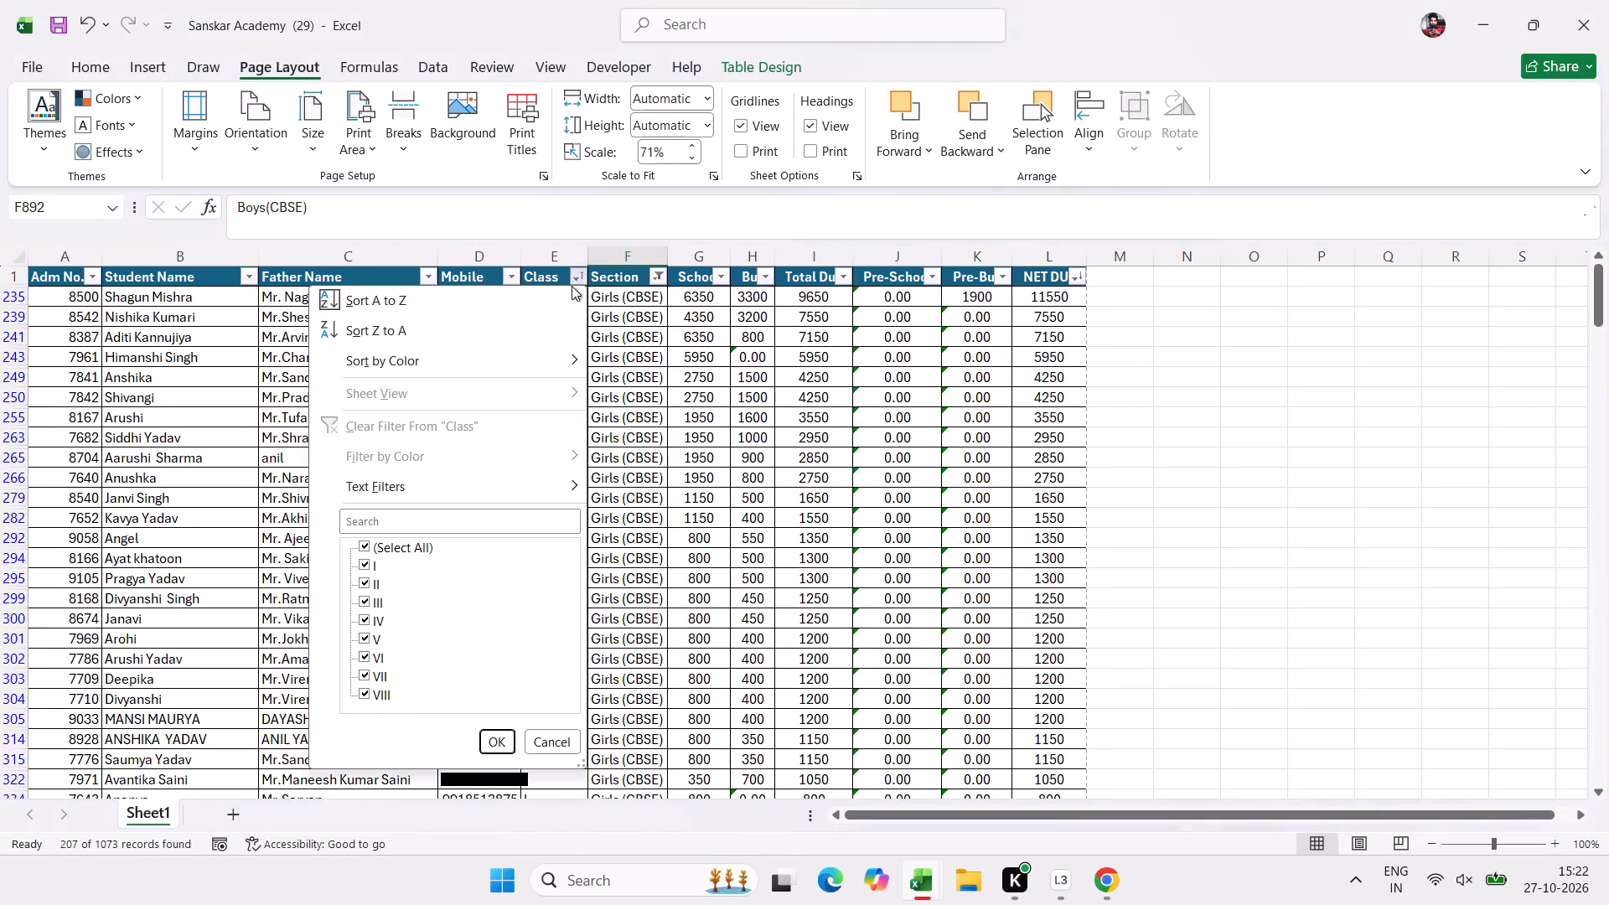
scroll(396, 581, down, 2)
click(379, 532)
click(378, 542)
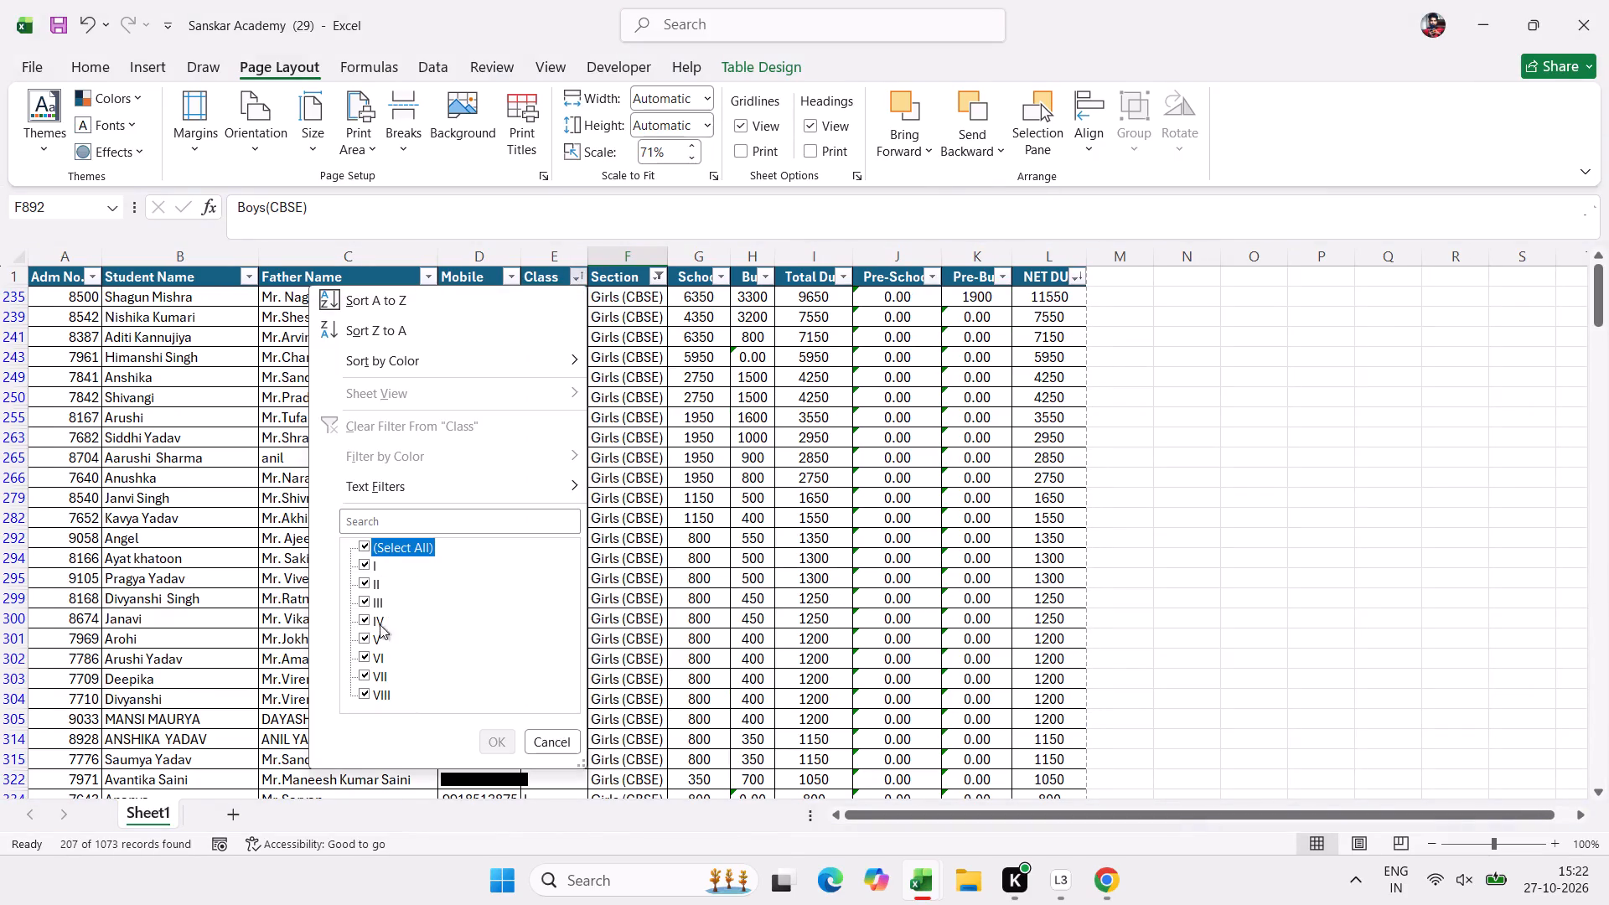
click(380, 661)
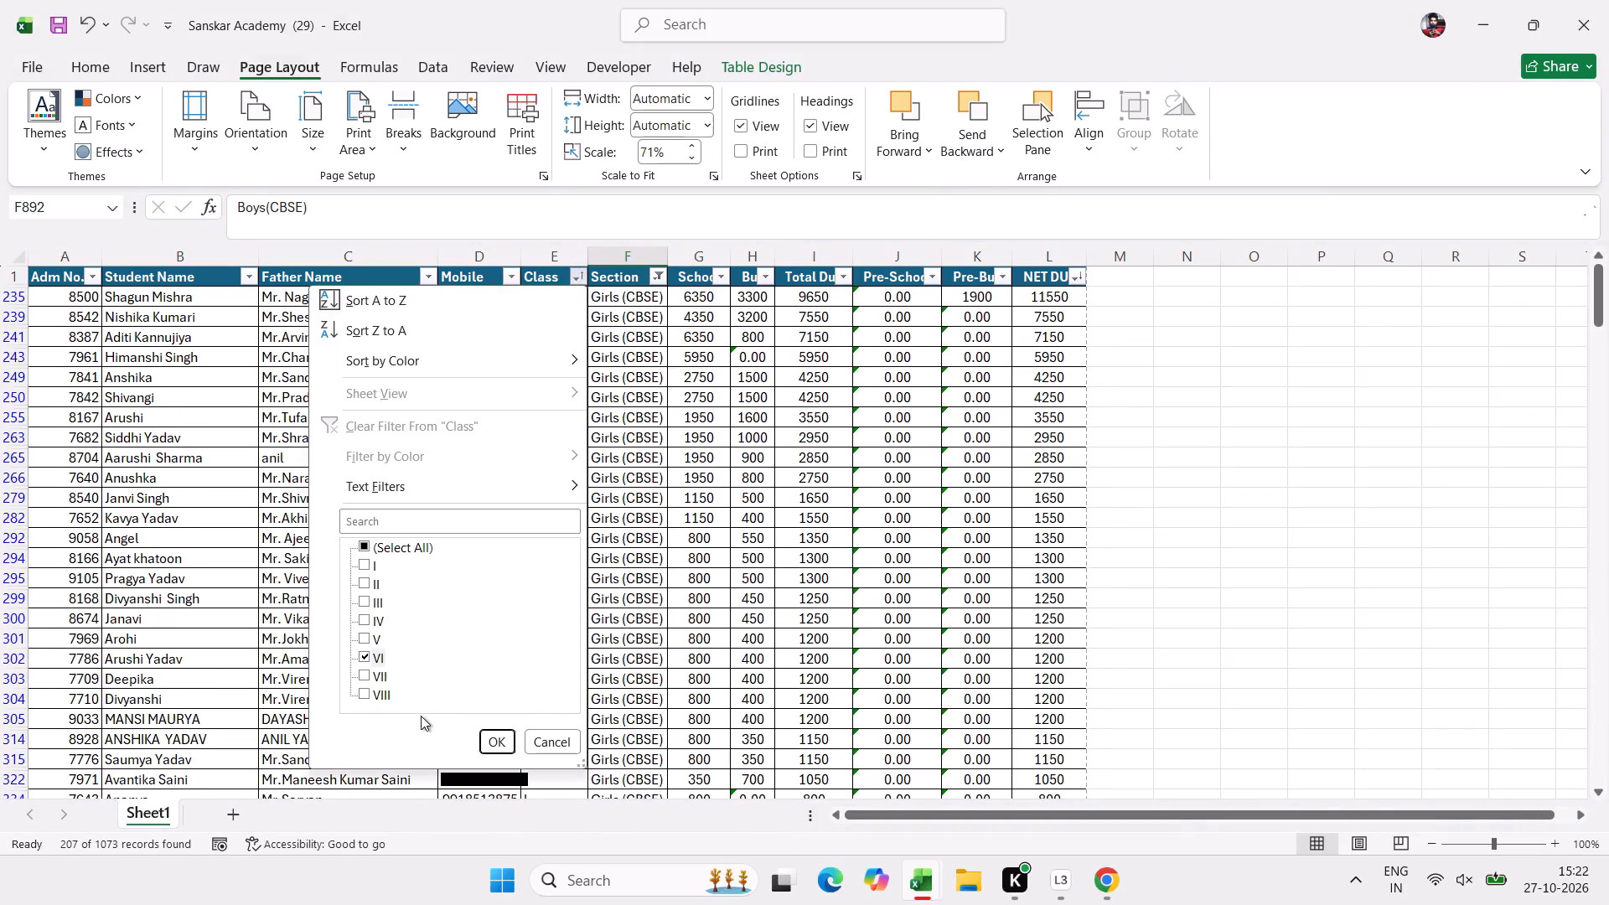
click(375, 663)
click(375, 670)
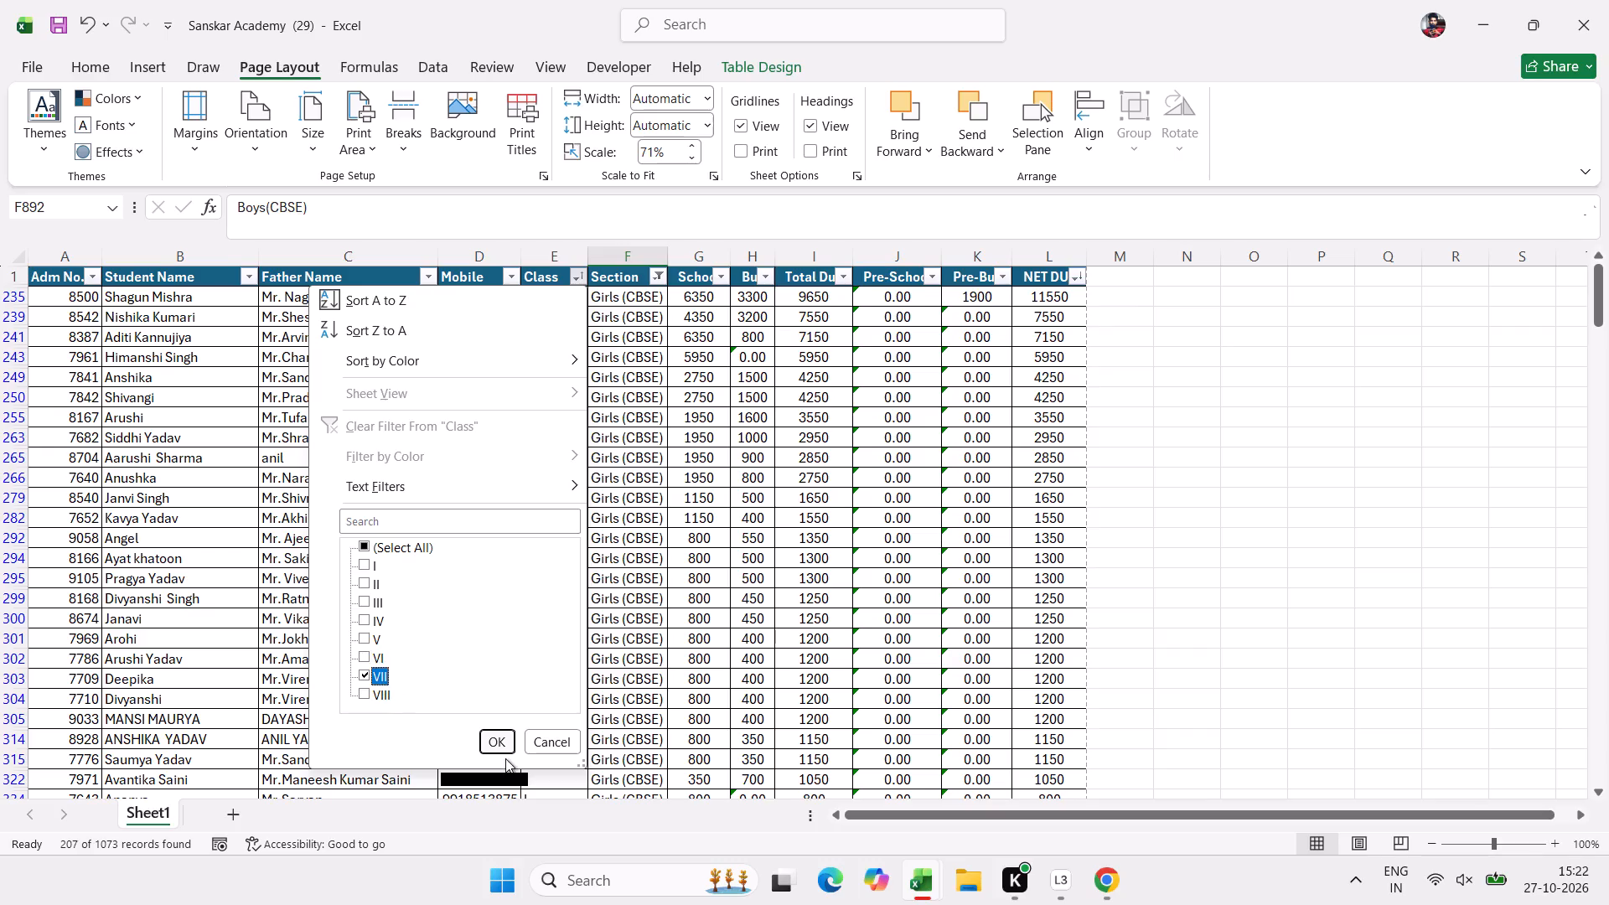
click(504, 742)
click(667, 481)
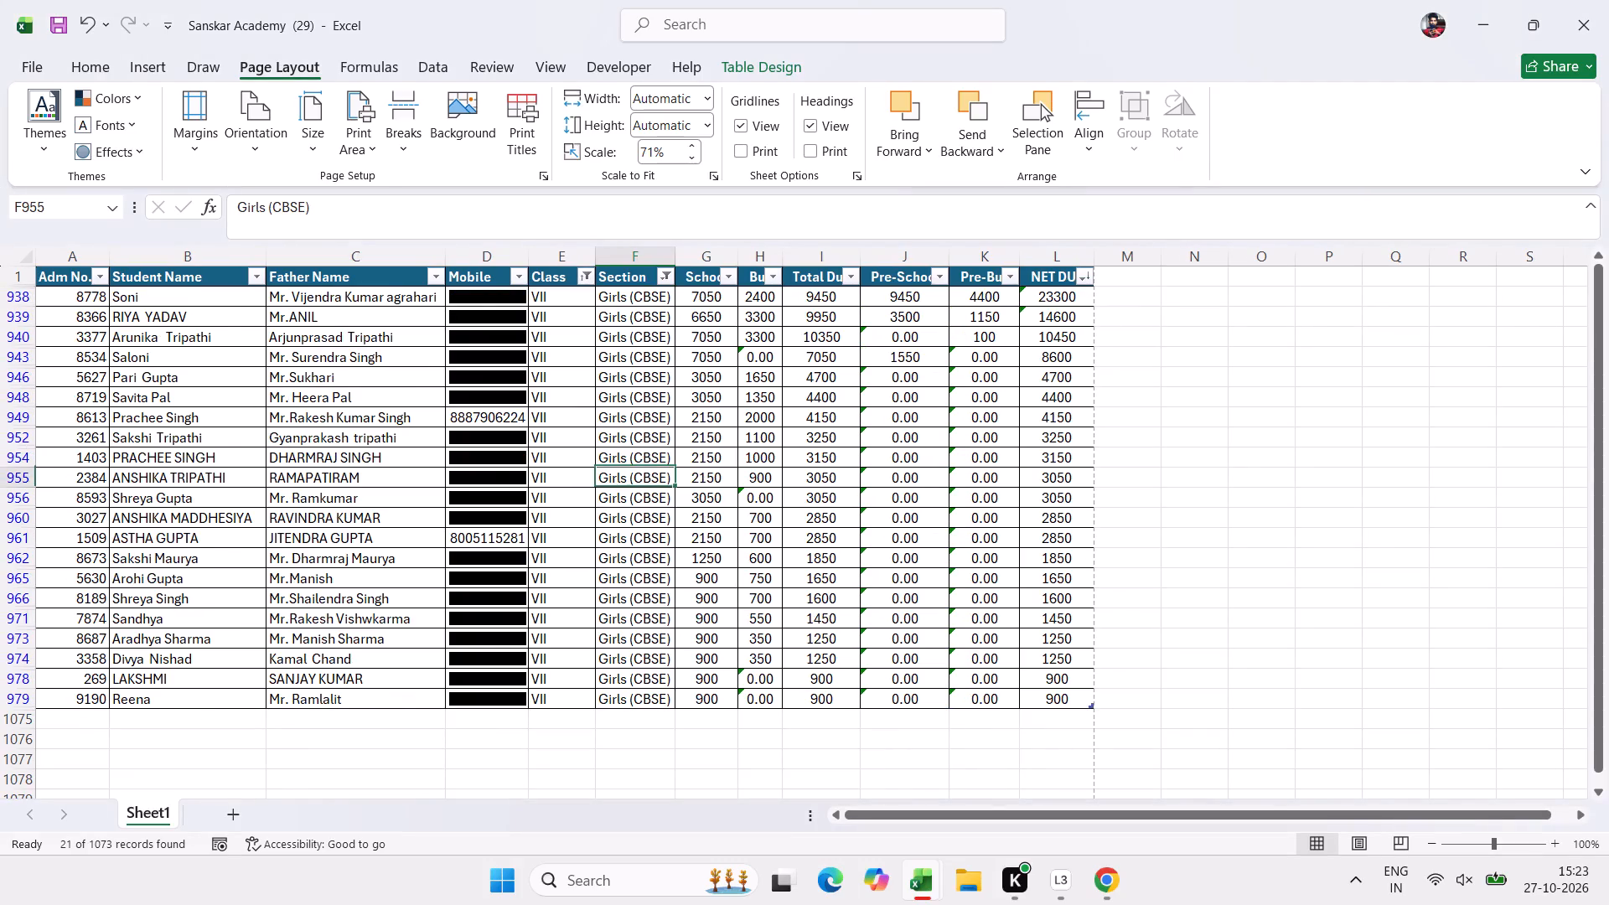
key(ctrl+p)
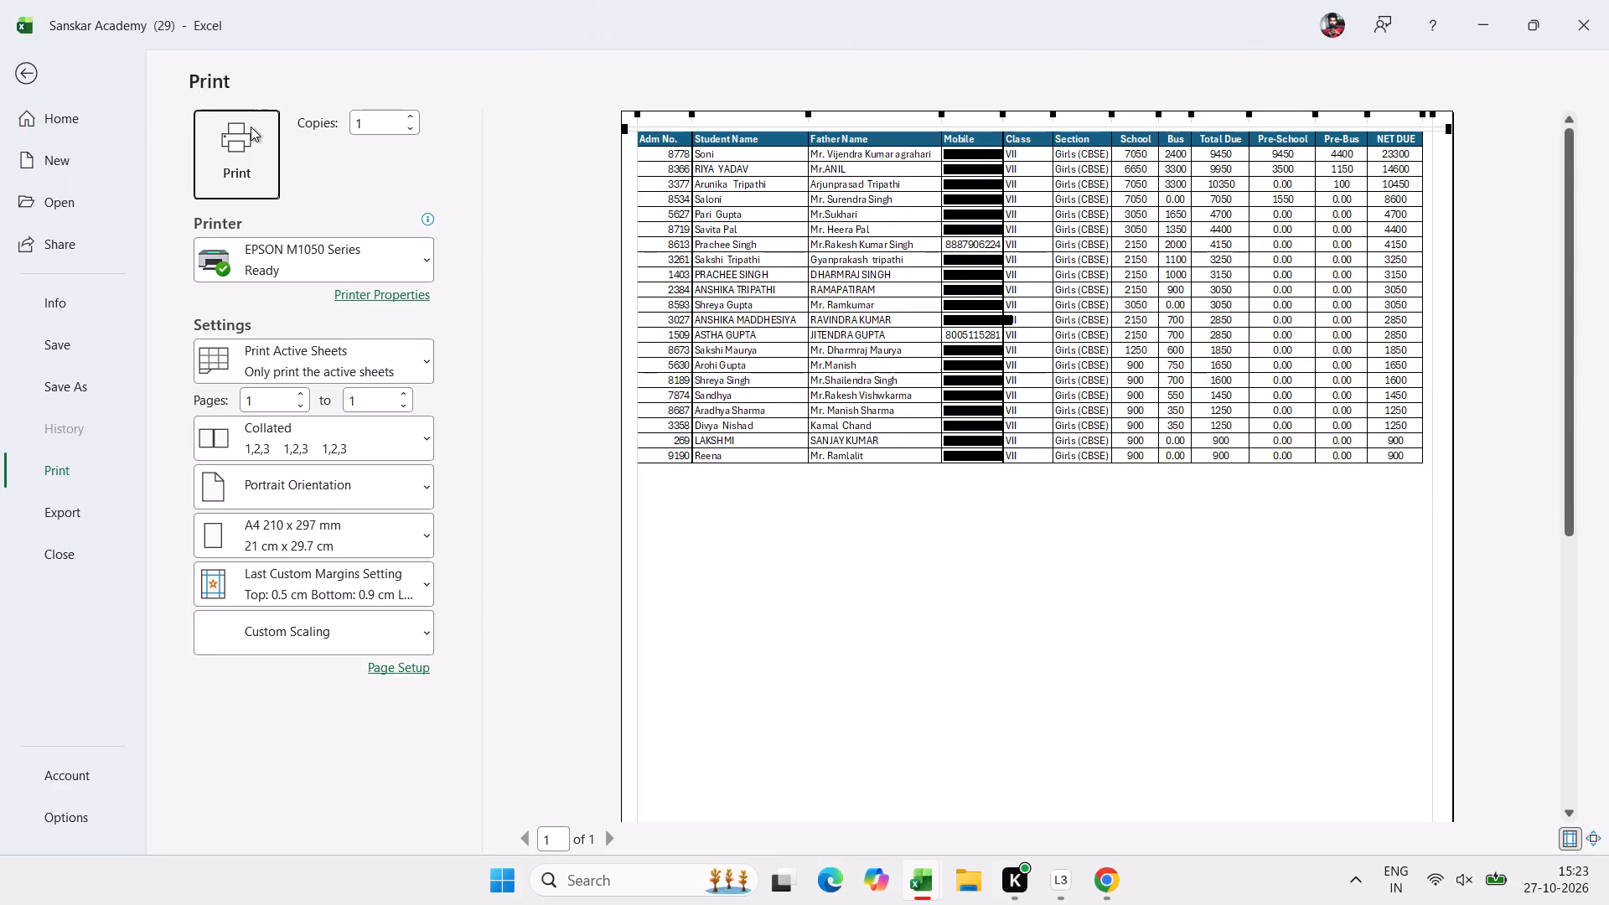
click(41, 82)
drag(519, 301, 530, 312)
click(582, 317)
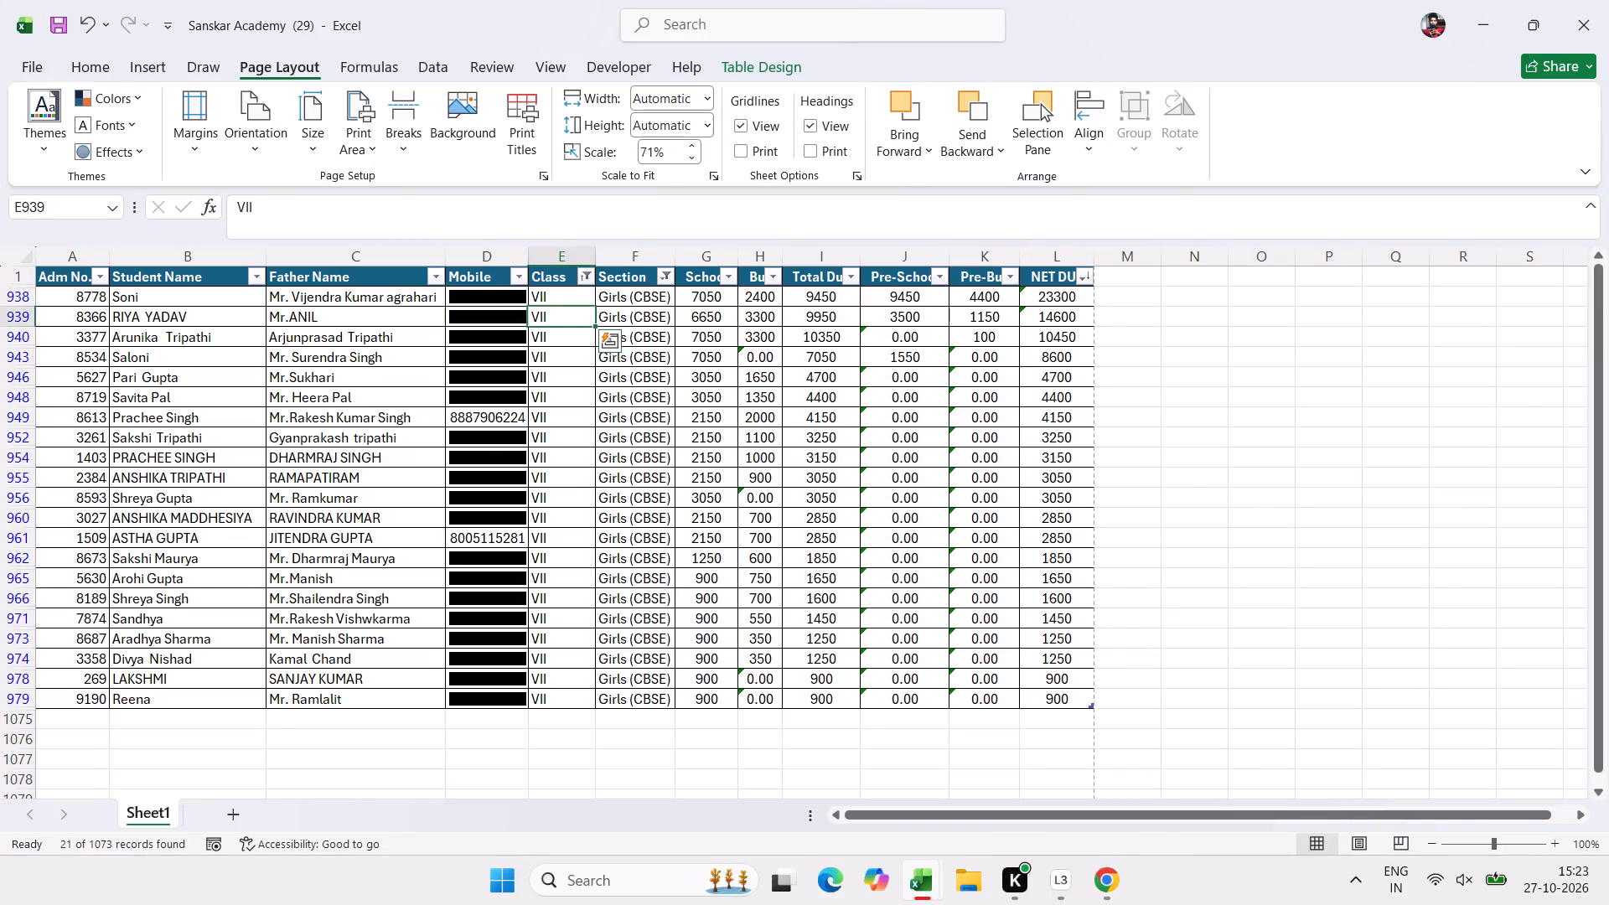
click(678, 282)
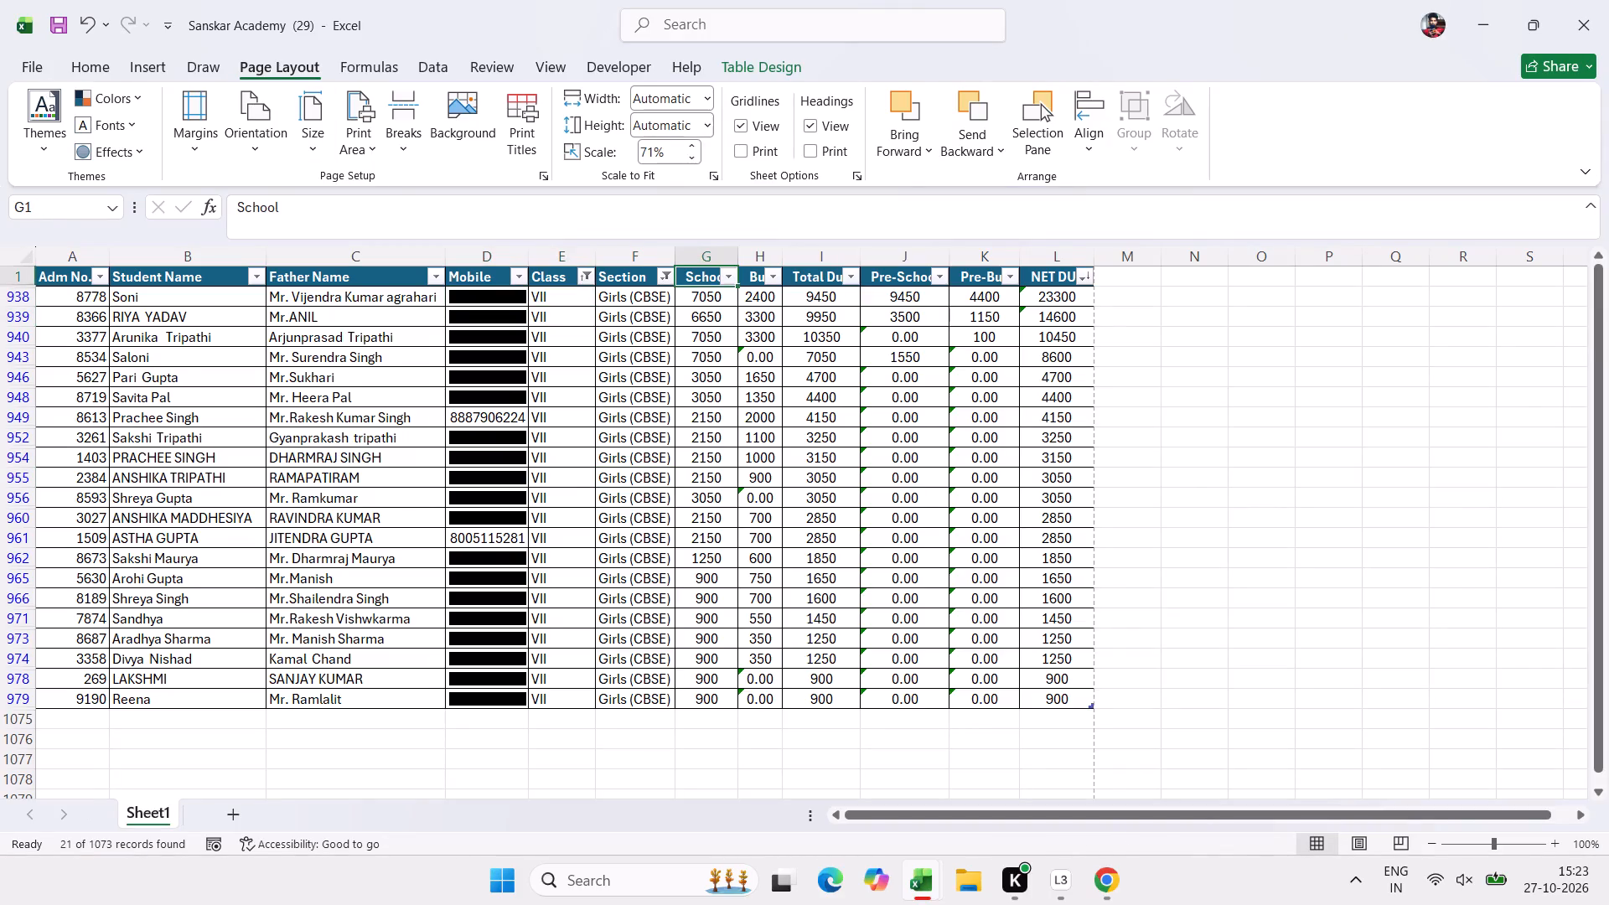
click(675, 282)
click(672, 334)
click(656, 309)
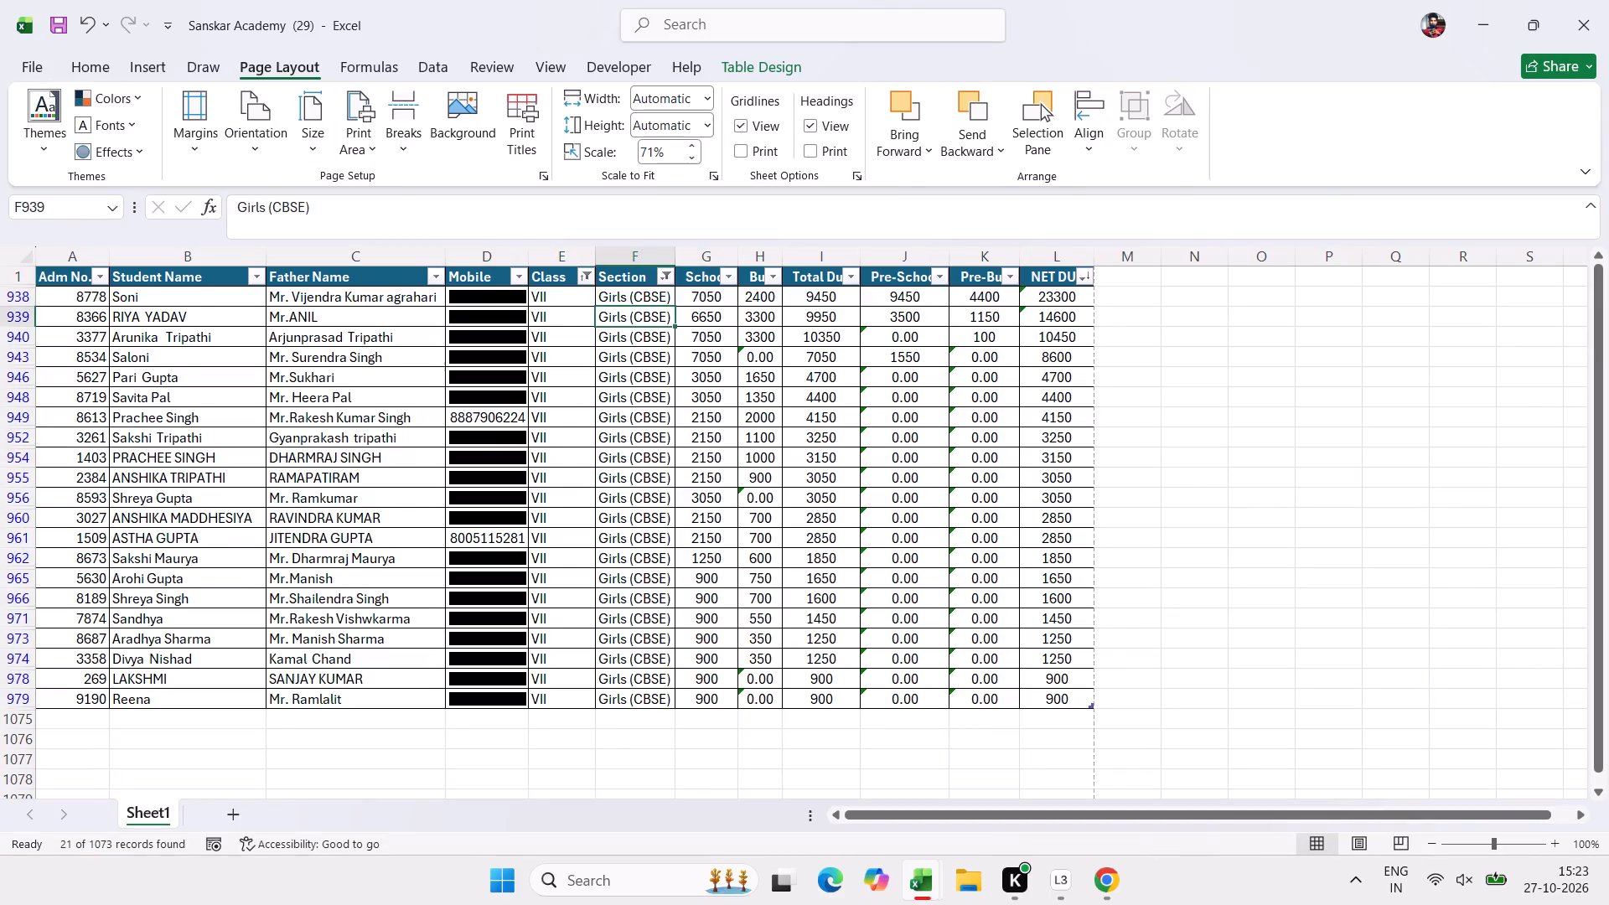
Set the Section filter of the class VII list to include all sections, both Boys(CBSE) and Girls (CBSE).
click(665, 276)
click(493, 549)
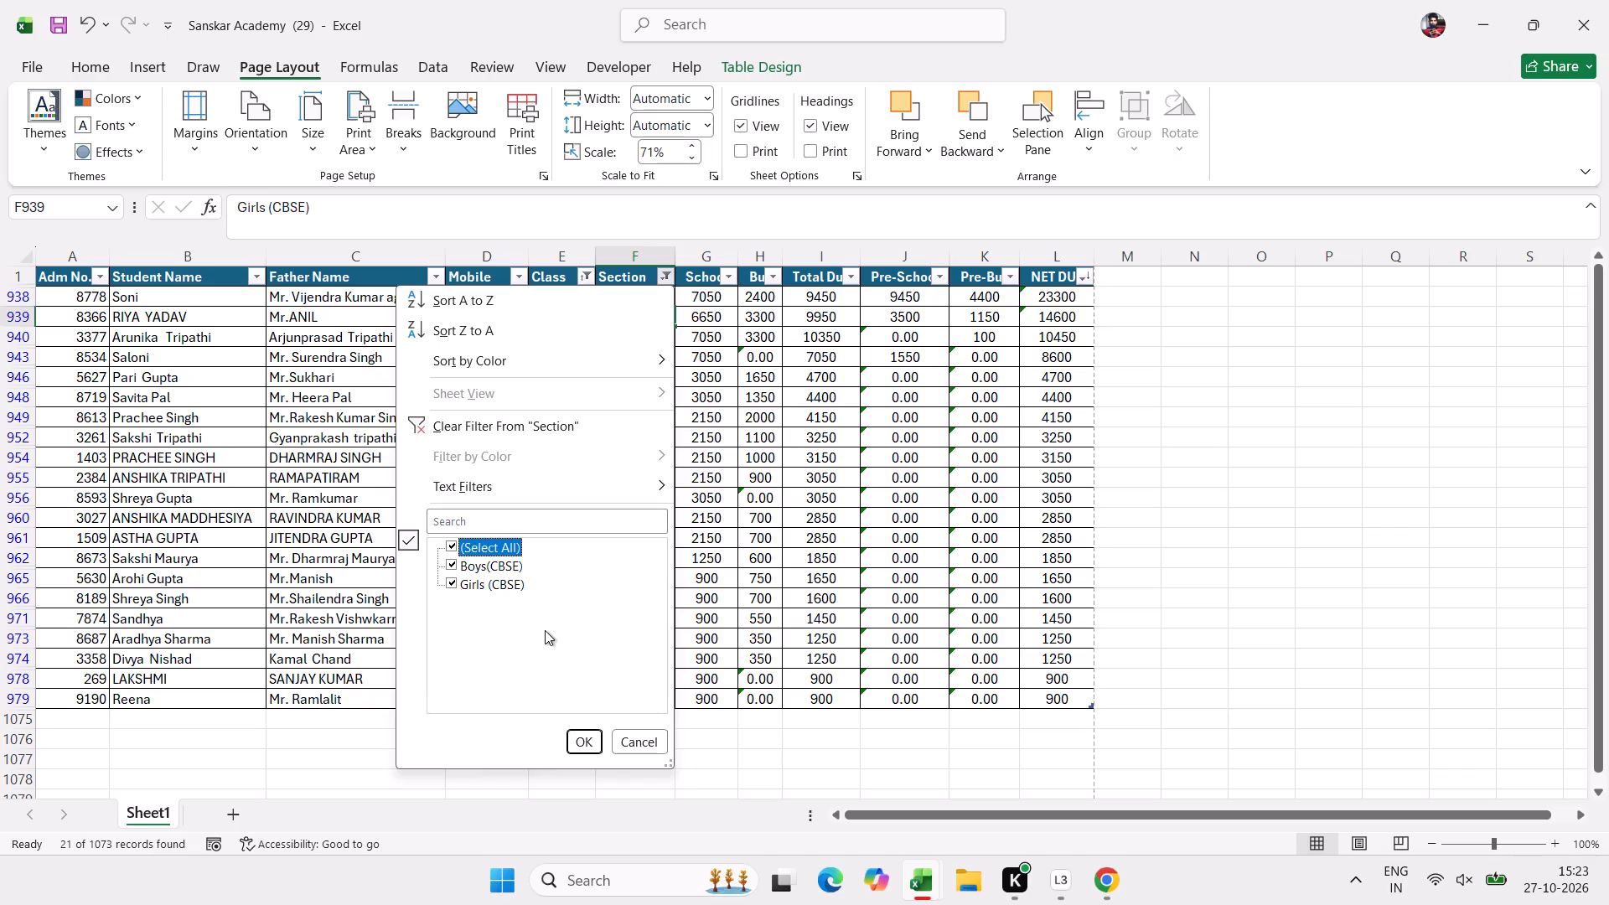
click(587, 736)
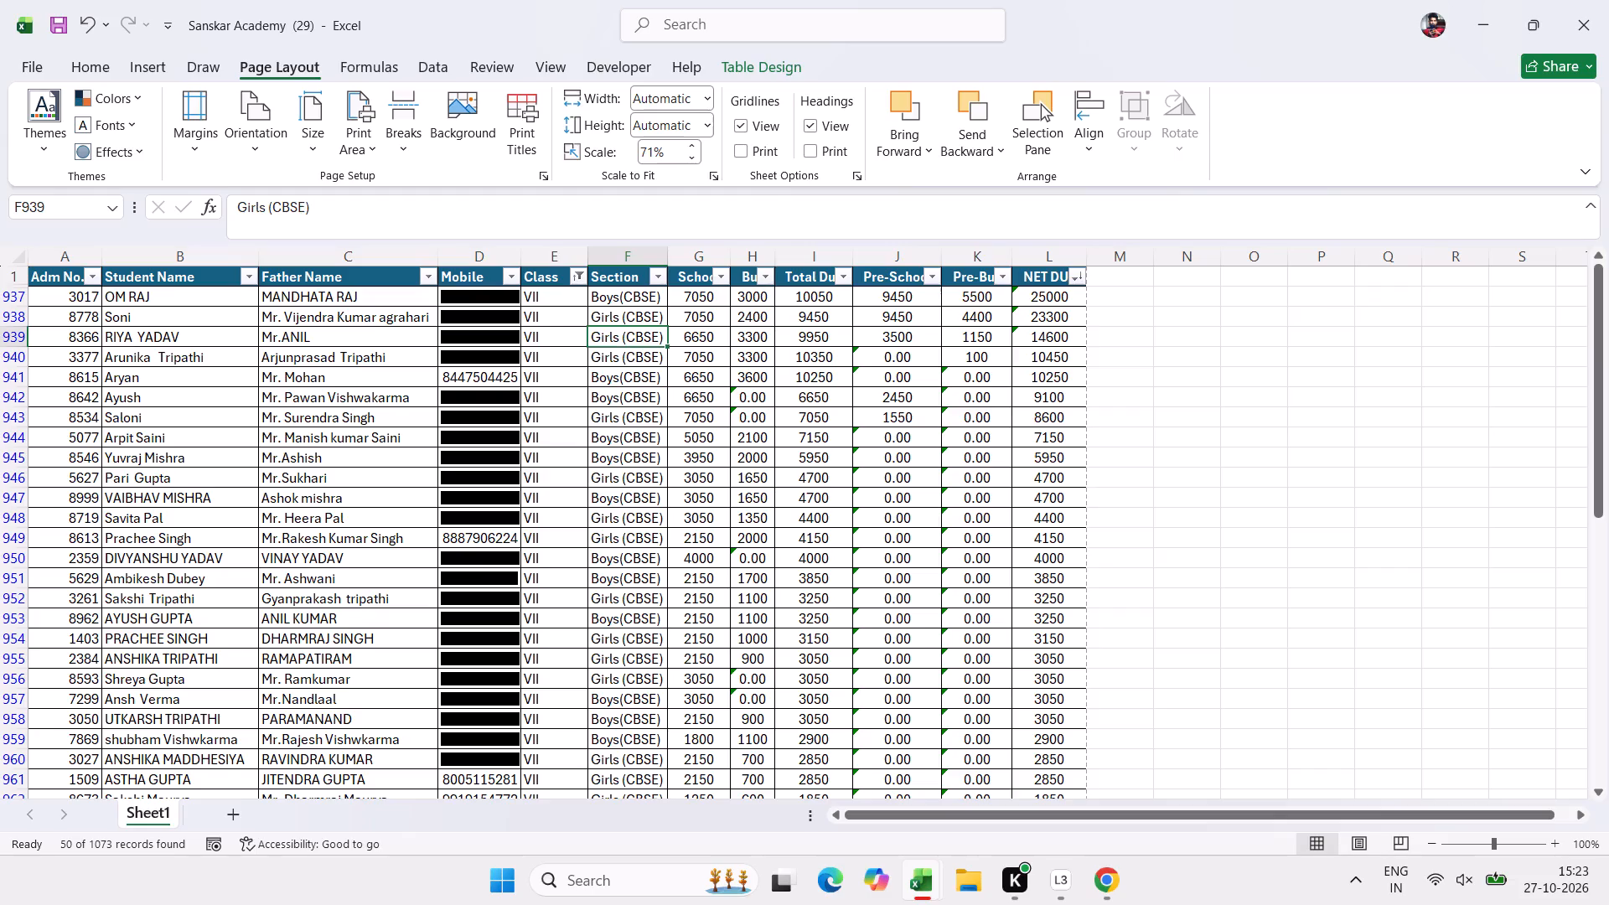
Print the class VII due list with both sections together on the EPSON M1050 Series printer.
key(ctrl+p)
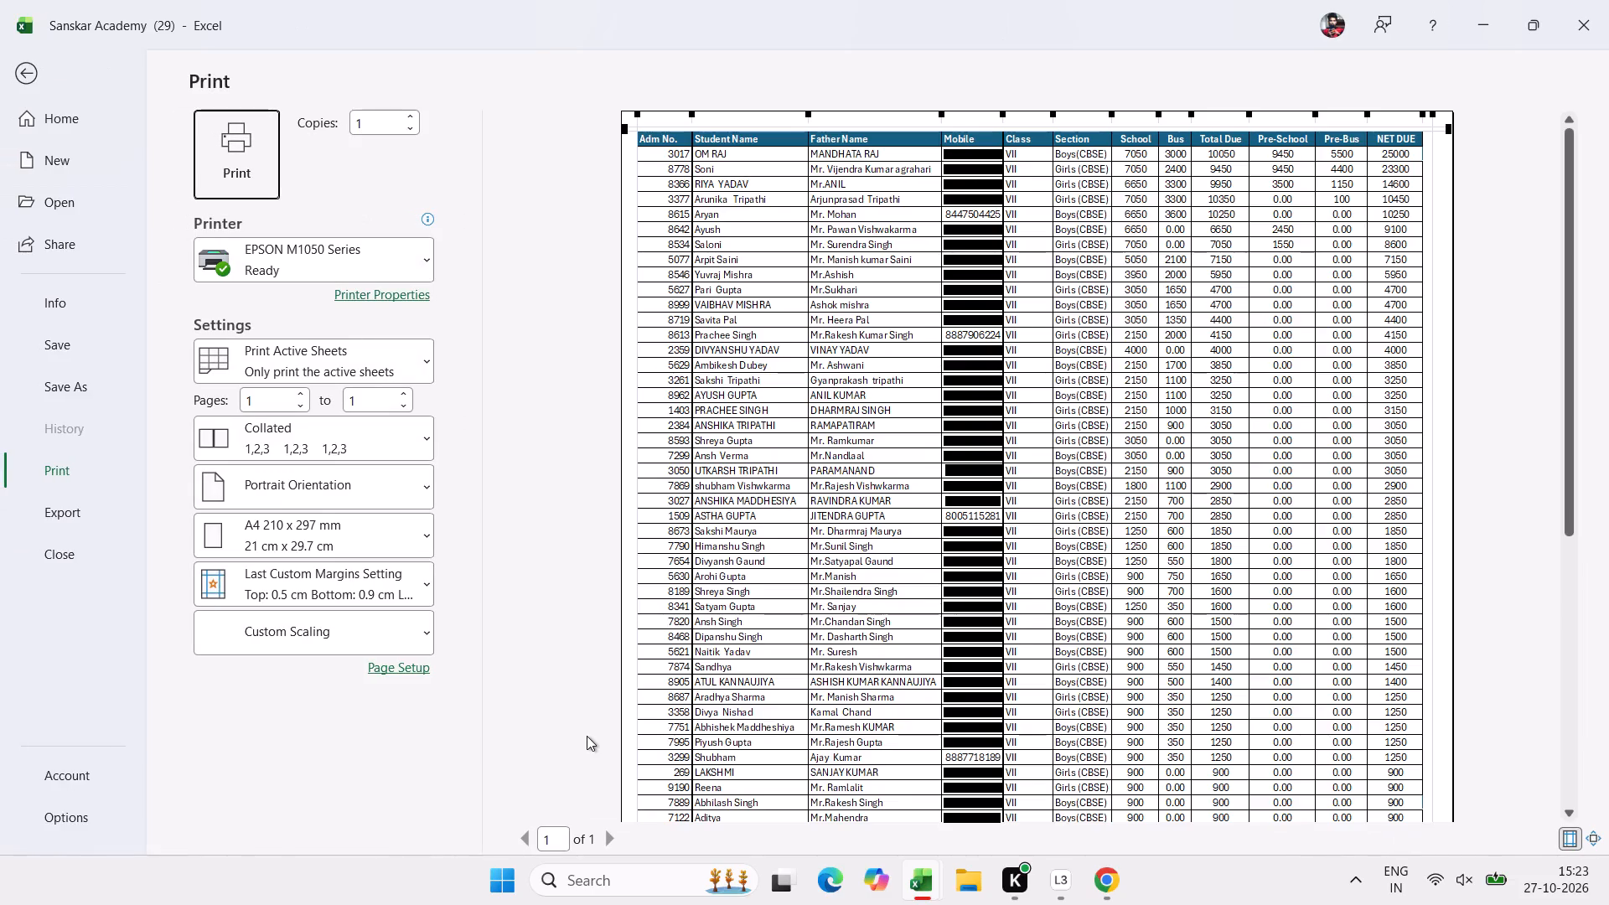
click(236, 169)
Filter the Class column to VIII only, replacing class VII in the selection.
click(562, 354)
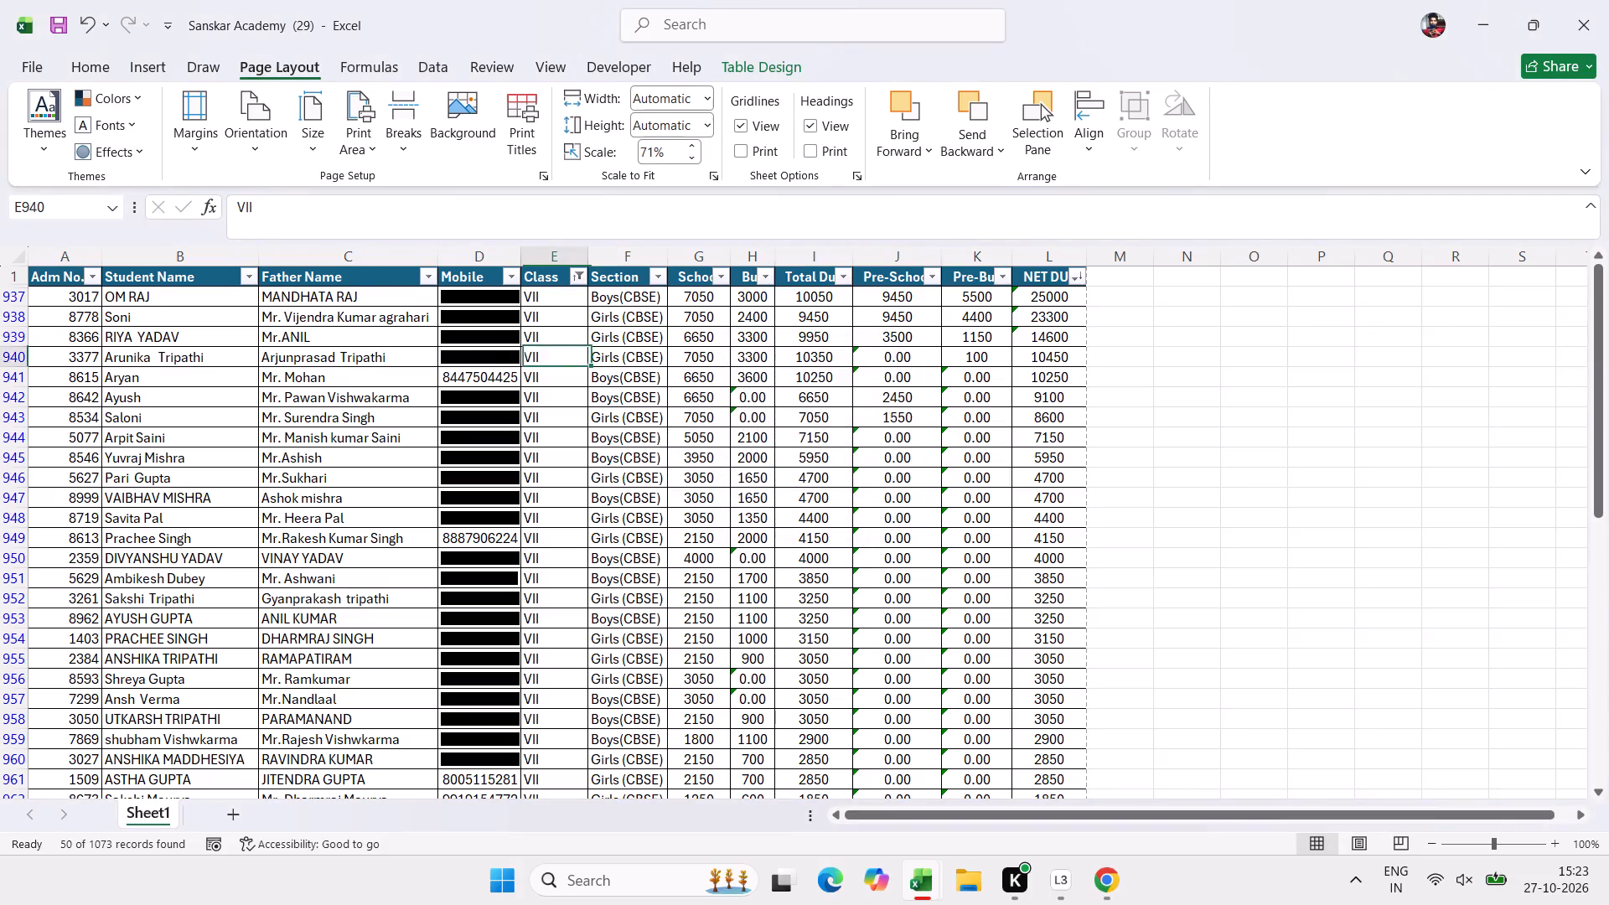
click(577, 277)
click(577, 277)
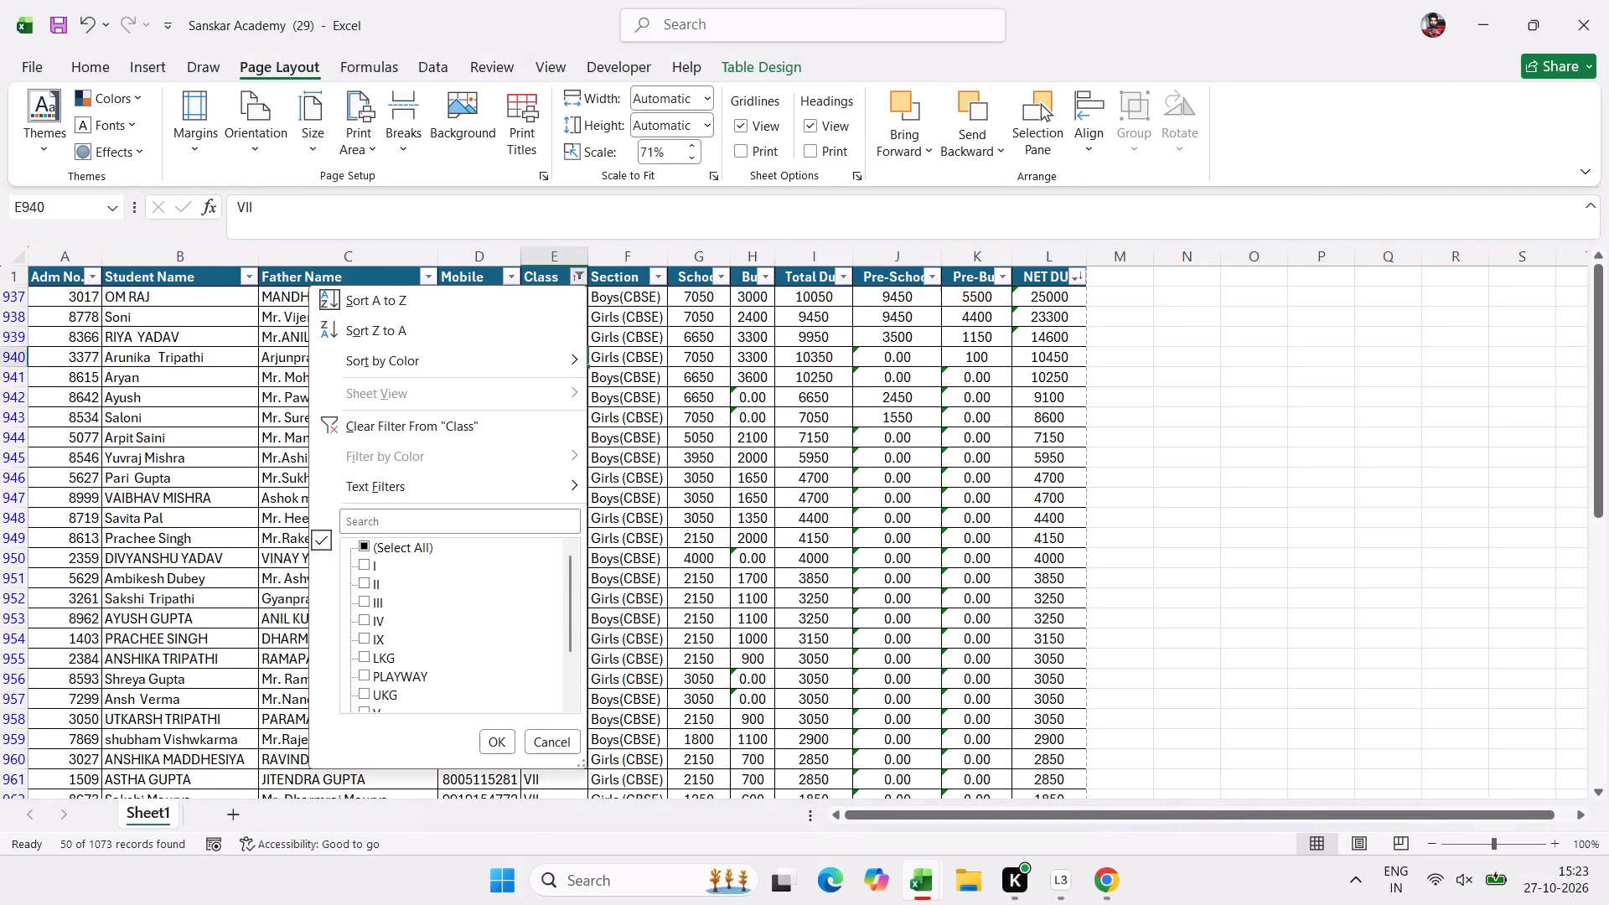
scroll(426, 597, up, 1)
scroll(416, 601, down, 1)
click(370, 692)
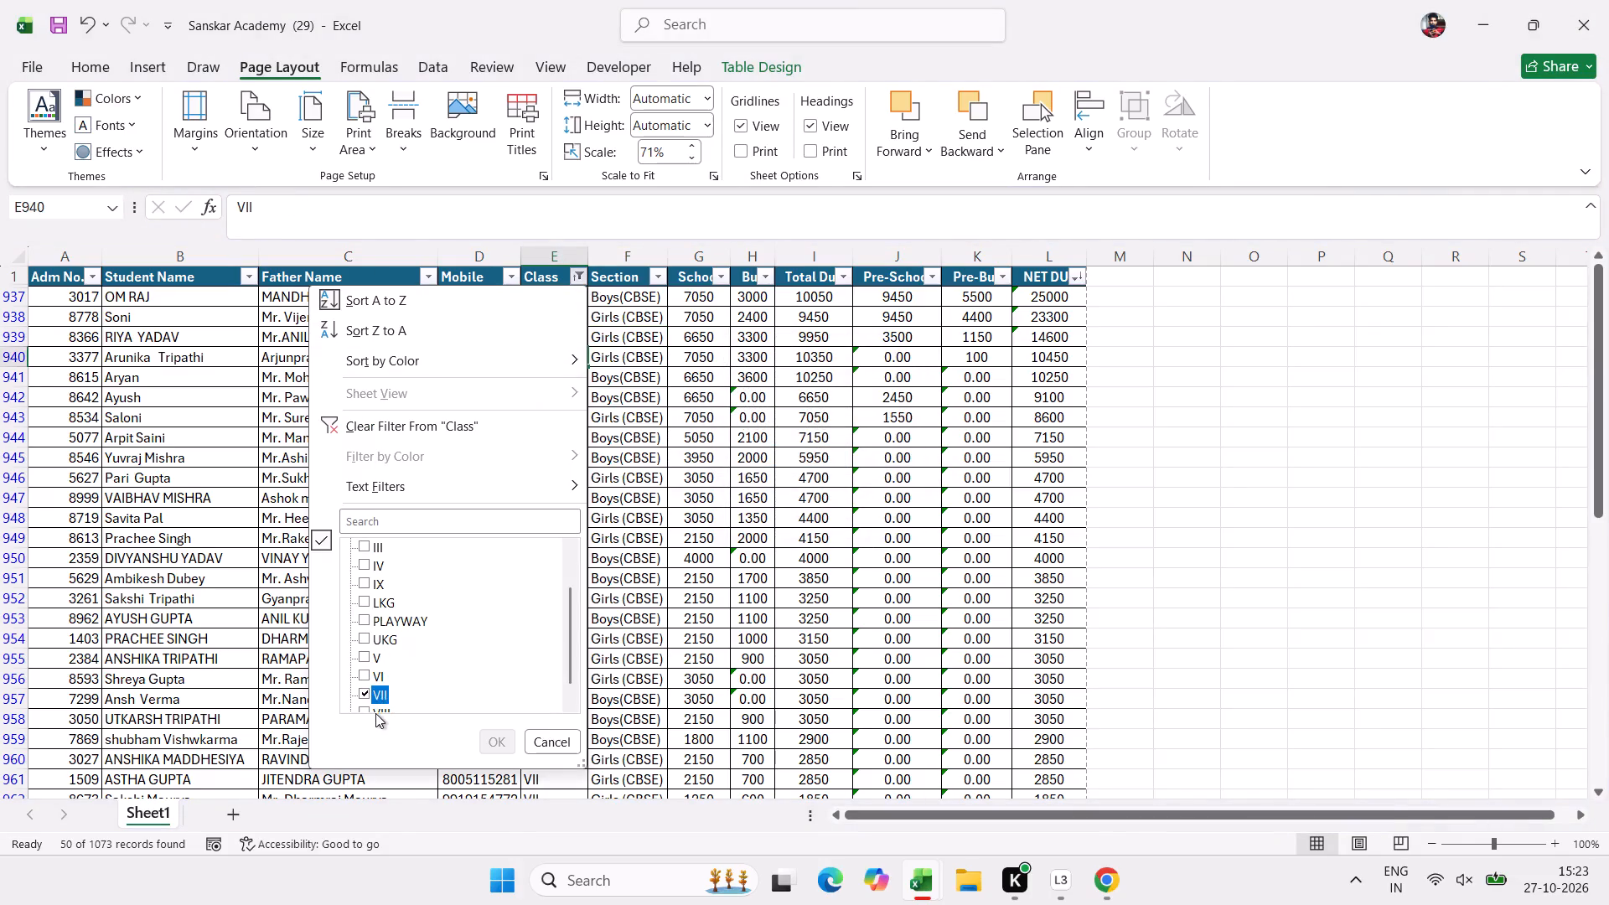
click(376, 706)
click(483, 738)
click(528, 618)
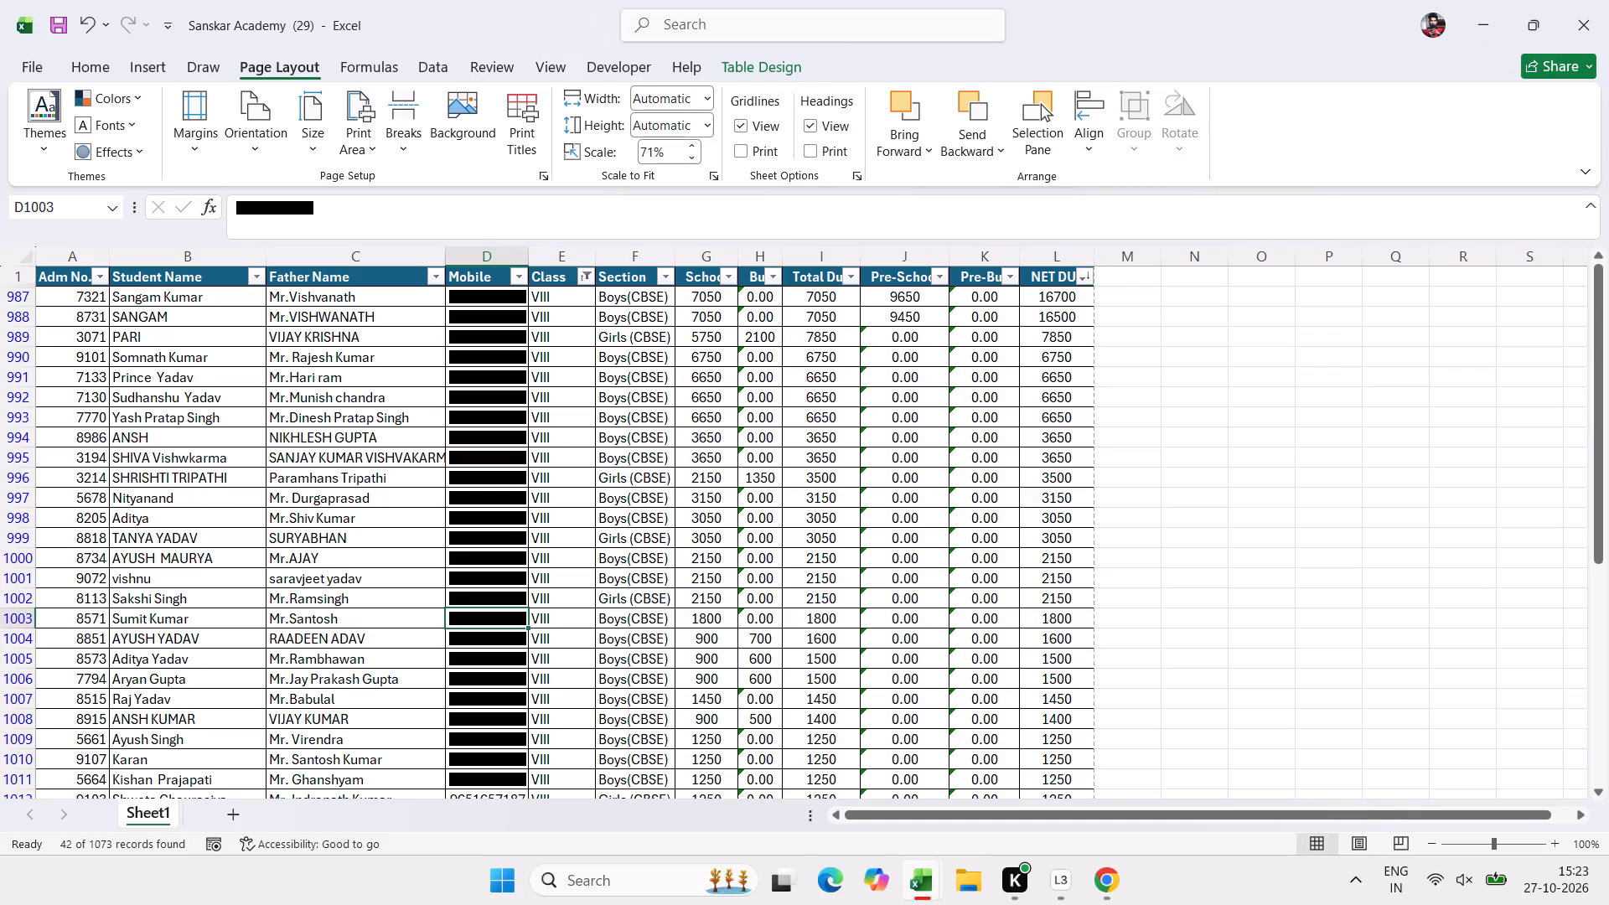
Print the class VIII due list with both sections together on the EPSON M1050 Series printer.
key(ctrl+p)
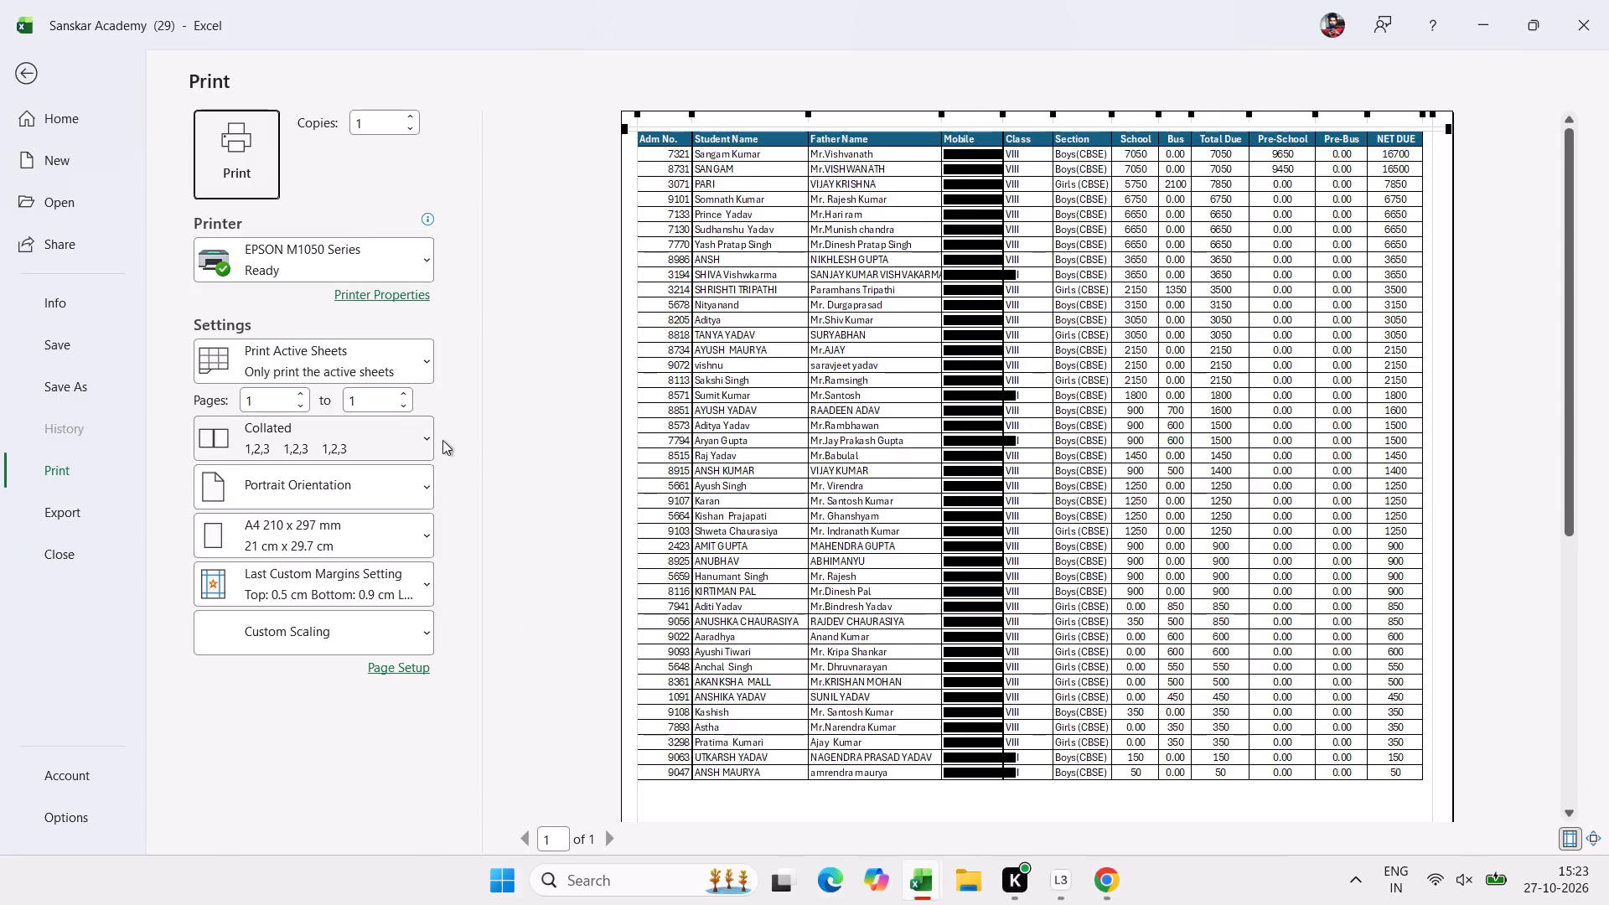
click(267, 143)
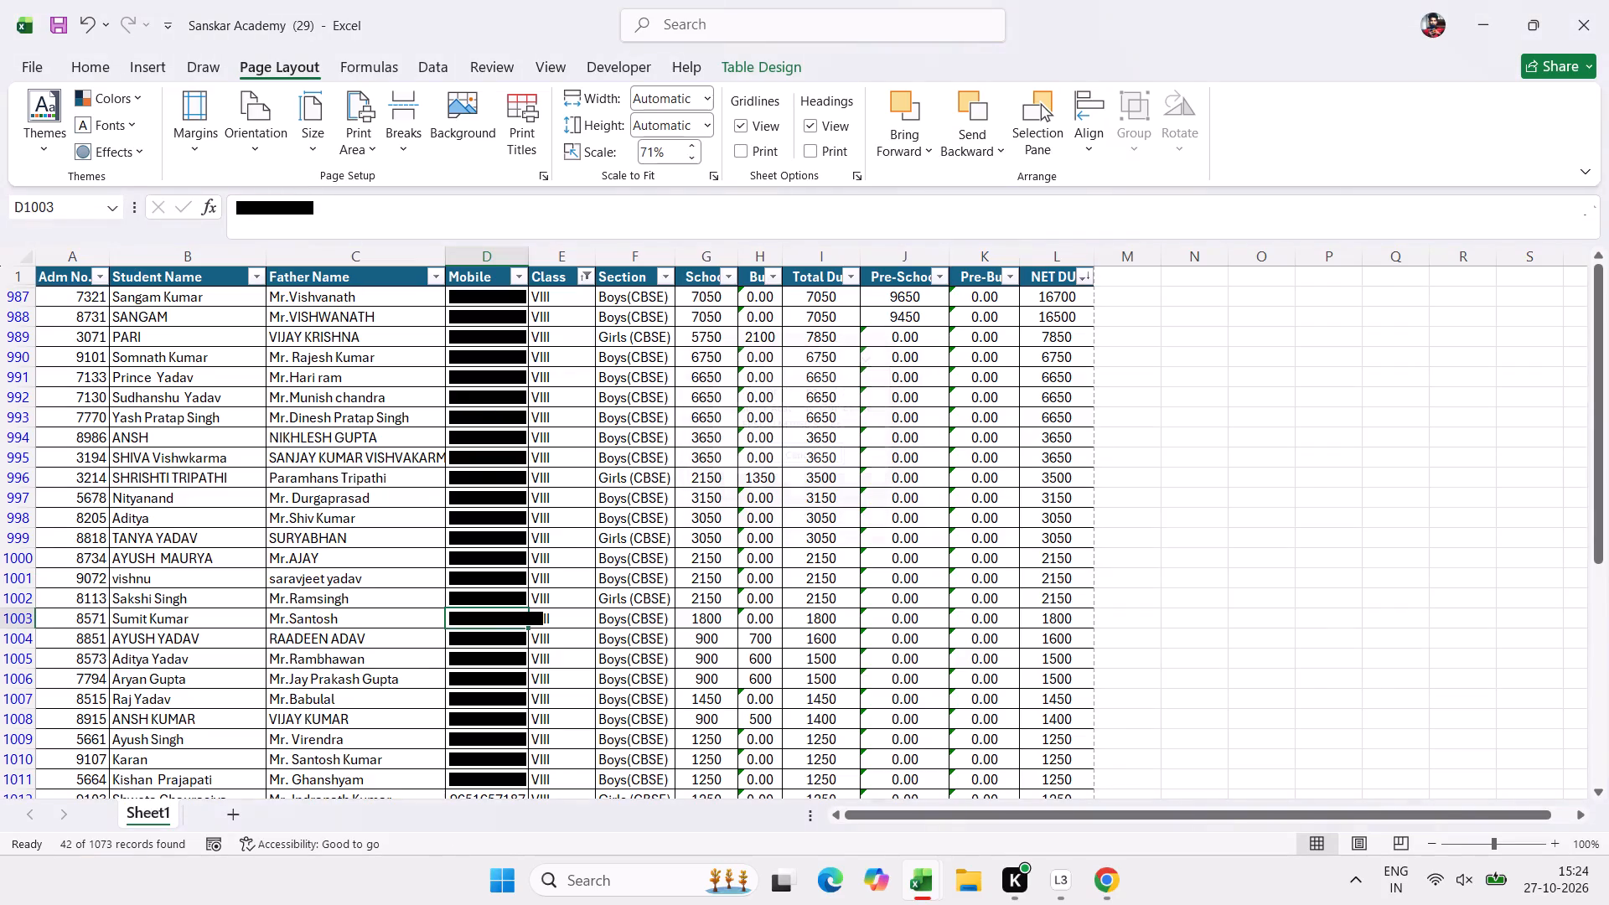
Filter the Class column to IX only, replacing class VIII in the selection.
click(473, 416)
click(532, 370)
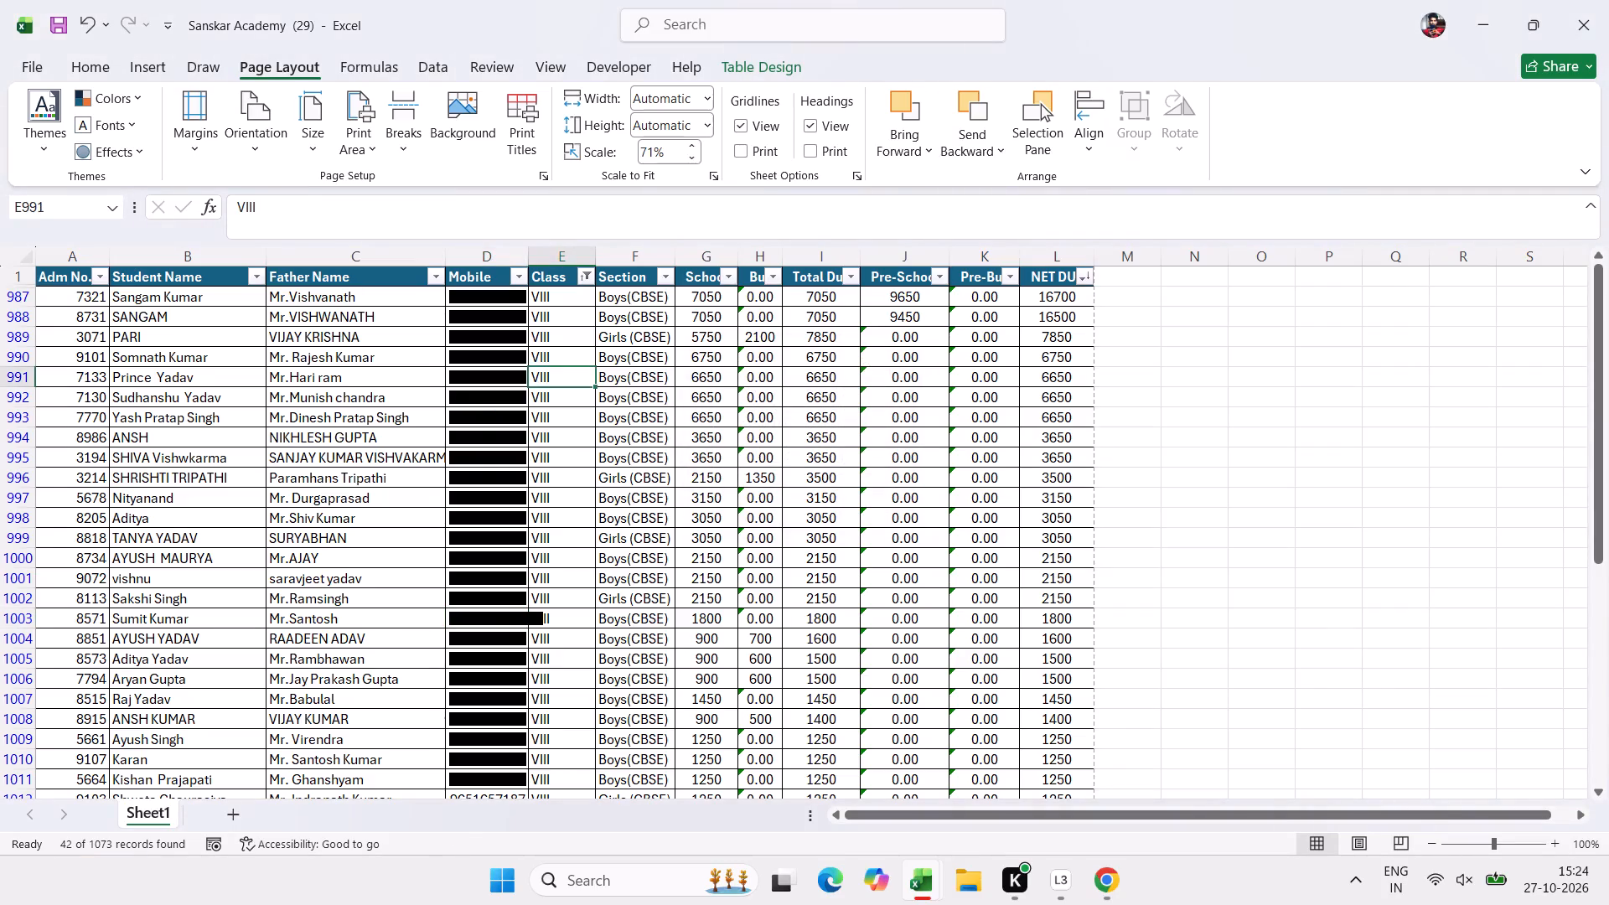
click(586, 272)
scroll(411, 680, down, 2)
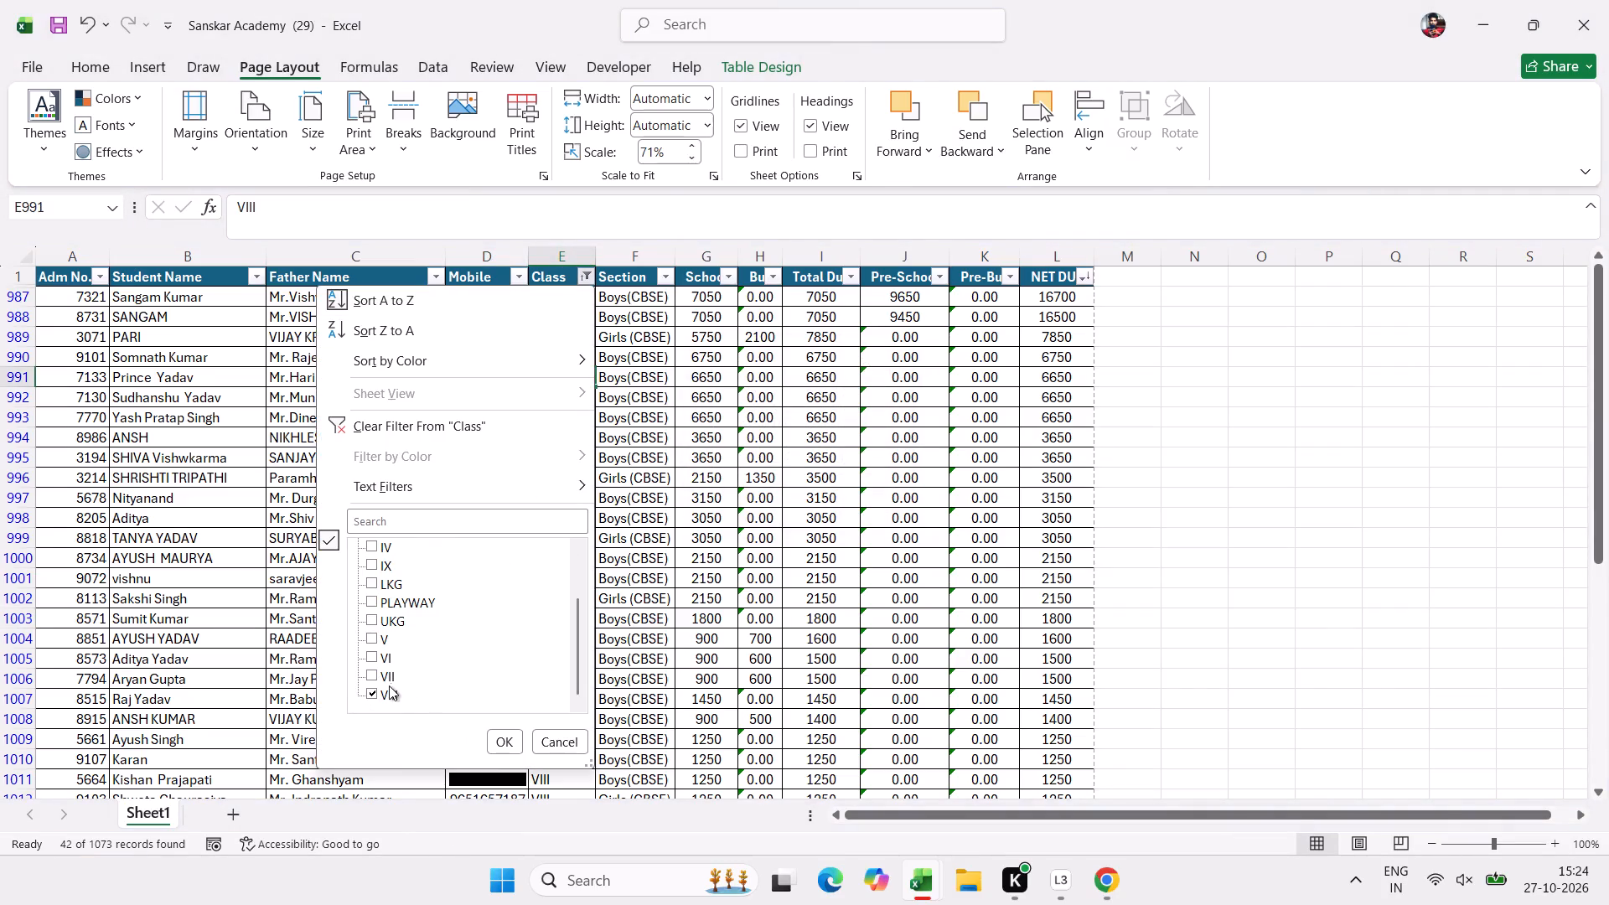
click(385, 695)
scroll(403, 638, up, 2)
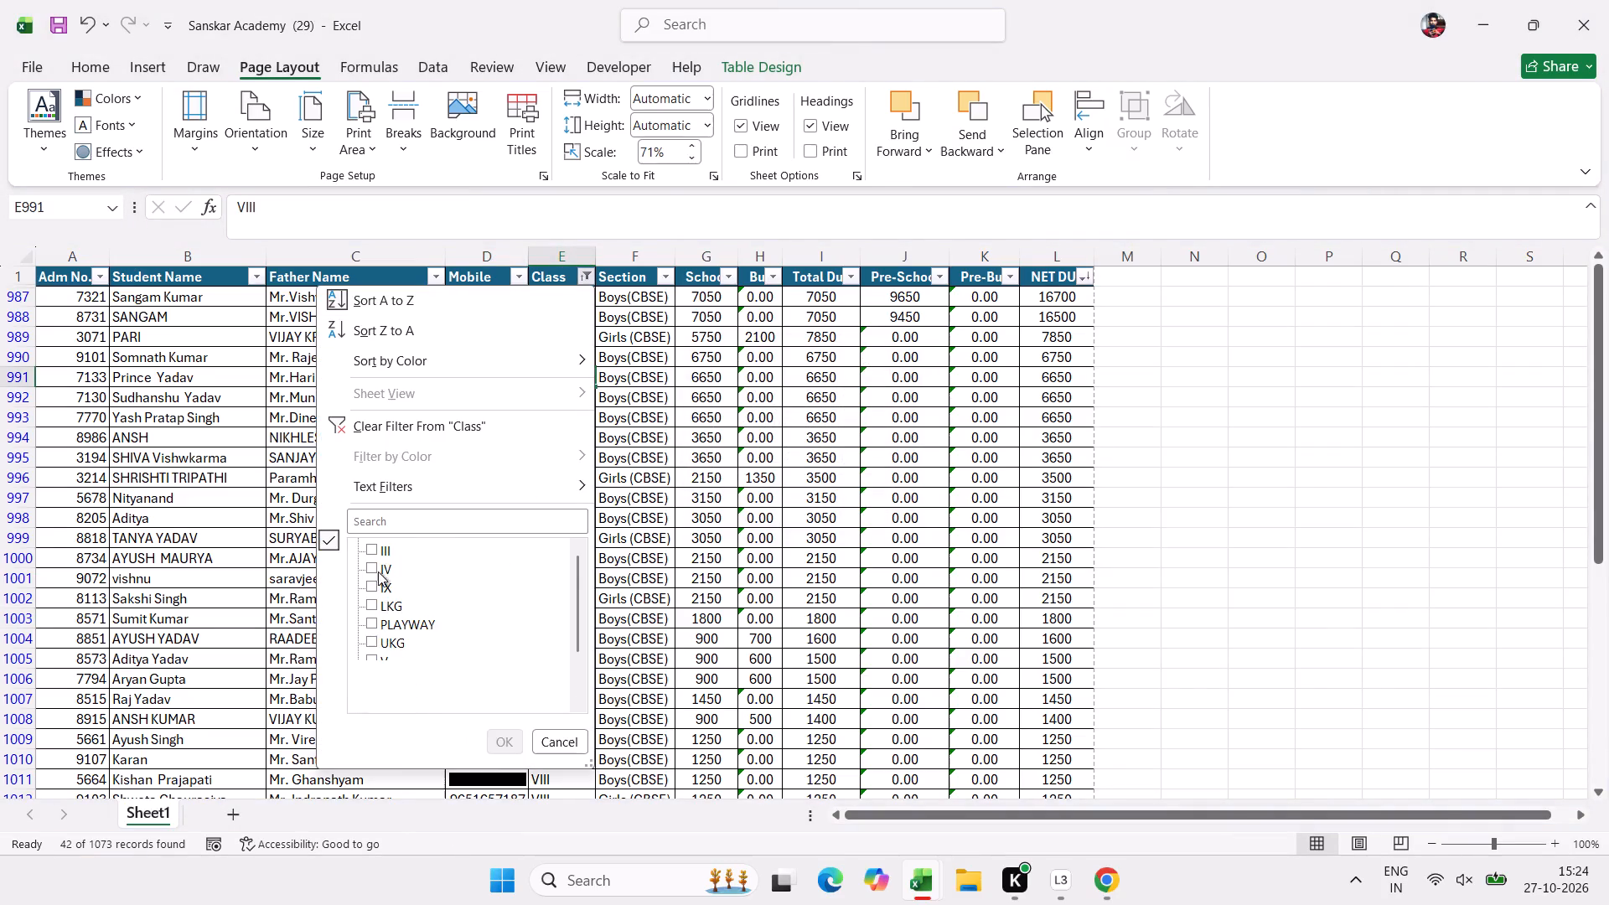
click(376, 566)
click(486, 740)
click(502, 740)
click(515, 640)
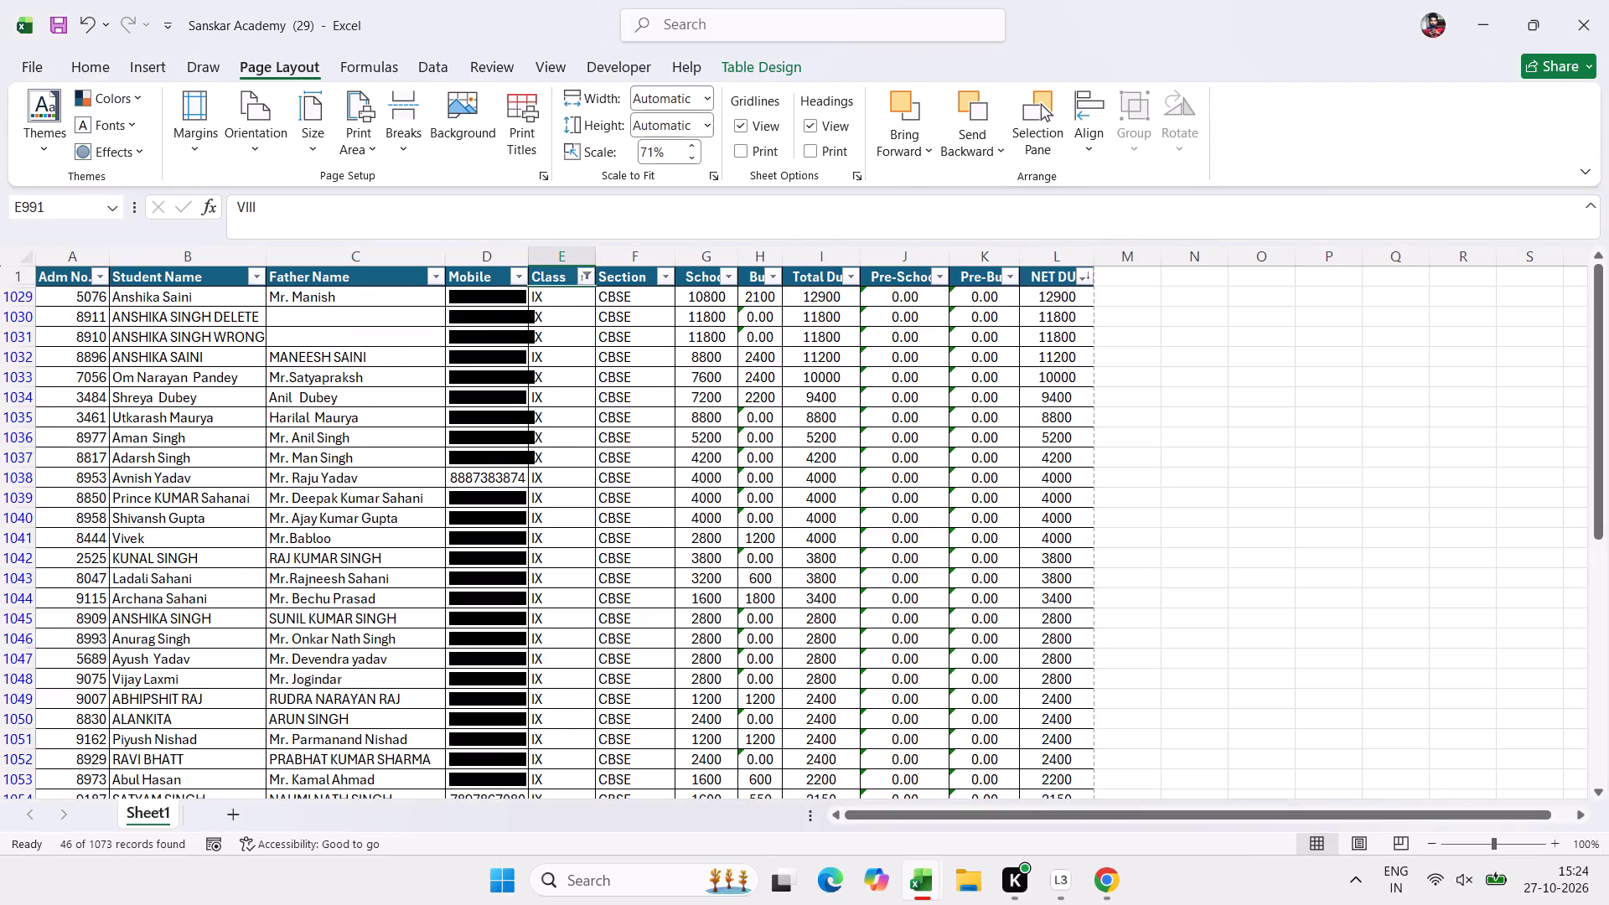
Print the class IX due list on the EPSON M1050 Series printer.
key(ctrl+p)
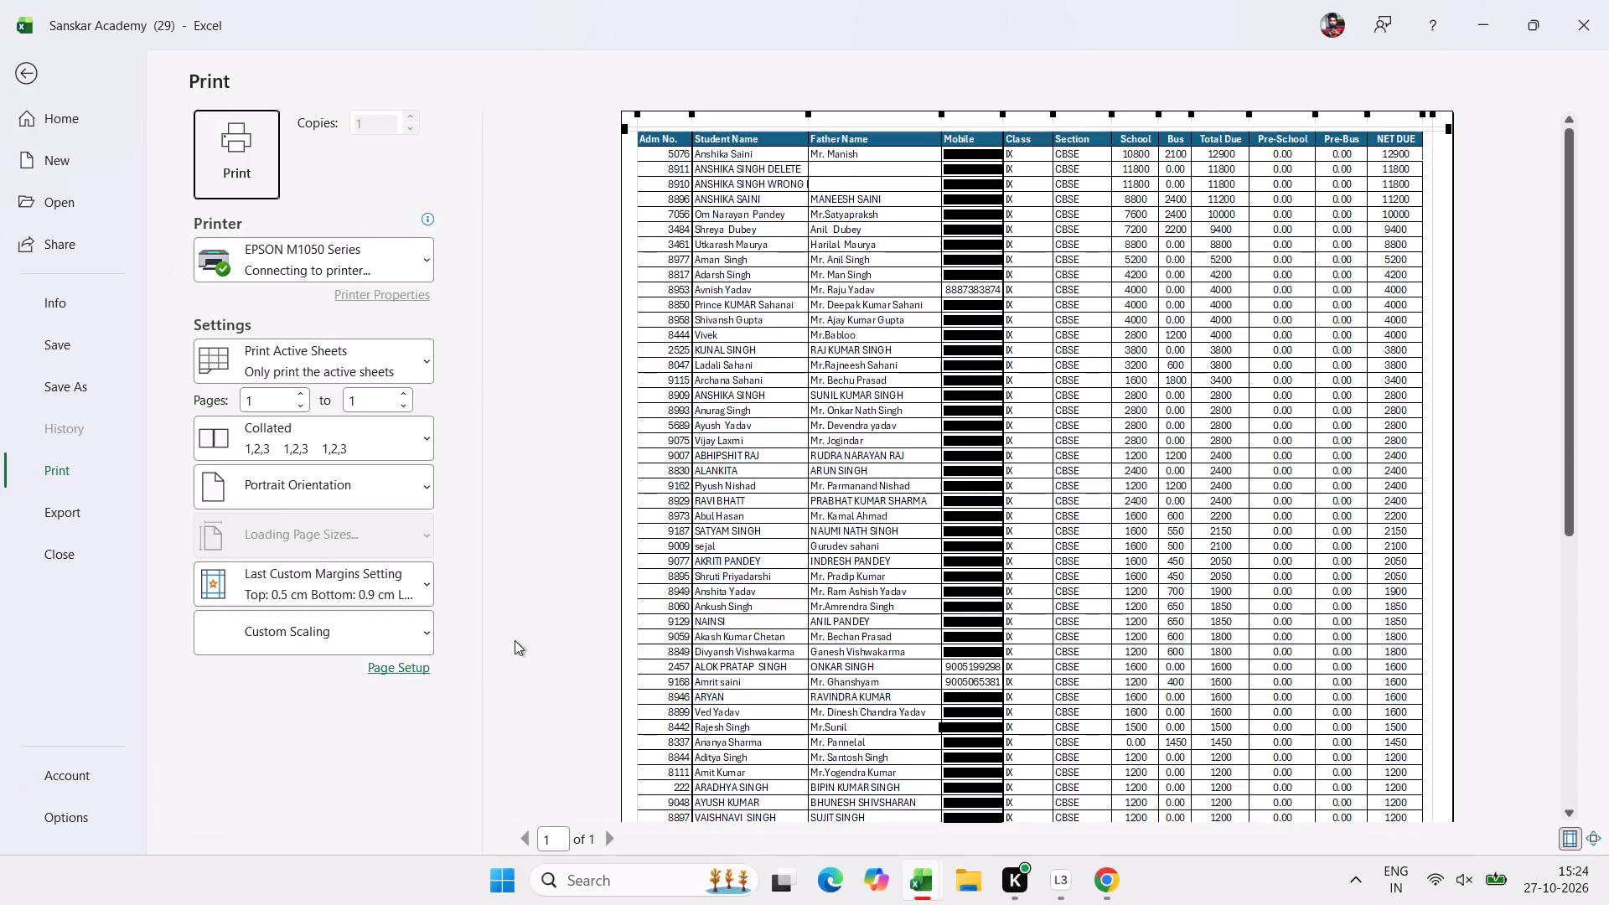
click(235, 176)
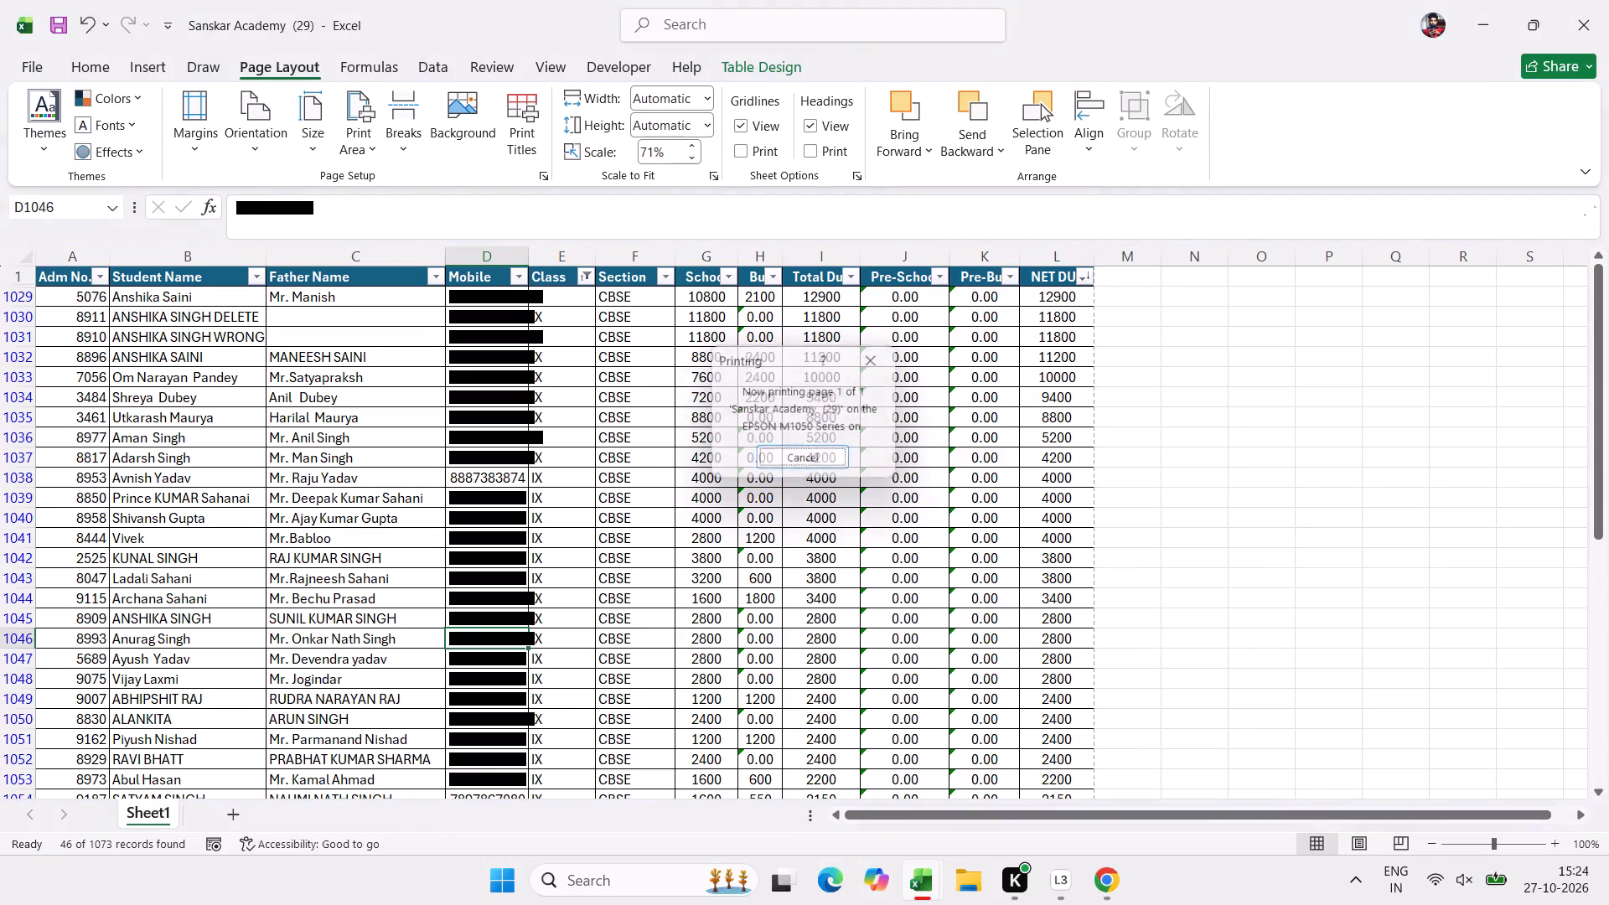